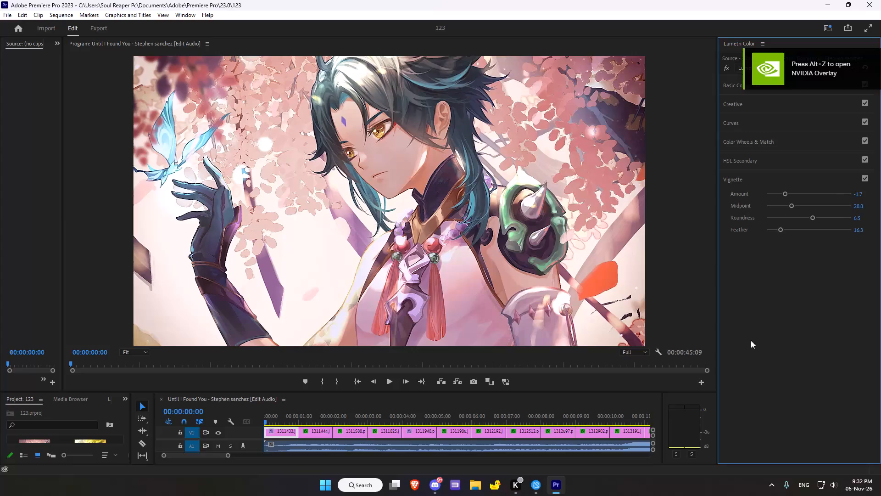
# Reset the Lumetri Color effect on the 1311433.jpg clip.
pyautogui.scroll(4, 342, 426)
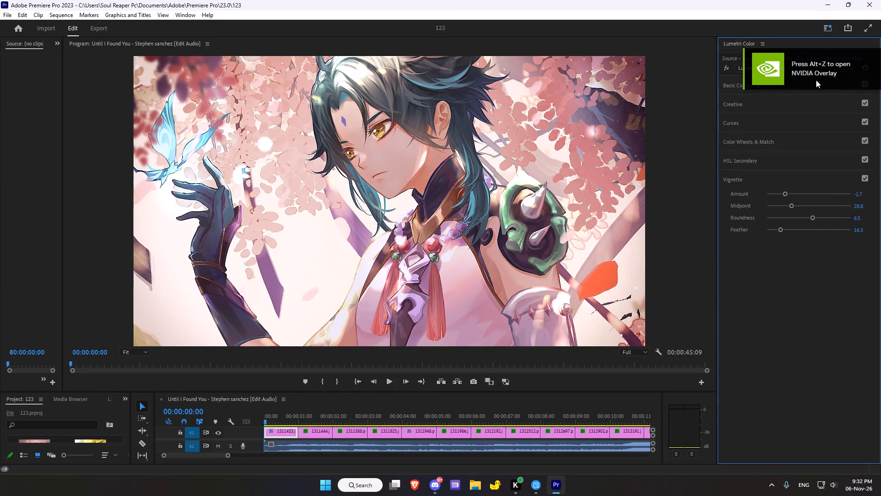
pyautogui.click(862, 68)
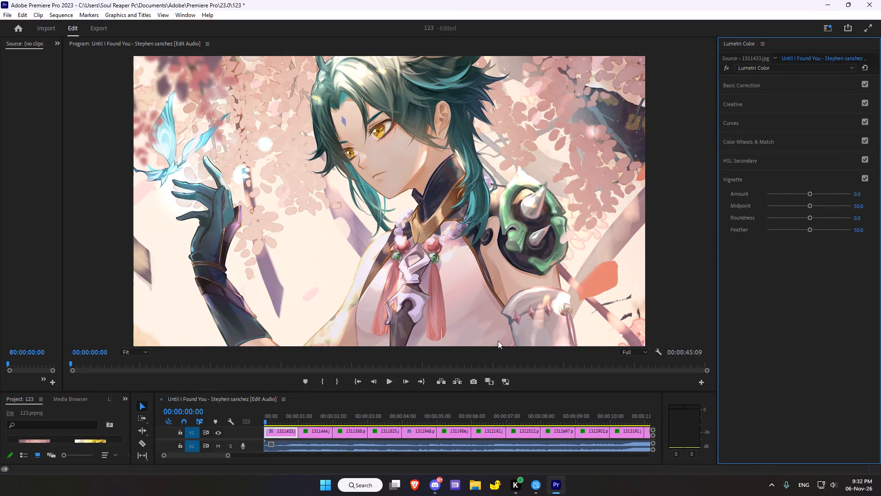
# Move the playhead to 00:00:00:22 and set Basic Correction temperature to -18.5, tint to 0.0 and saturation to 119.6.
pyautogui.click(315, 416)
pyautogui.click(278, 415)
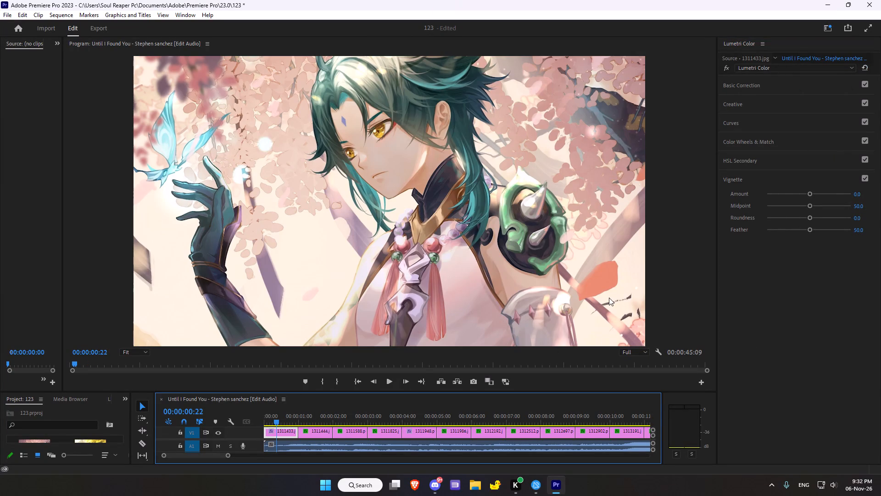
pyautogui.click(751, 83)
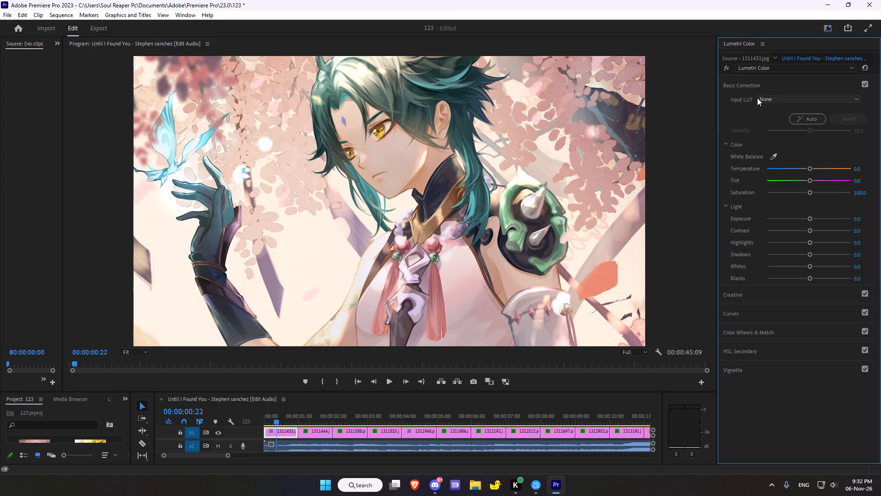
pyautogui.moveTo(811, 167); pyautogui.dragTo(805, 166)
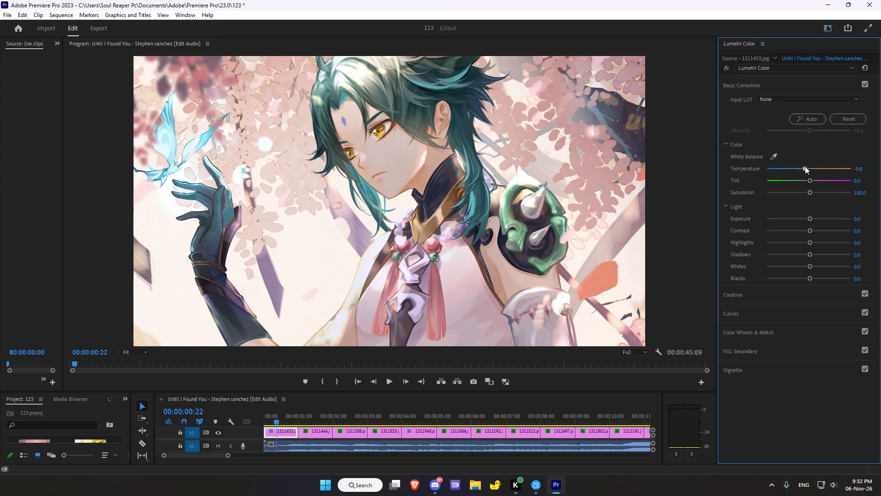
pyautogui.moveTo(805, 166); pyautogui.dragTo(800, 167)
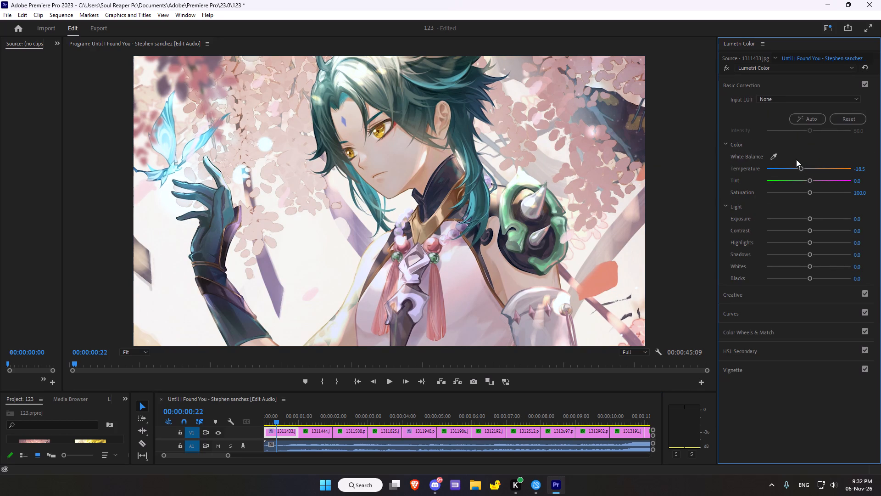
pyautogui.click(810, 180)
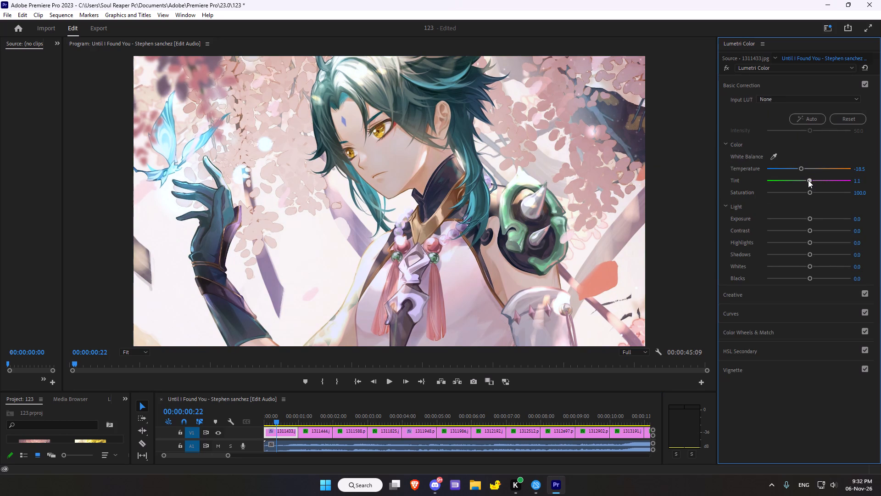
pyautogui.moveTo(809, 193); pyautogui.dragTo(805, 194)
pyautogui.moveTo(805, 194); pyautogui.dragTo(812, 197)
pyautogui.moveTo(812, 197); pyautogui.dragTo(816, 189)
# Set the Basic Correction exposure to -0.9, contrast to 29.3 and highlights to -14.1.
pyautogui.moveTo(810, 218); pyautogui.dragTo(805, 219)
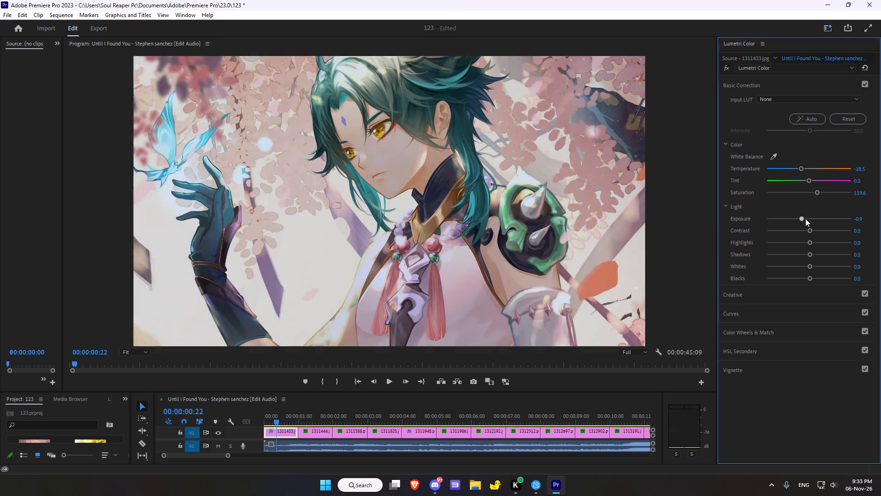
pyautogui.moveTo(805, 219); pyautogui.dragTo(800, 218)
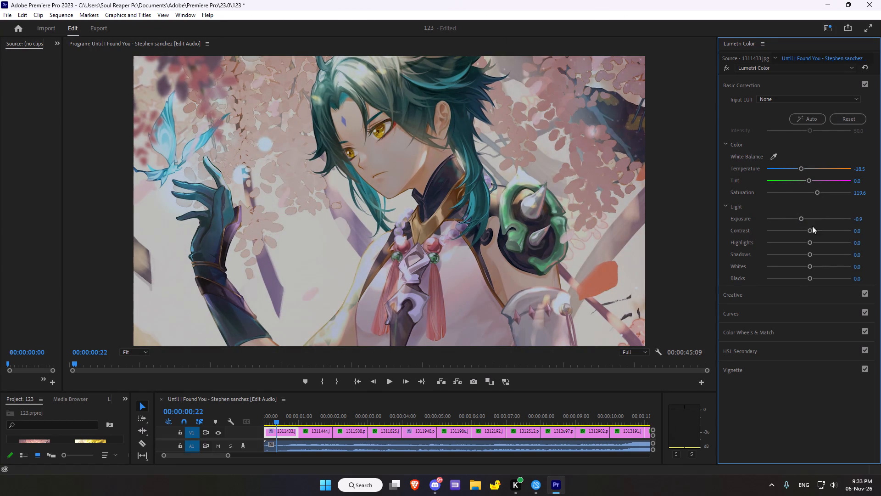
pyautogui.moveTo(811, 231); pyautogui.dragTo(820, 227)
pyautogui.moveTo(811, 244); pyautogui.dragTo(780, 245)
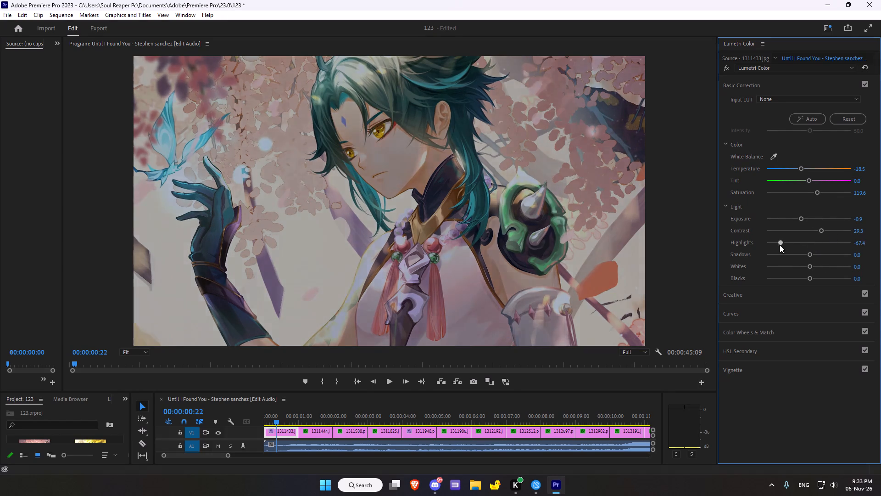
pyautogui.moveTo(780, 245); pyautogui.dragTo(794, 235)
pyautogui.moveTo(794, 235); pyautogui.dragTo(802, 233)
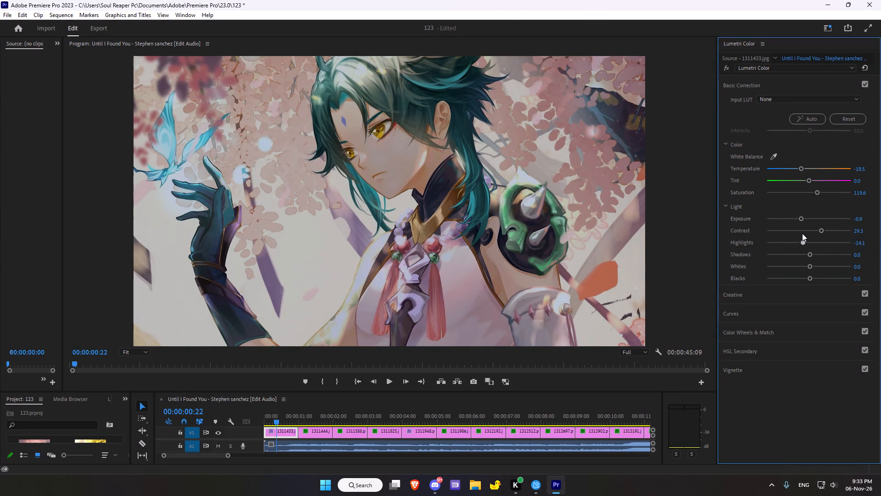
# Set the Basic Correction shadows to -22.8 and whites to 6.5, and lower the blacks slightly below zero.
pyautogui.moveTo(808, 253); pyautogui.dragTo(794, 254)
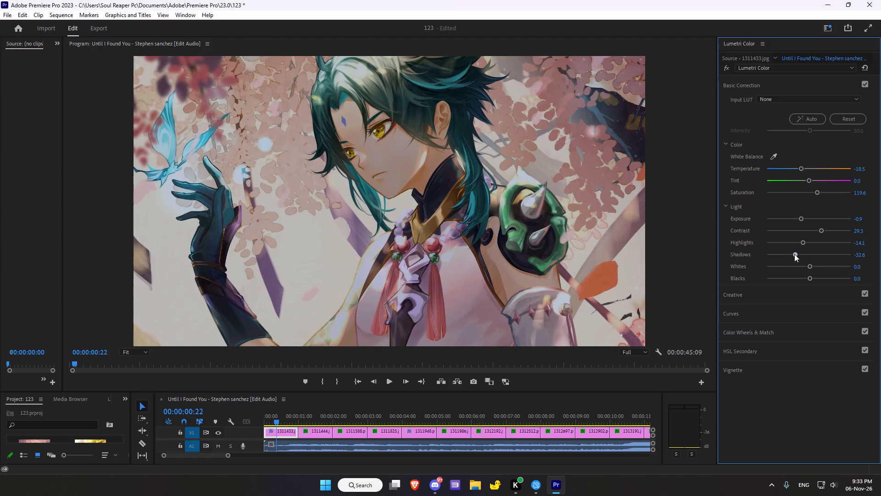
pyautogui.moveTo(794, 254); pyautogui.dragTo(798, 253)
pyautogui.click(809, 265)
pyautogui.moveTo(809, 278); pyautogui.dragTo(808, 276)
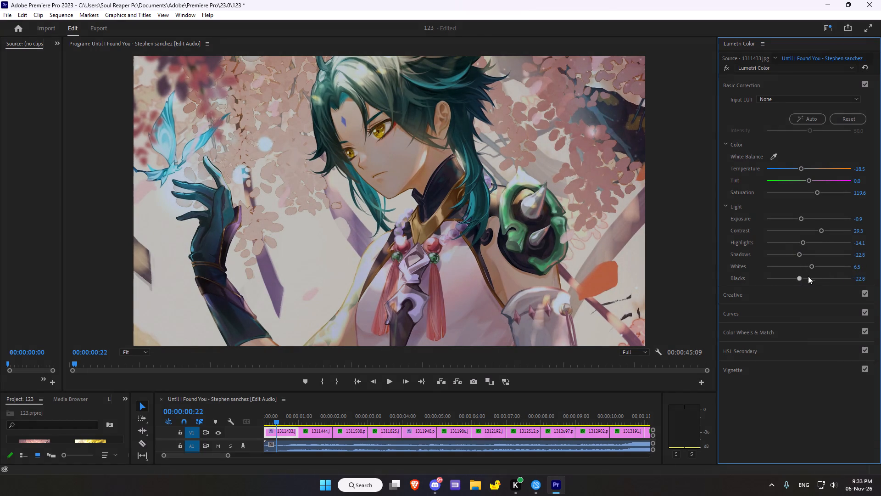
pyautogui.moveTo(808, 276); pyautogui.dragTo(804, 271)
# In the Creative adjustments, set sharpen to 53.3, vibrance to 29.3 and saturation to 96.7.
pyautogui.click(728, 292)
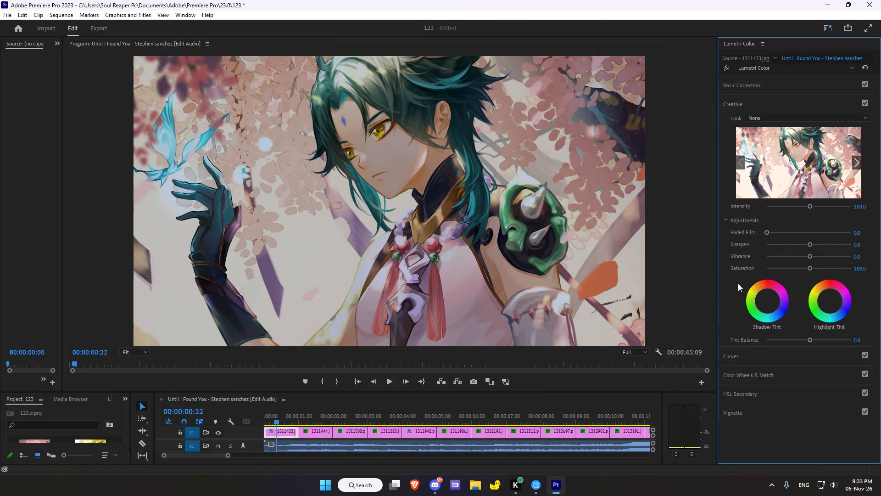
pyautogui.scroll(-2, 757, 267)
pyautogui.moveTo(811, 243); pyautogui.dragTo(826, 243)
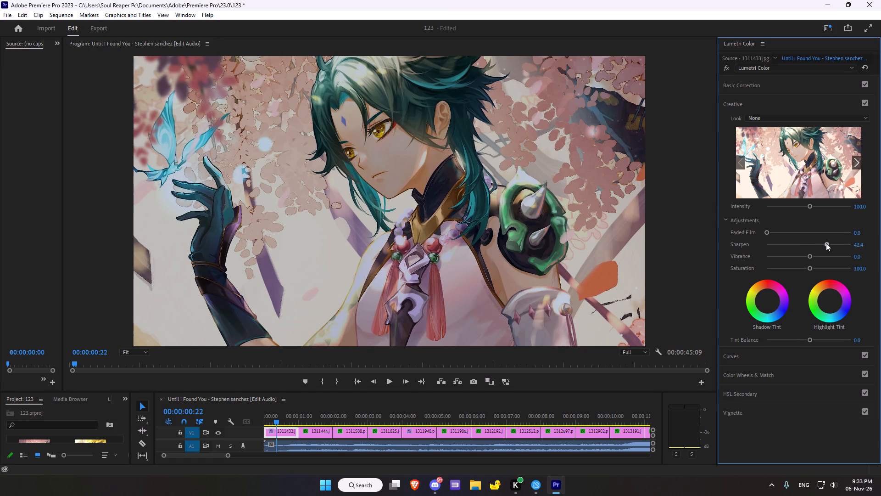
pyautogui.moveTo(826, 243); pyautogui.dragTo(824, 248)
pyautogui.moveTo(824, 248); pyautogui.dragTo(831, 248)
pyautogui.moveTo(810, 256); pyautogui.dragTo(813, 256)
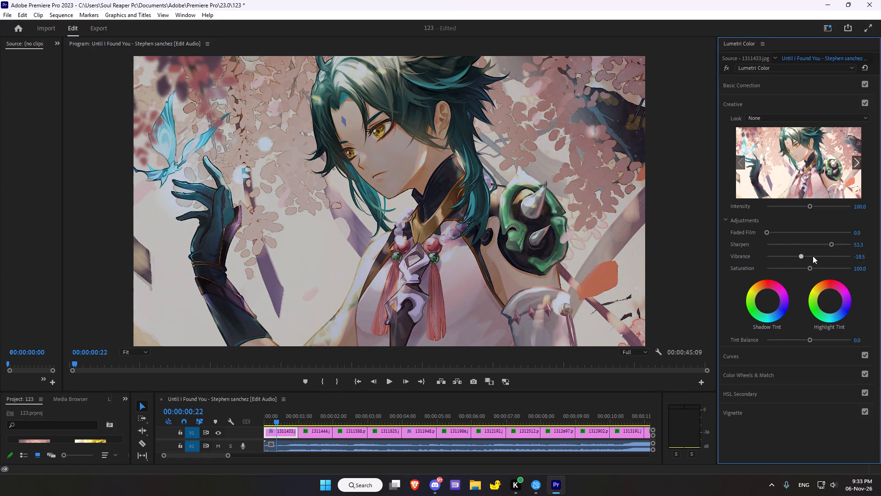
pyautogui.moveTo(813, 256); pyautogui.dragTo(820, 255)
pyautogui.click(808, 267)
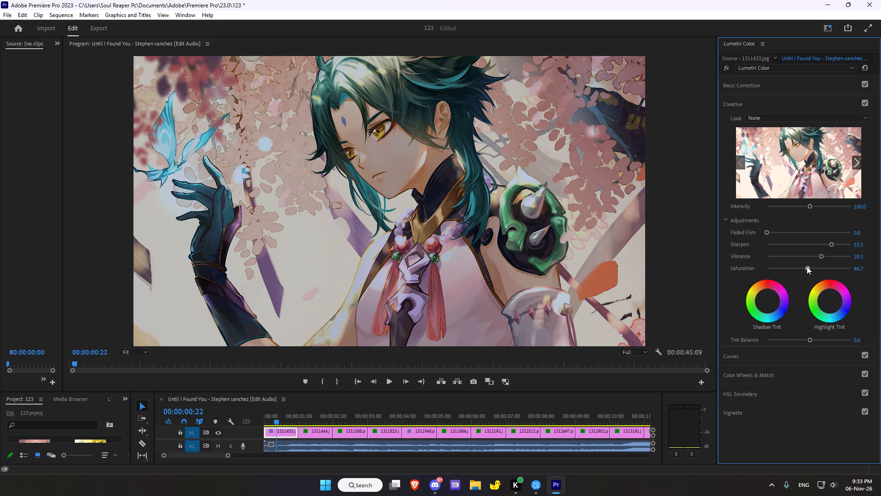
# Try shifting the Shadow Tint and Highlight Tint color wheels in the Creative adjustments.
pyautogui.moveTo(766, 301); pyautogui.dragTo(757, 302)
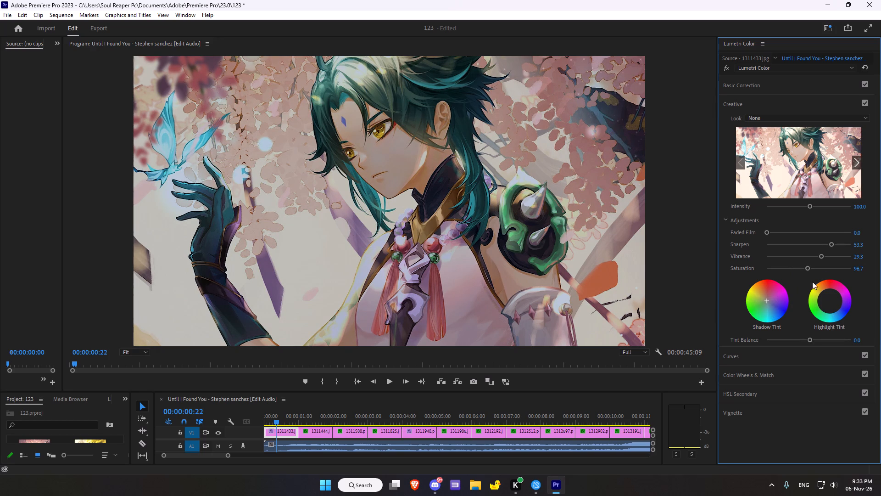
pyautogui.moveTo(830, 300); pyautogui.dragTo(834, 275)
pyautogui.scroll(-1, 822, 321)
# Add a midpoint to the white RGB curve and raise it slightly above the diagonal to brighten the midtones.
pyautogui.click(746, 354)
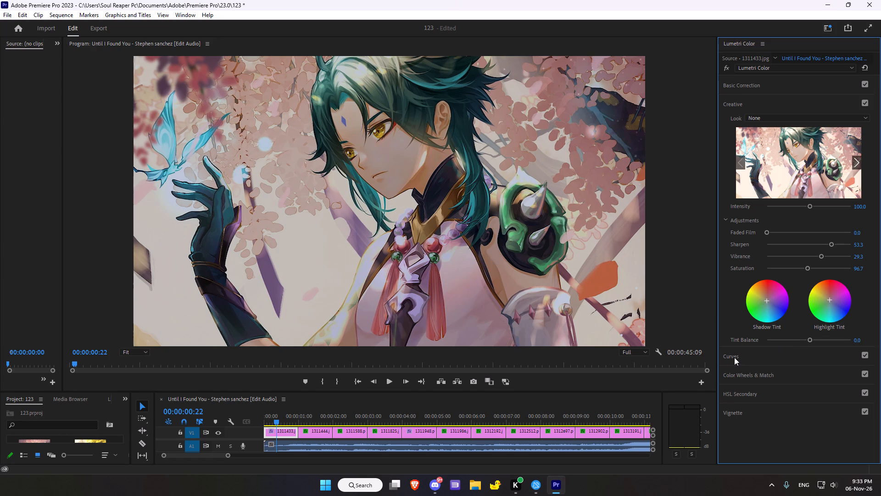
pyautogui.click(732, 357)
pyautogui.click(785, 164)
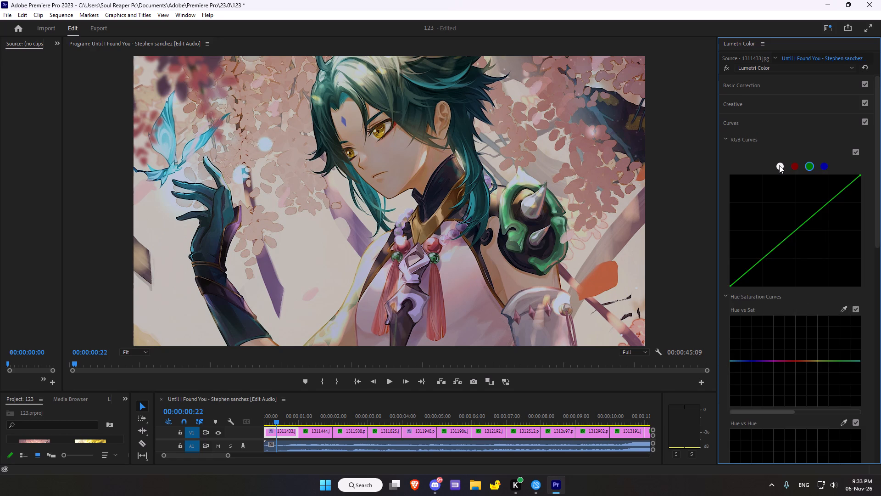
pyautogui.click(779, 165)
pyautogui.moveTo(790, 234); pyautogui.dragTo(796, 237)
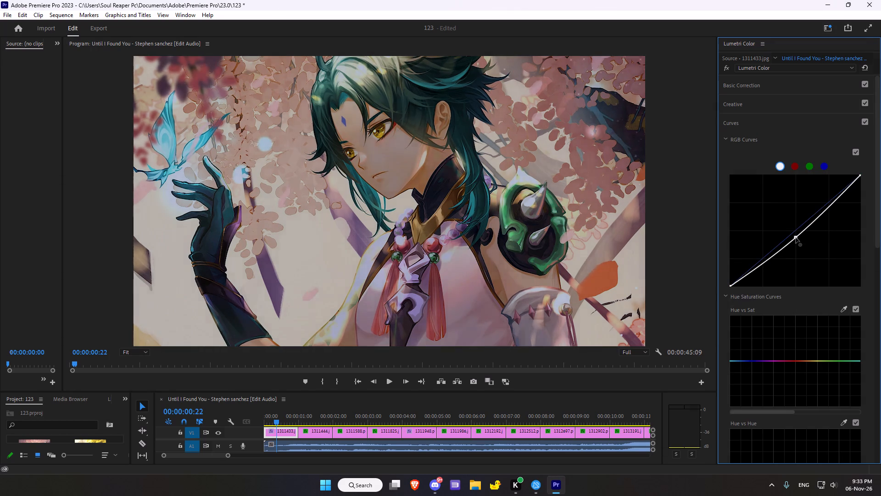
pyautogui.moveTo(796, 237); pyautogui.dragTo(796, 237)
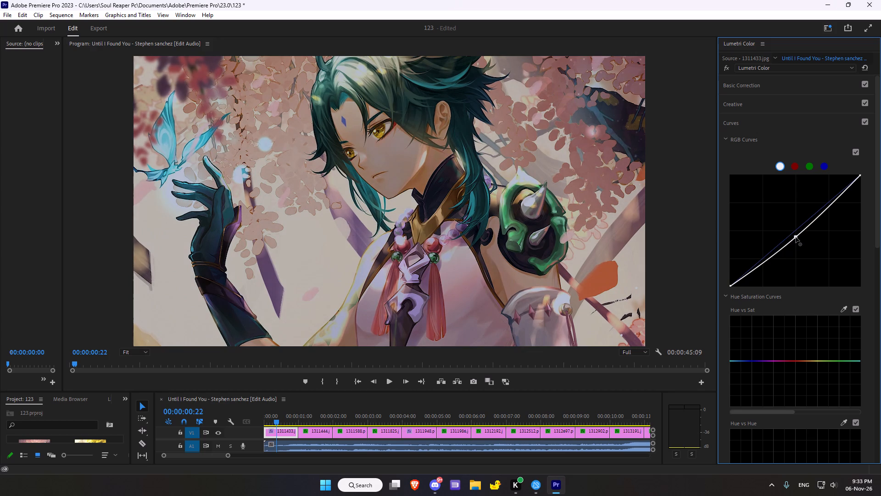
pyautogui.moveTo(796, 237); pyautogui.dragTo(792, 229)
# Sample the orange-red leaf for the Hue vs Sat curve and raise its center point slightly to boost that hue's saturation.
pyautogui.scroll(-5, 814, 250)
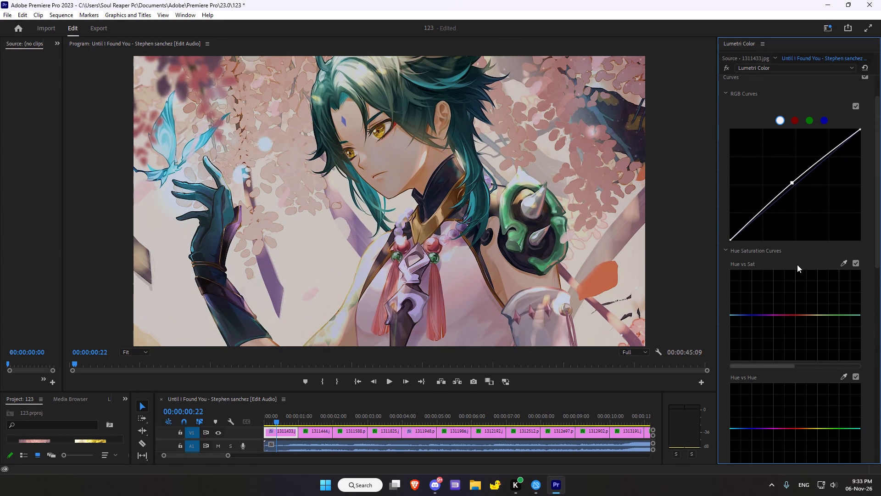
pyautogui.scroll(-5, 787, 261)
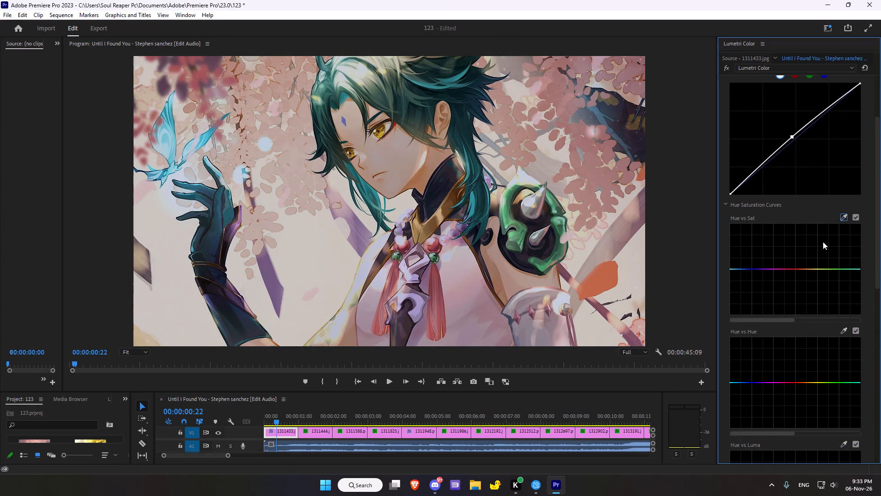
pyautogui.click(843, 219)
pyautogui.click(600, 282)
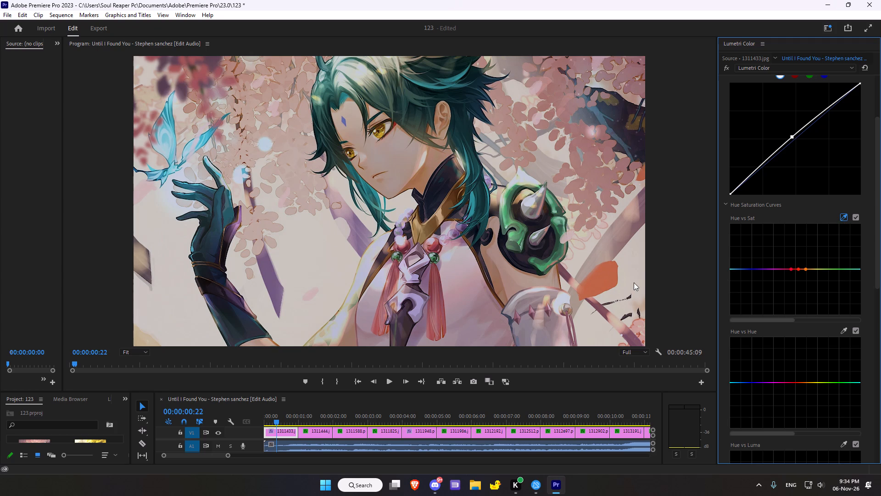
pyautogui.moveTo(797, 270); pyautogui.dragTo(797, 256)
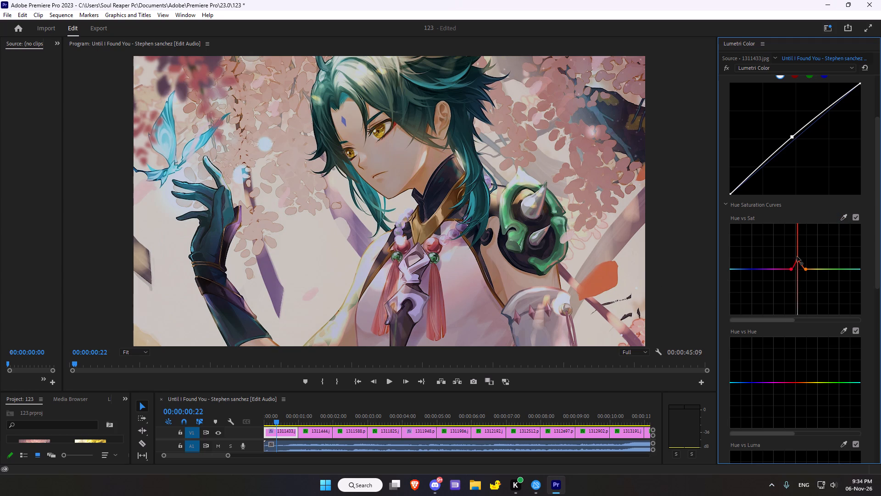
pyautogui.moveTo(797, 256); pyautogui.dragTo(798, 262)
# Sample the green shoulder armor for the Hue vs Hue curve and raise its center point slightly to shift that hue.
pyautogui.scroll(-4, 829, 328)
pyautogui.click(842, 296)
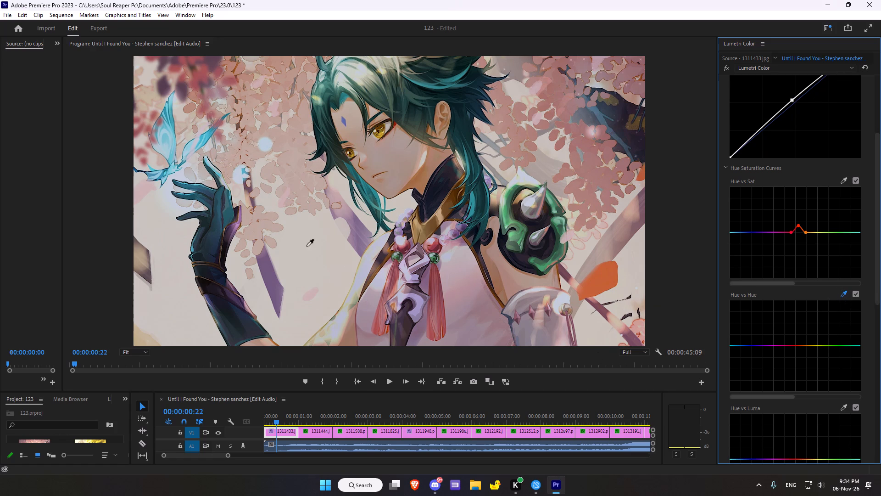
pyautogui.click(505, 211)
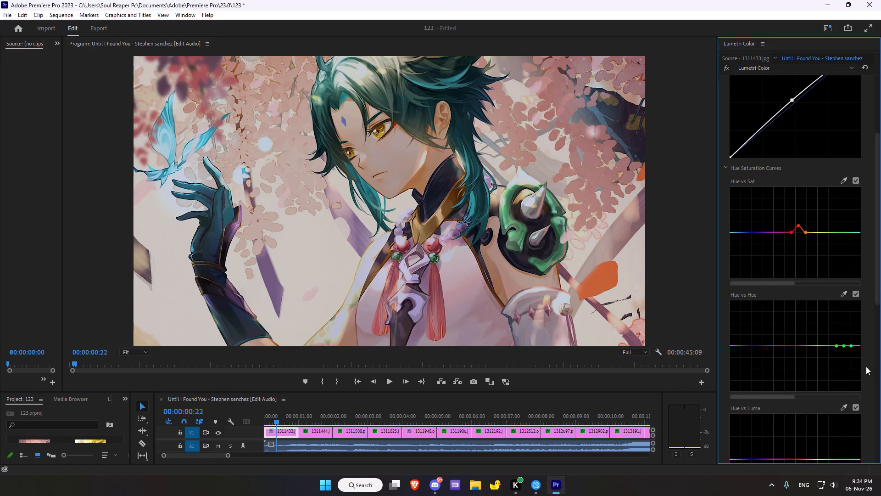
pyautogui.moveTo(845, 348); pyautogui.dragTo(838, 311)
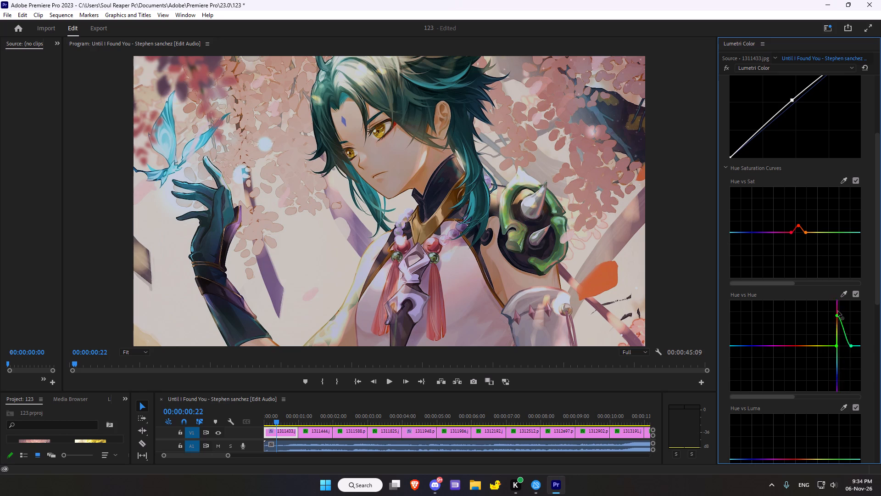
pyautogui.moveTo(838, 311); pyautogui.dragTo(841, 333)
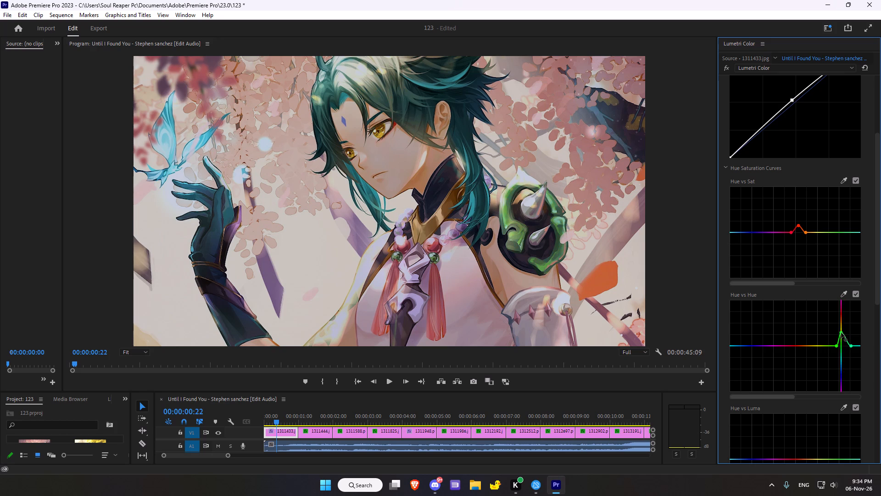
pyautogui.moveTo(841, 333); pyautogui.dragTo(842, 336)
# Sample the purple ribbon near the raised arm for the Hue vs Luma curve and lower its center point slightly to darken that hue.
pyautogui.scroll(-1, 759, 376)
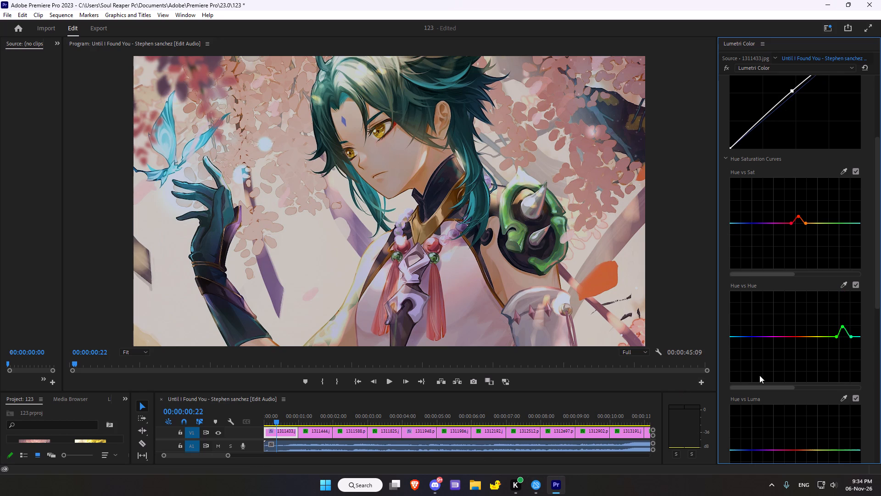
pyautogui.scroll(-7, 759, 375)
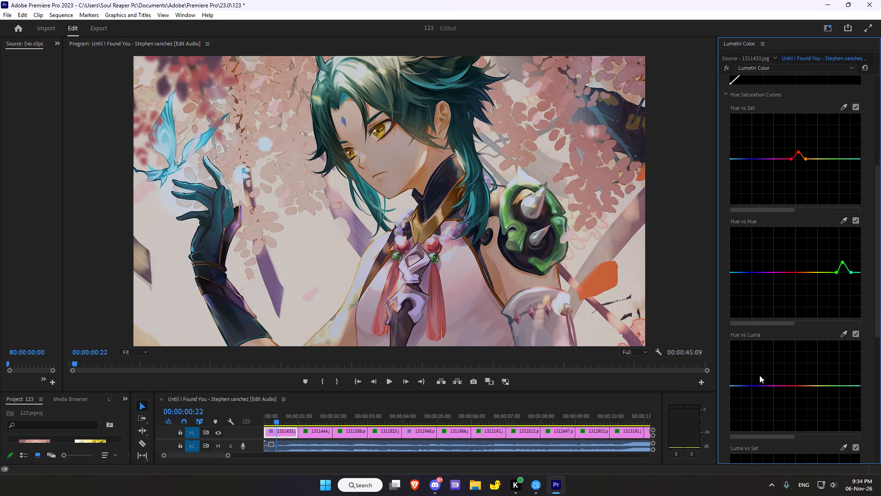
pyautogui.scroll(-2, 759, 375)
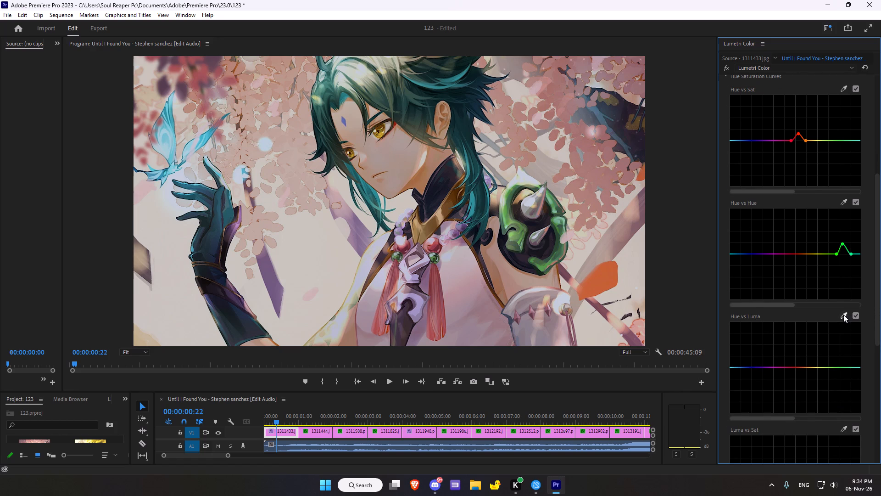
pyautogui.click(843, 315)
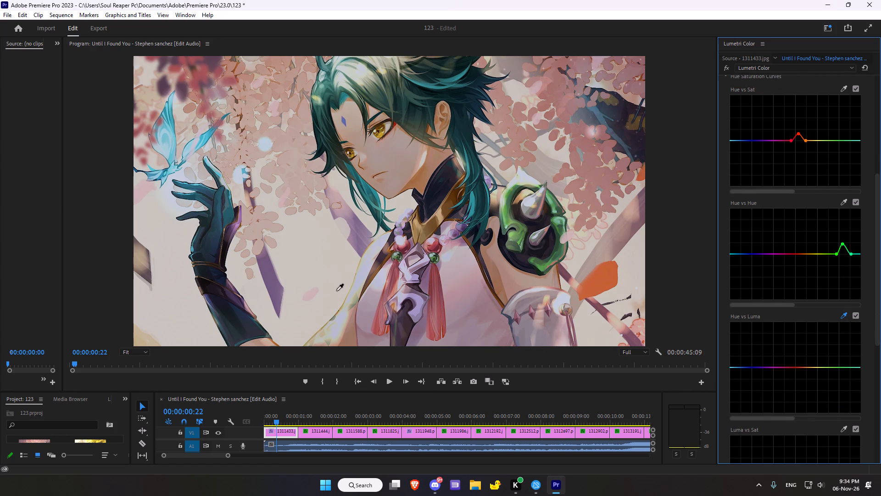
pyautogui.click(269, 276)
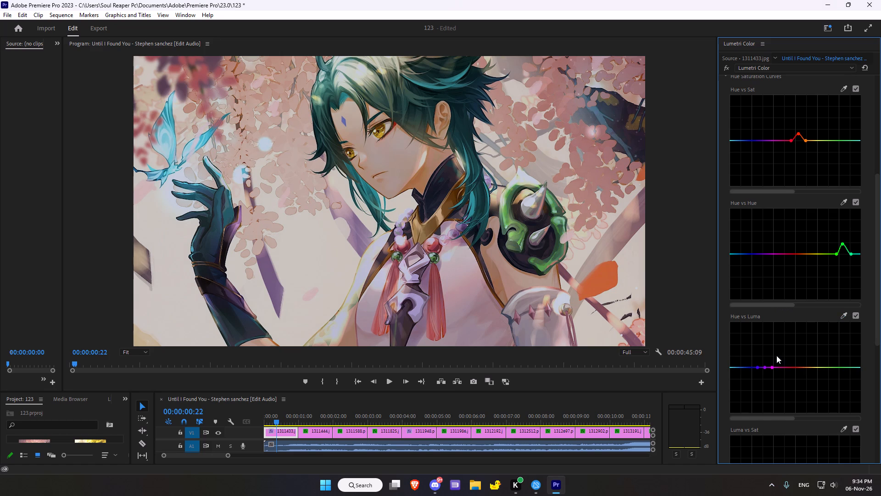
pyautogui.moveTo(765, 367); pyautogui.dragTo(771, 379)
pyautogui.moveTo(771, 379); pyautogui.dragTo(767, 373)
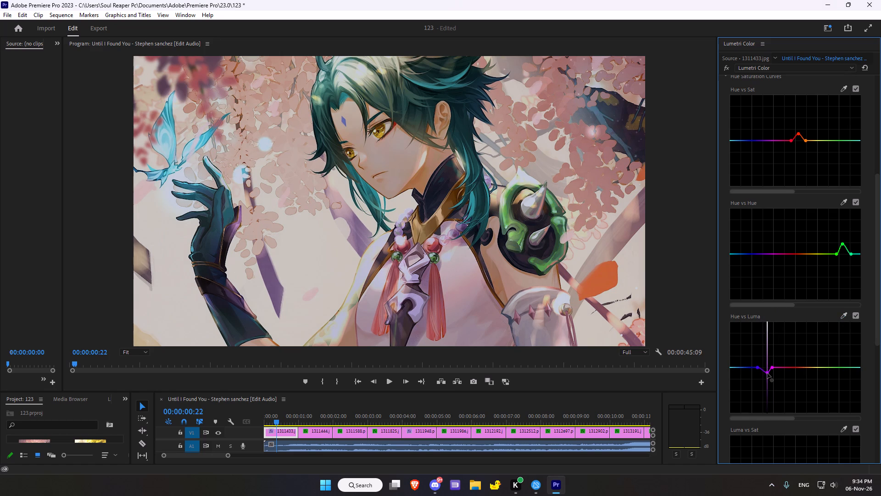
pyautogui.moveTo(767, 373); pyautogui.dragTo(765, 377)
# Sample the red tassel on the chest for the Luma vs Sat curve and raise its center point to boost saturation at that brightness.
pyautogui.scroll(-1, 769, 273)
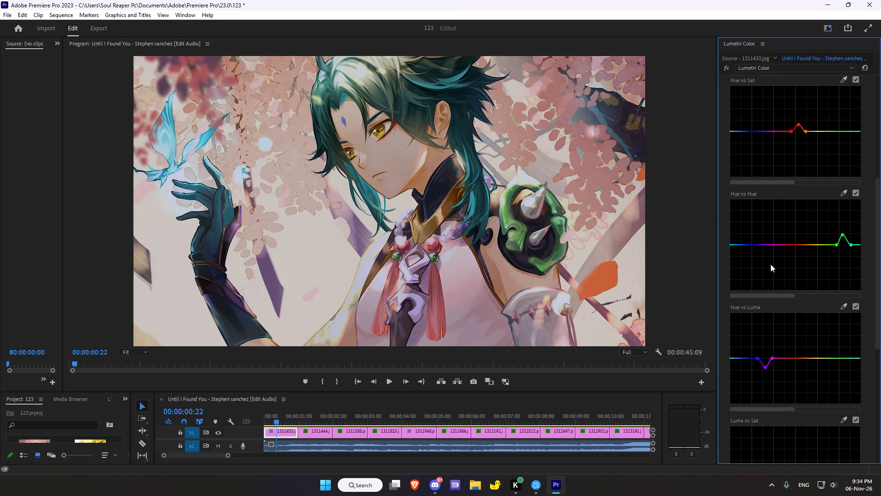
pyautogui.scroll(-13, 770, 264)
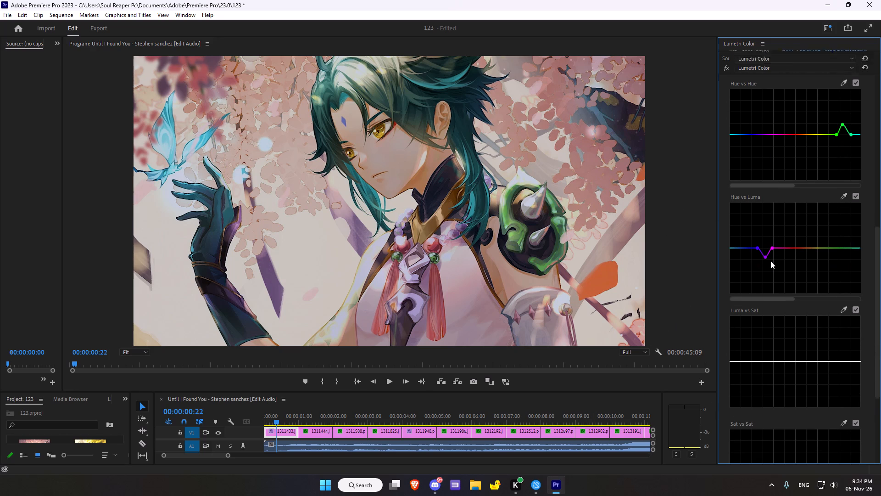
pyautogui.scroll(-2, 770, 261)
pyautogui.click(842, 285)
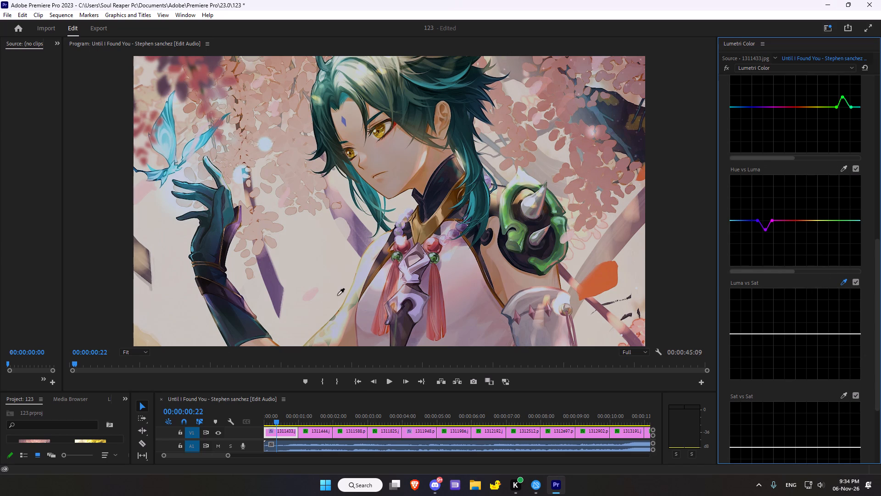
pyautogui.click(374, 330)
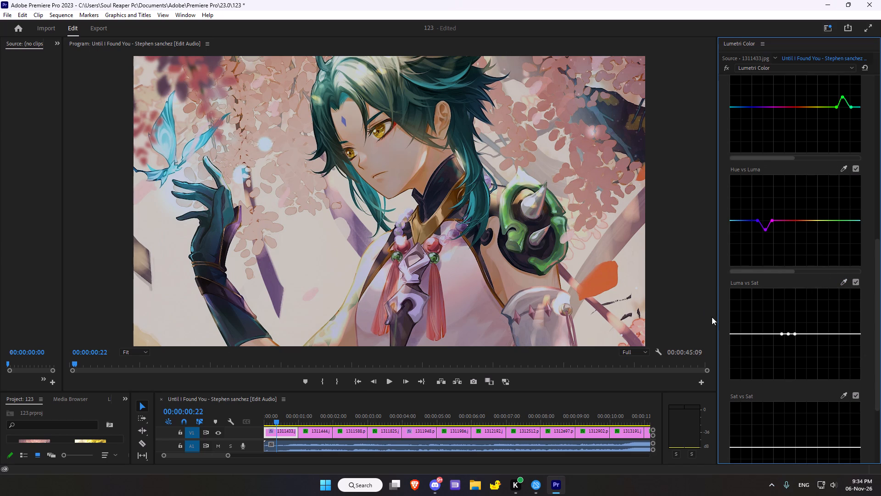
pyautogui.moveTo(788, 334); pyautogui.dragTo(785, 324)
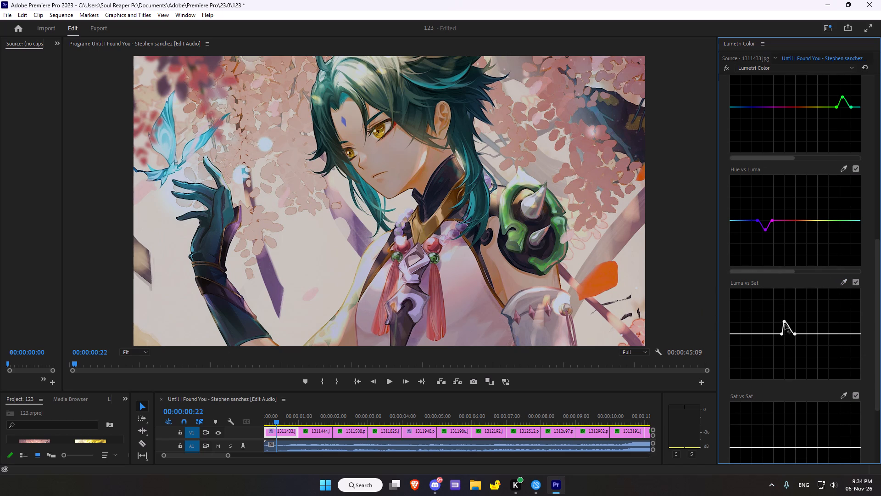
pyautogui.moveTo(785, 324); pyautogui.dragTo(788, 321)
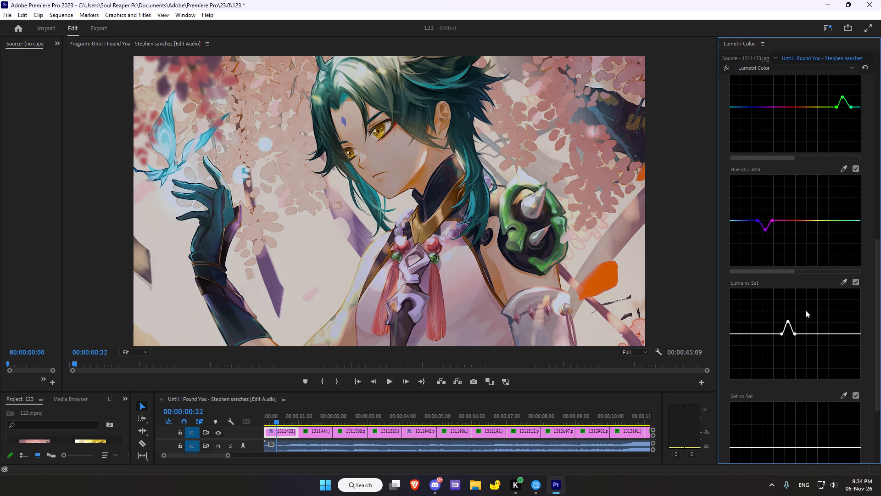
# Sample the light-blue butterfly wing for the Sat vs Sat curve and raise its center point slightly.
pyautogui.scroll(-2, 805, 304)
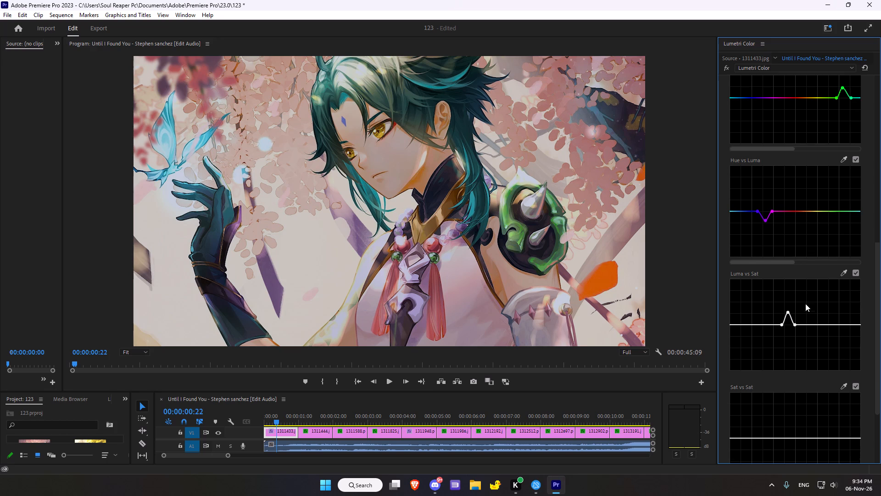
pyautogui.scroll(-3, 805, 304)
pyautogui.click(845, 349)
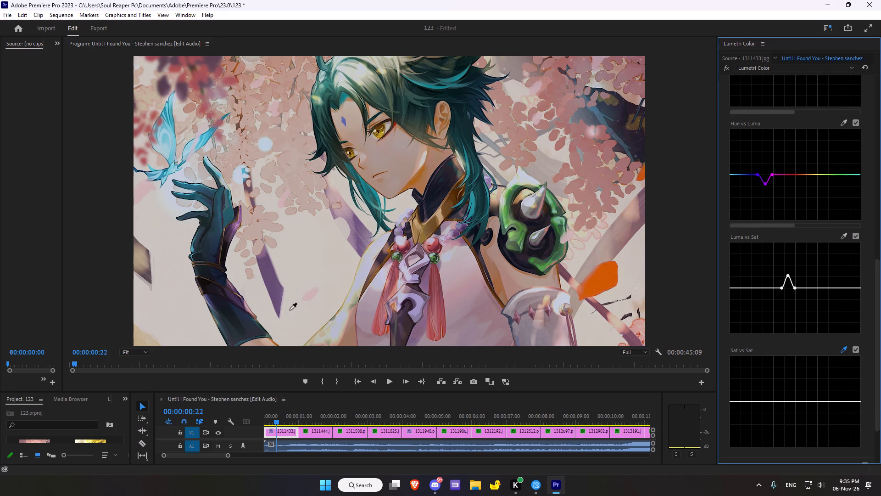
pyautogui.click(165, 137)
pyautogui.scroll(-6, 770, 407)
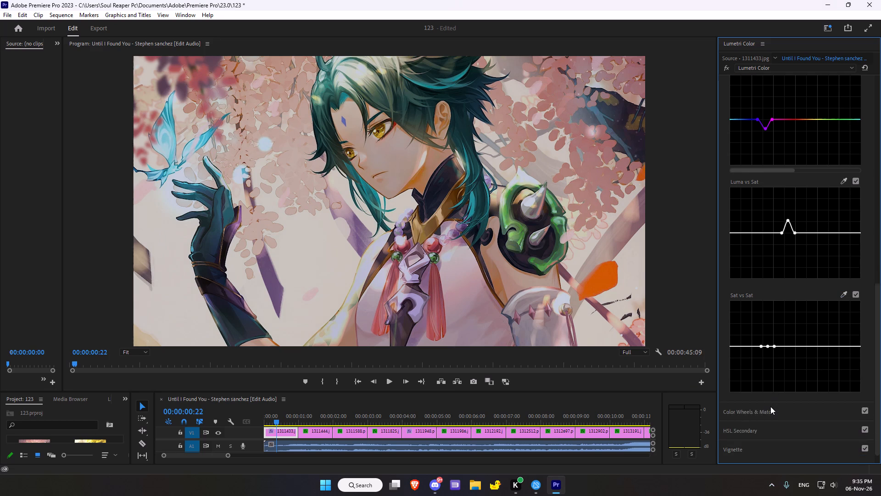
pyautogui.scroll(-3, 770, 406)
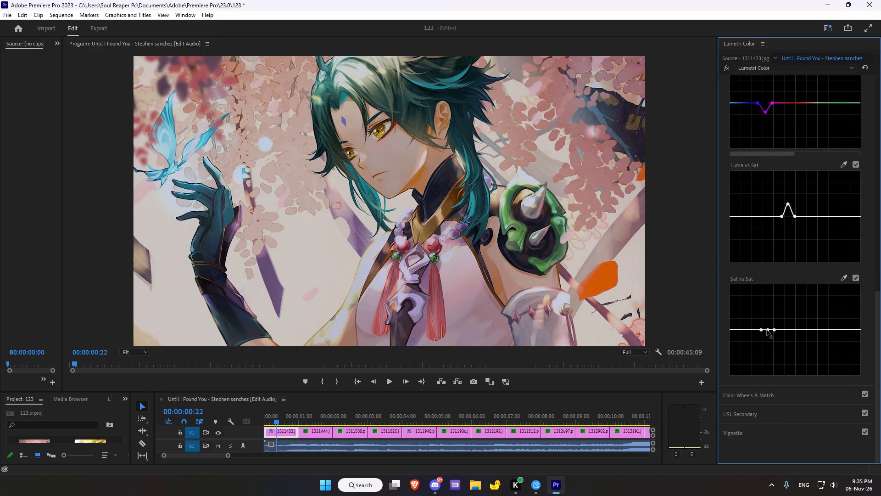
pyautogui.moveTo(768, 330); pyautogui.dragTo(762, 328)
pyautogui.moveTo(762, 328); pyautogui.dragTo(766, 321)
pyautogui.moveTo(766, 321); pyautogui.dragTo(766, 321)
# In Color Wheels & Match, shift Midtones and Shadows slightly toward magenta and Highlights slightly toward yellow-green.
pyautogui.scroll(-8, 766, 339)
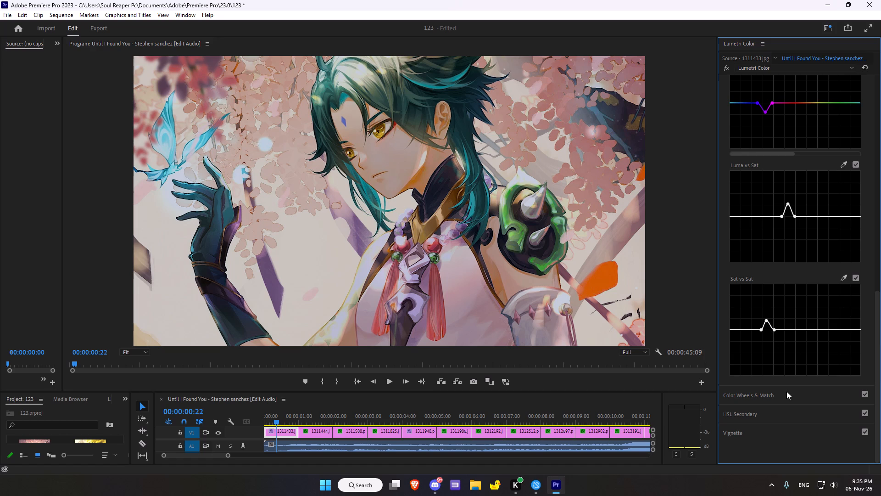
pyautogui.click(782, 395)
pyautogui.click(754, 395)
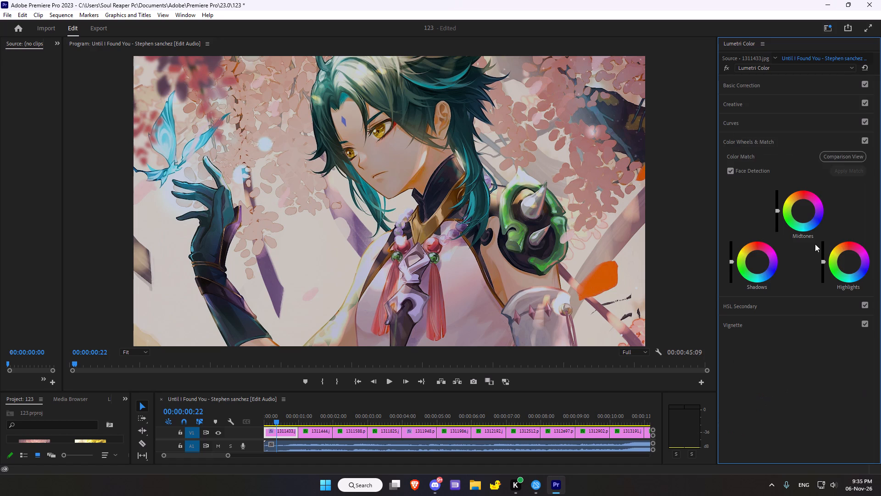
pyautogui.moveTo(803, 211); pyautogui.dragTo(776, 214)
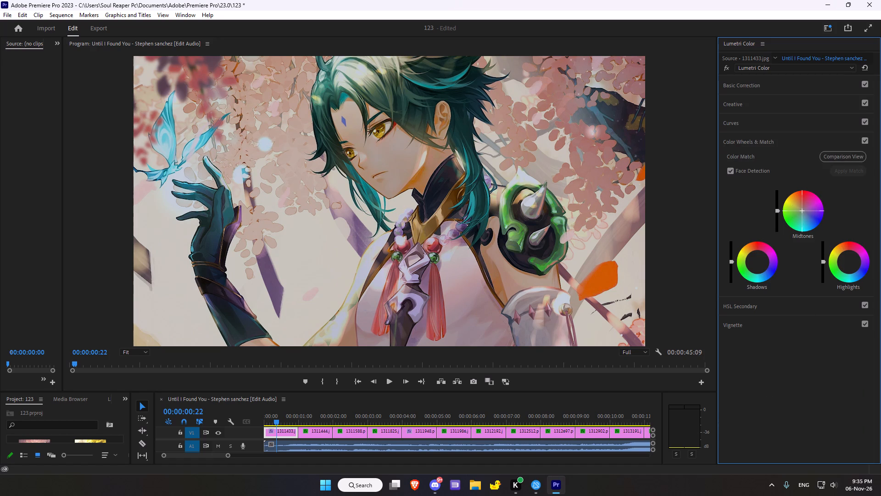
pyautogui.moveTo(776, 214); pyautogui.dragTo(812, 203)
pyautogui.moveTo(758, 262); pyautogui.dragTo(775, 254)
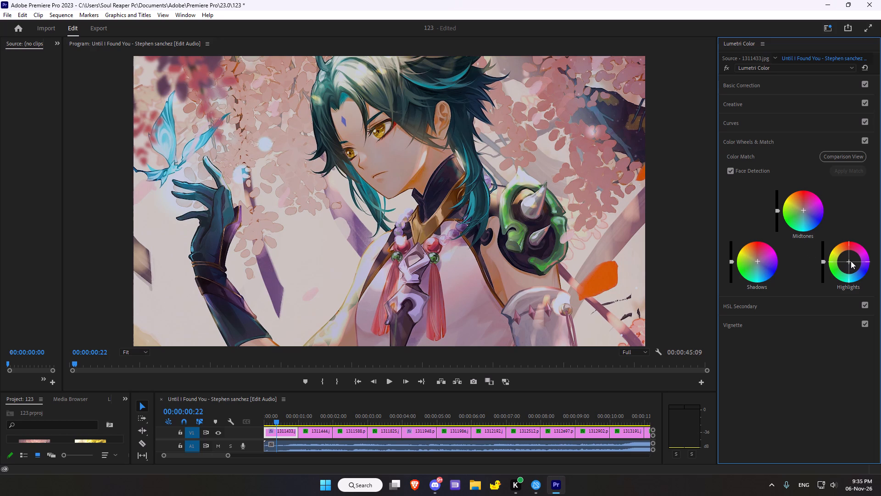
pyautogui.moveTo(851, 261); pyautogui.dragTo(834, 267)
# Add a dark vignette with amount -1.9, midpoint 13.6, roundness 6.5 and feather 48.9.
pyautogui.click(747, 304)
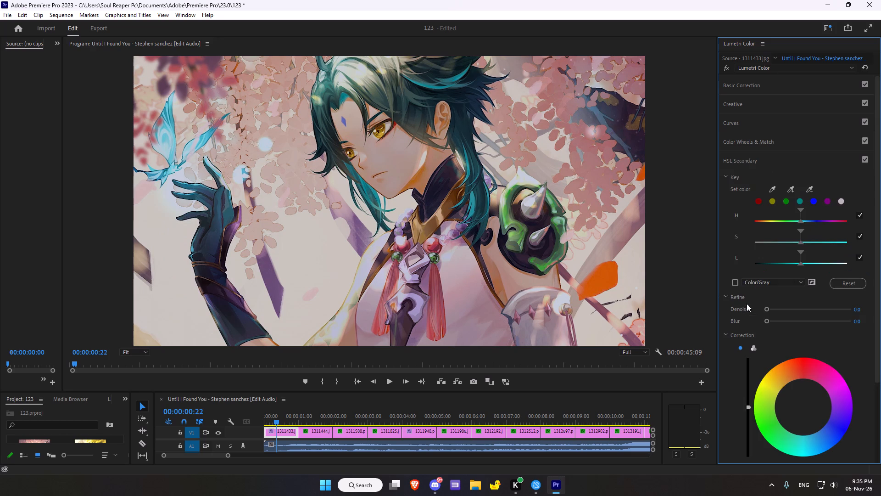
pyautogui.scroll(-16, 780, 381)
pyautogui.click(742, 434)
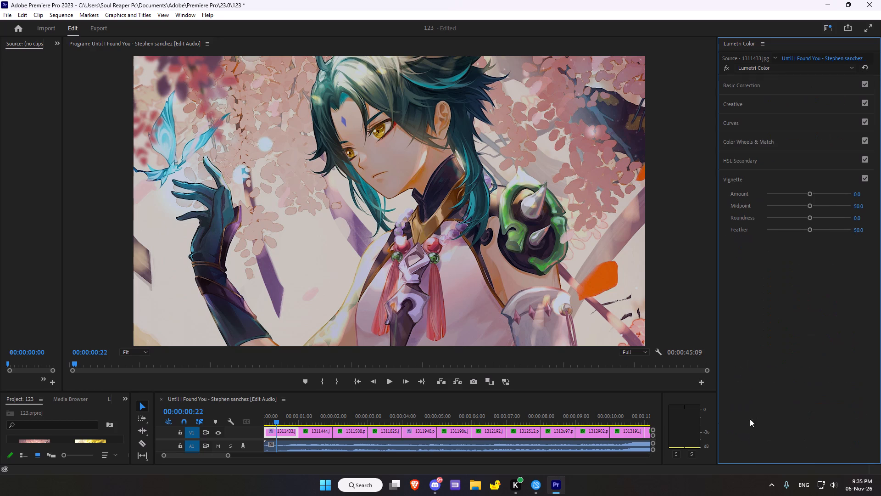
pyautogui.moveTo(810, 195); pyautogui.dragTo(782, 199)
pyautogui.moveTo(811, 207); pyautogui.dragTo(794, 209)
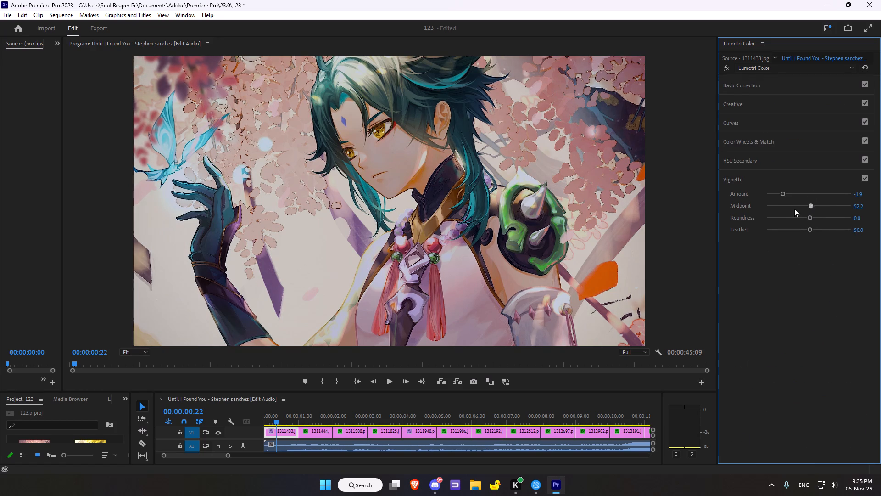
pyautogui.moveTo(794, 209); pyautogui.dragTo(777, 210)
pyautogui.moveTo(806, 218); pyautogui.dragTo(811, 220)
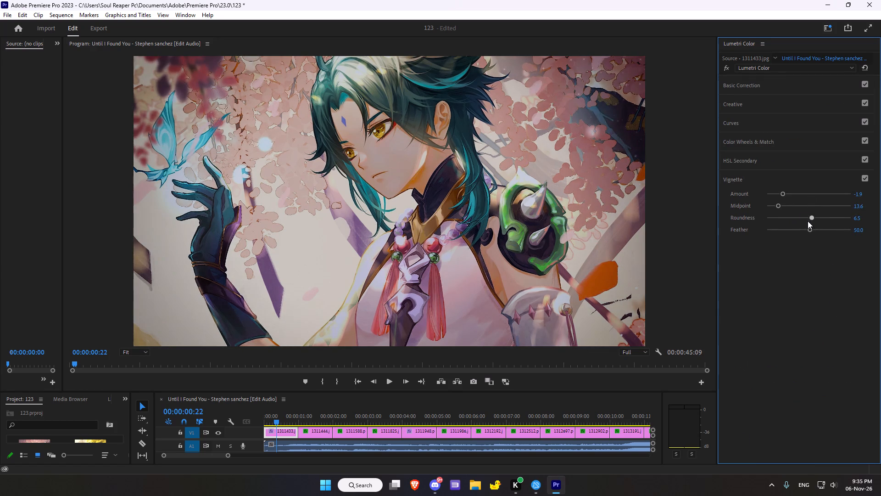
pyautogui.click(809, 228)
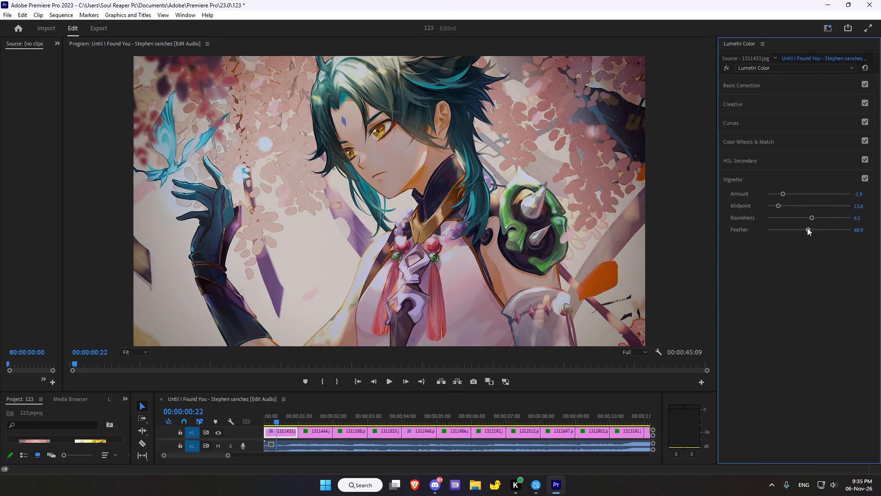
# Move the playhead to 00:00:01:29 on the second clip, 1311444.jpg, and reset its Lumetri Color effect.
pyautogui.scroll(-4, 755, 231)
pyautogui.scroll(-4, 482, 362)
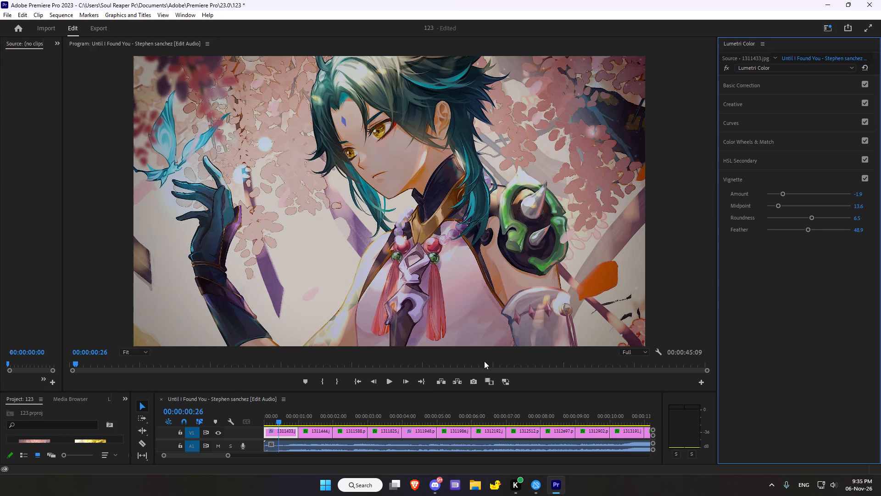
pyautogui.scroll(-13, 484, 361)
pyautogui.scroll(-10, 484, 361)
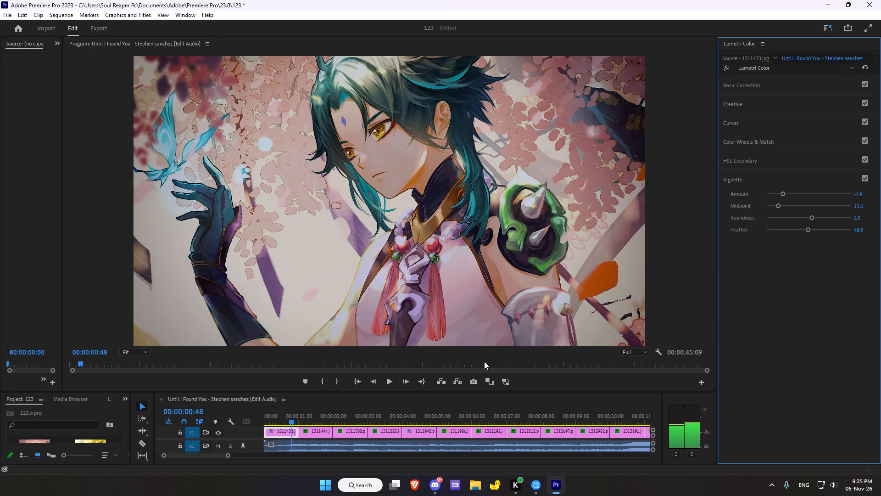
pyautogui.scroll(-9, 484, 361)
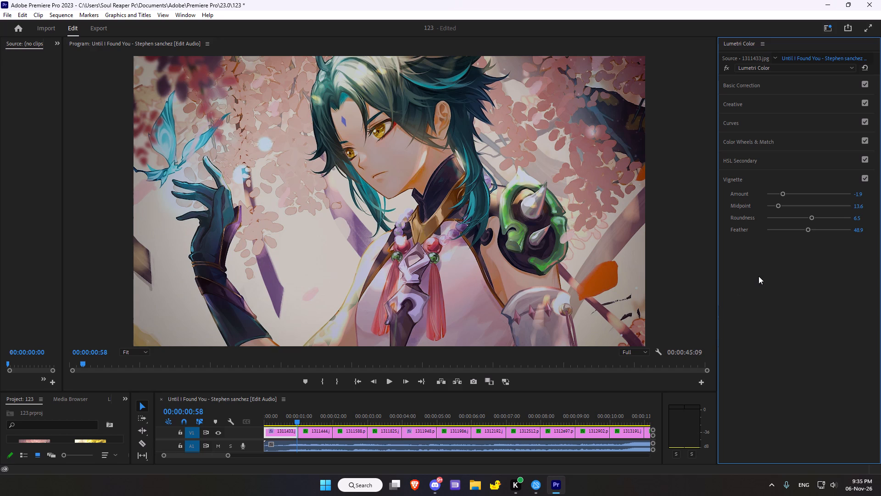
pyautogui.scroll(5, 784, 182)
pyautogui.click(741, 81)
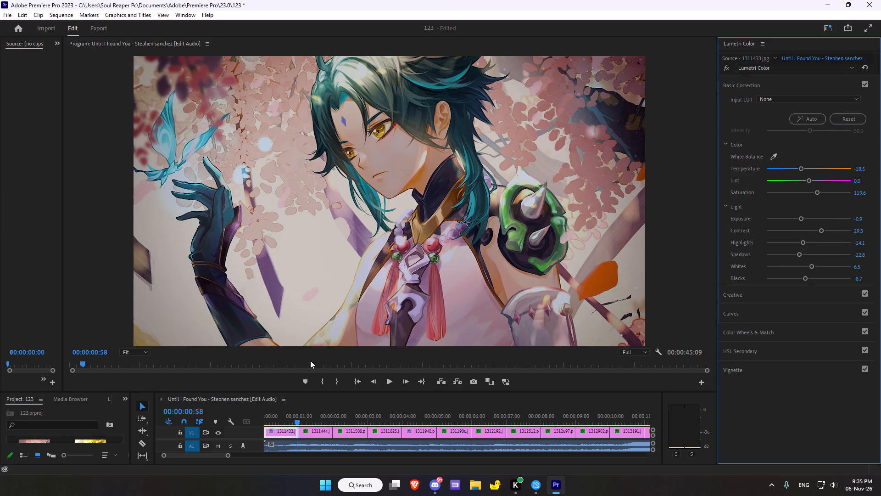
pyautogui.scroll(-13, 396, 355)
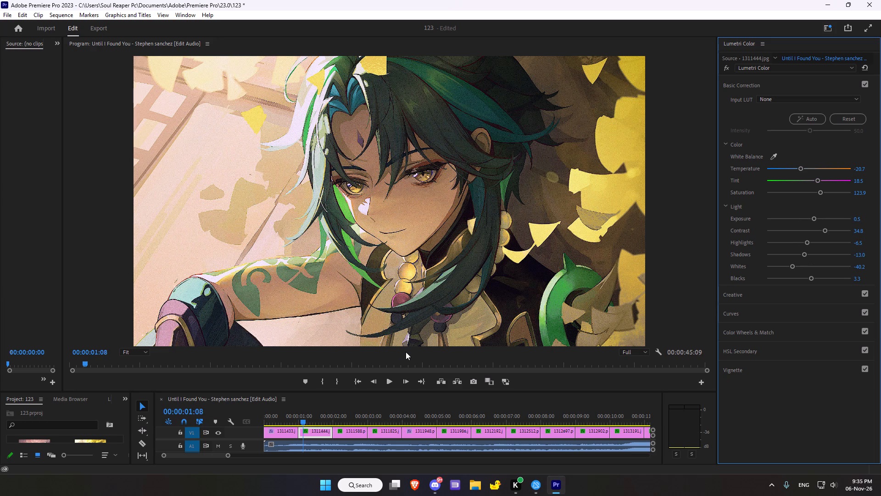
pyautogui.scroll(-17, 406, 352)
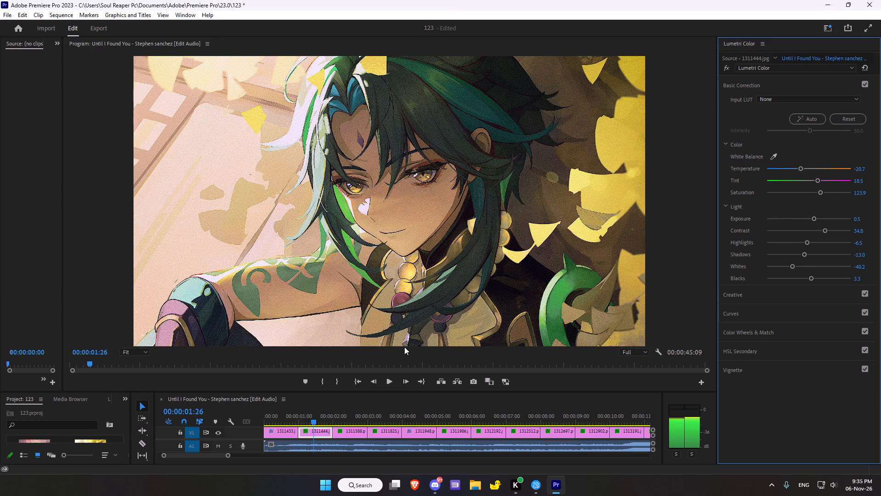
pyautogui.scroll(-3, 404, 347)
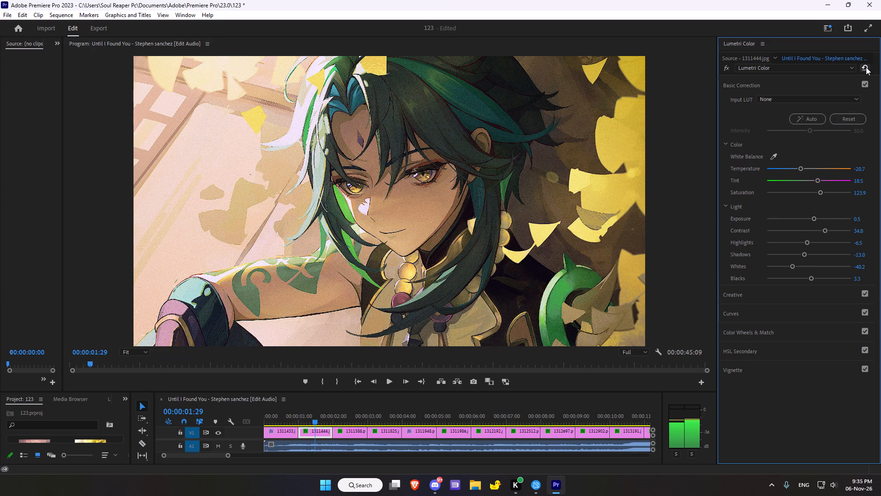
pyautogui.click(866, 67)
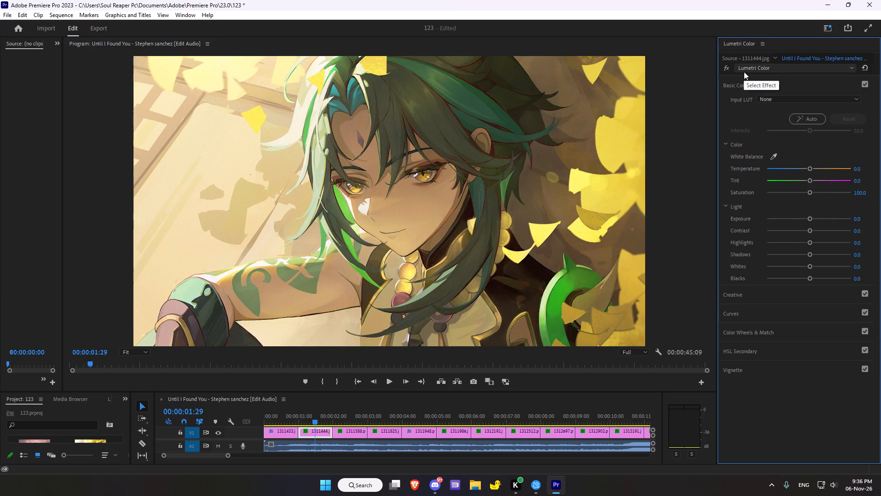
pyautogui.hotkey('ctrl', 'z')
pyautogui.click(862, 69)
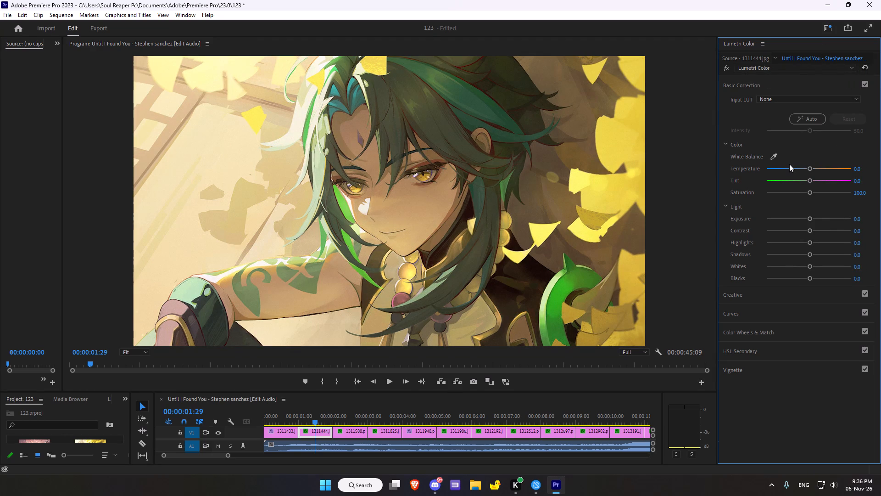
# In Basic Correction, set the second clip's temperature to -19.6, tint to 10.9 and saturation to 90.2.
pyautogui.moveTo(810, 169); pyautogui.dragTo(798, 173)
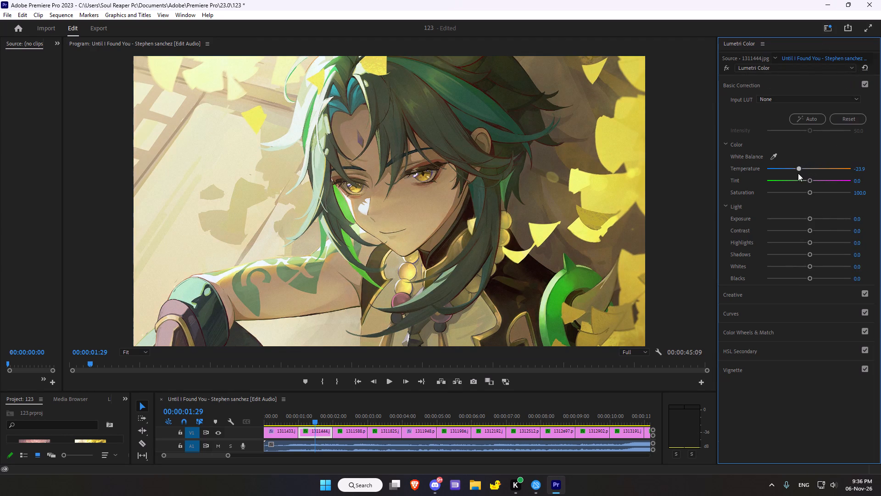
pyautogui.moveTo(798, 173); pyautogui.dragTo(800, 173)
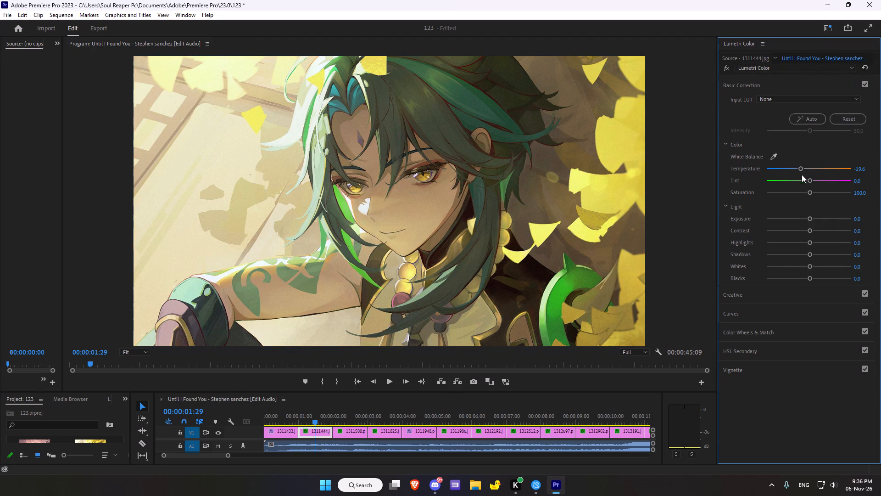
pyautogui.click(809, 178)
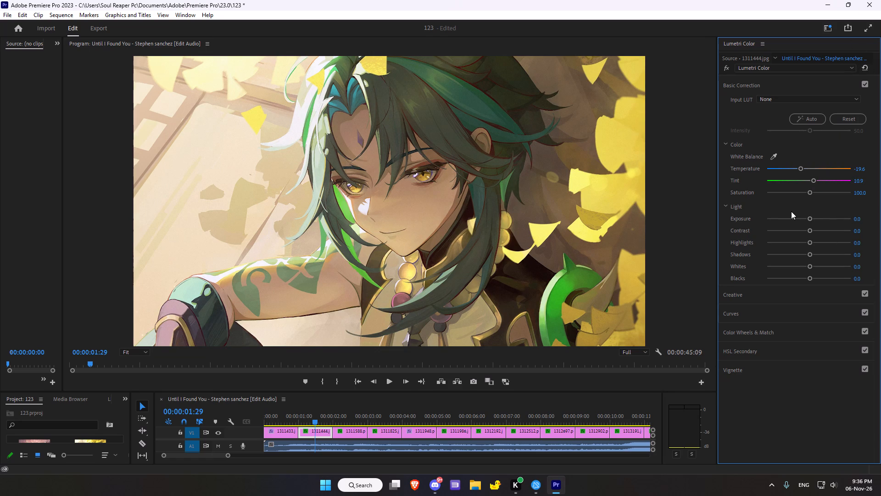
pyautogui.moveTo(810, 192); pyautogui.dragTo(809, 192)
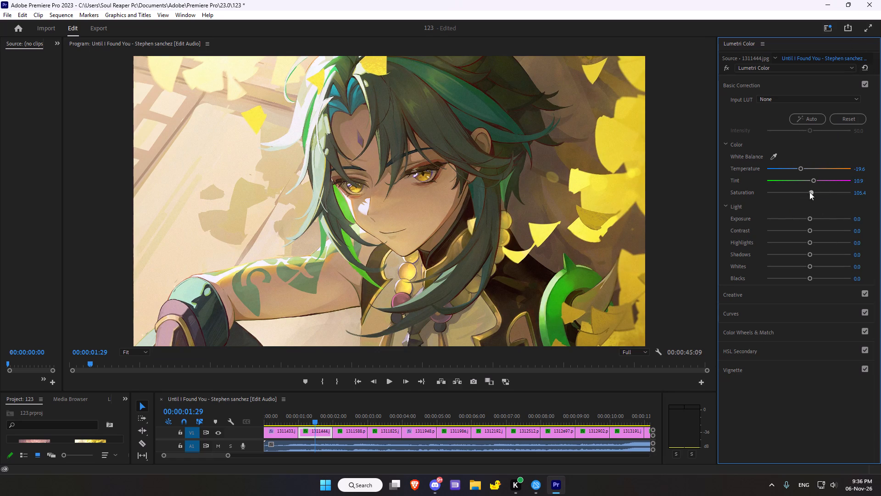
pyautogui.moveTo(809, 192); pyautogui.dragTo(804, 192)
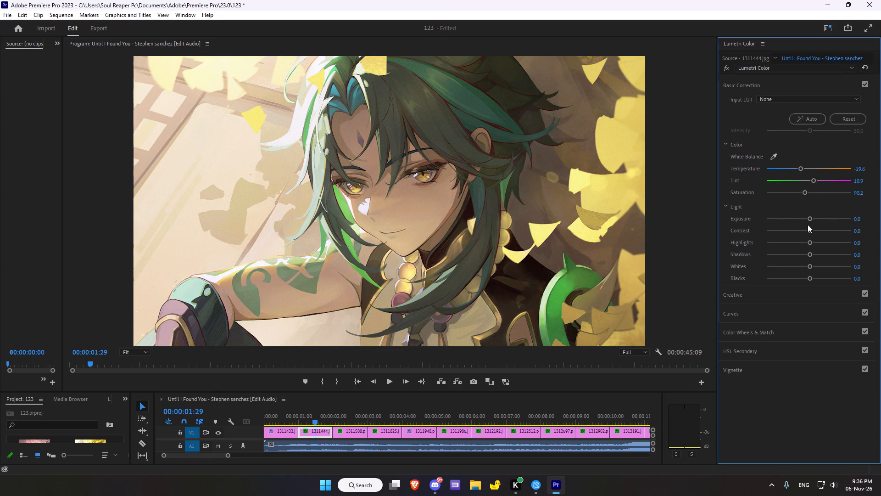
# Set the light values to exposure -0.3, contrast 10.9, highlights -44.6, shadows -13.0, whites -8.7 and blacks 4.3.
pyautogui.moveTo(810, 221); pyautogui.dragTo(808, 219)
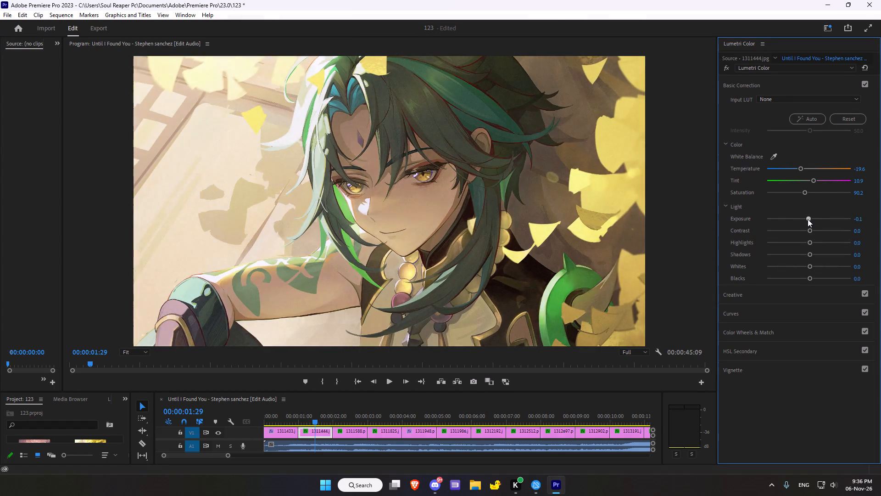
pyautogui.moveTo(808, 219); pyautogui.dragTo(805, 220)
pyautogui.click(810, 228)
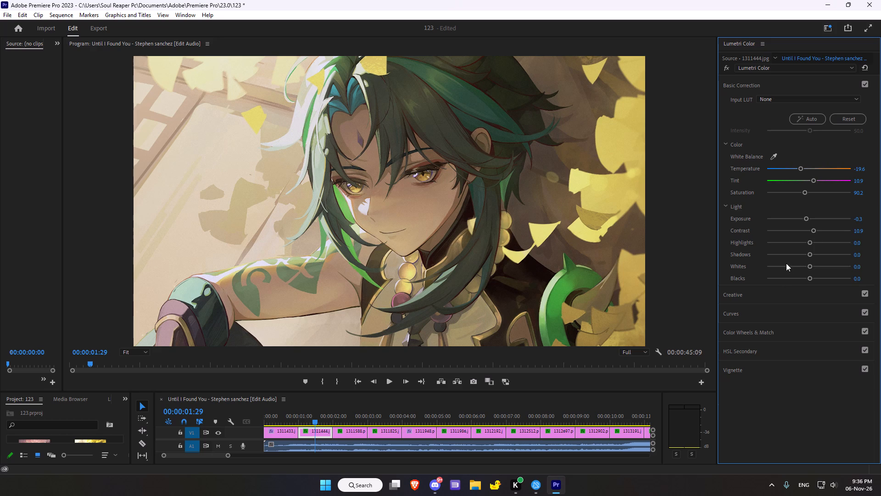
pyautogui.moveTo(809, 244); pyautogui.dragTo(791, 248)
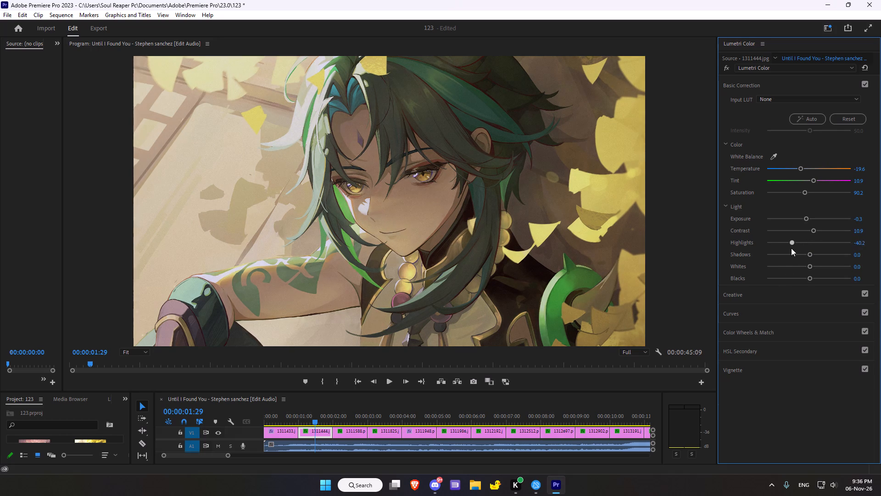
pyautogui.moveTo(791, 248); pyautogui.dragTo(789, 249)
pyautogui.moveTo(810, 255); pyautogui.dragTo(803, 256)
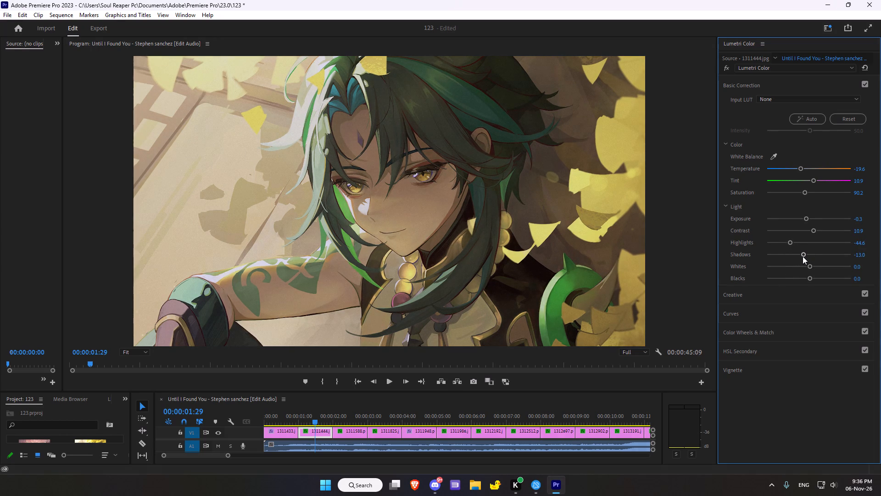
pyautogui.moveTo(810, 269); pyautogui.dragTo(802, 270)
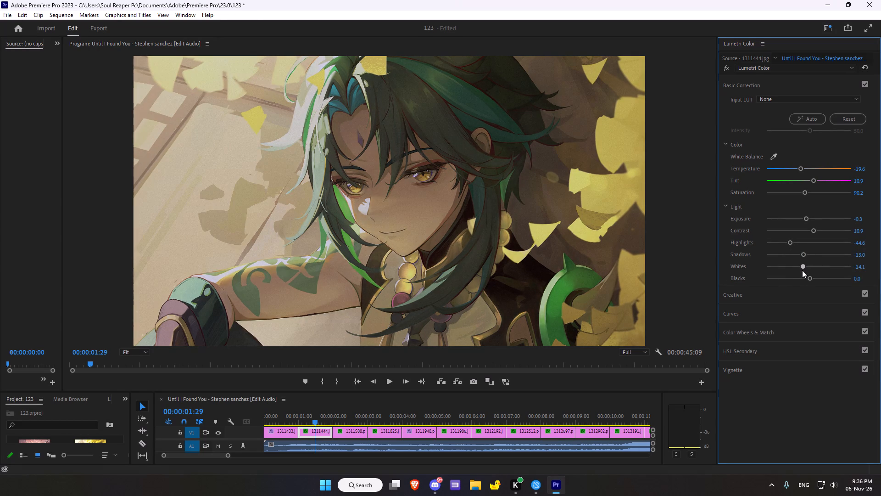
pyautogui.moveTo(802, 270); pyautogui.dragTo(804, 270)
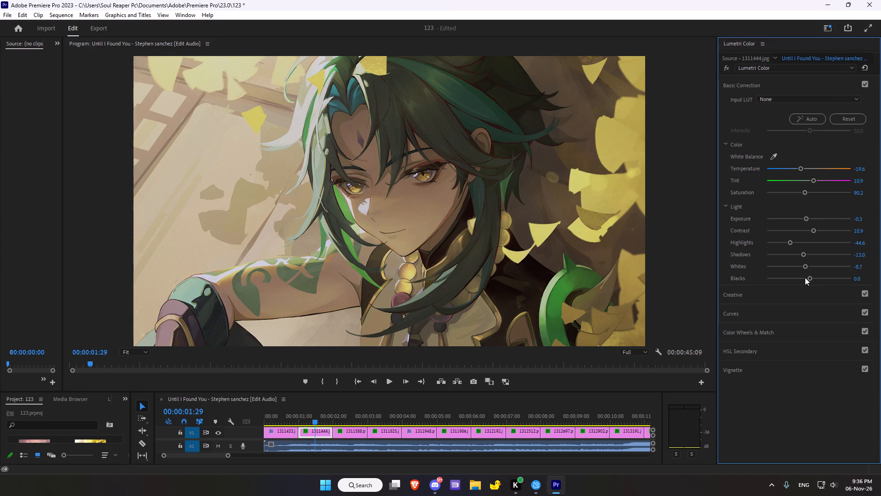
pyautogui.click(810, 278)
# In the Creative adjustments, set sharpen to 100.0, vibrance to 12.0 and saturation to 110.9.
pyautogui.scroll(-12, 775, 338)
pyautogui.click(730, 292)
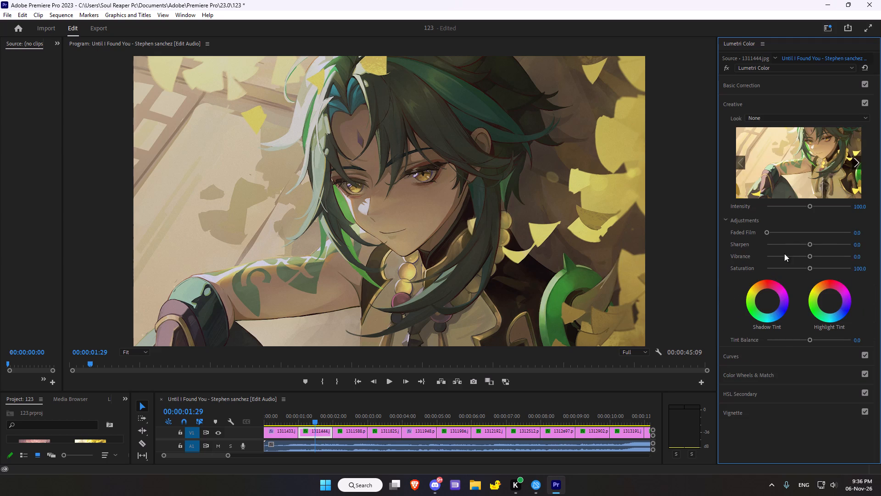
pyautogui.moveTo(811, 244); pyautogui.dragTo(880, 237)
pyautogui.moveTo(811, 258); pyautogui.dragTo(813, 253)
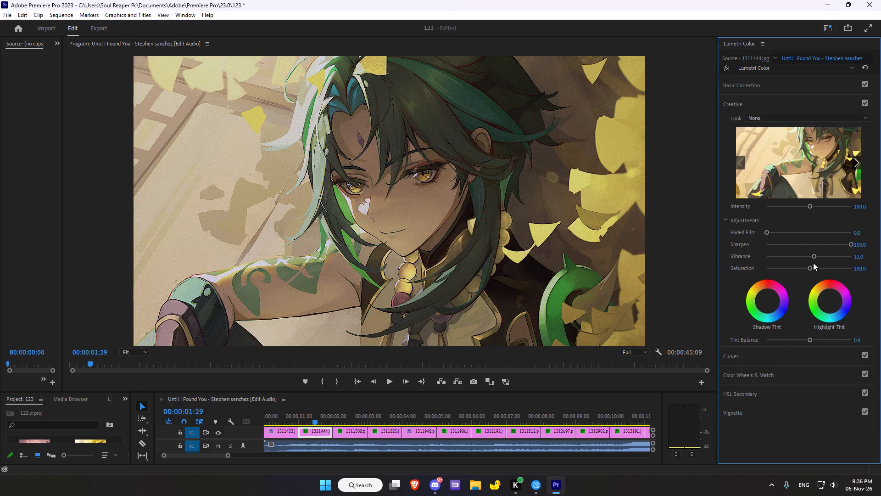
pyautogui.click(809, 267)
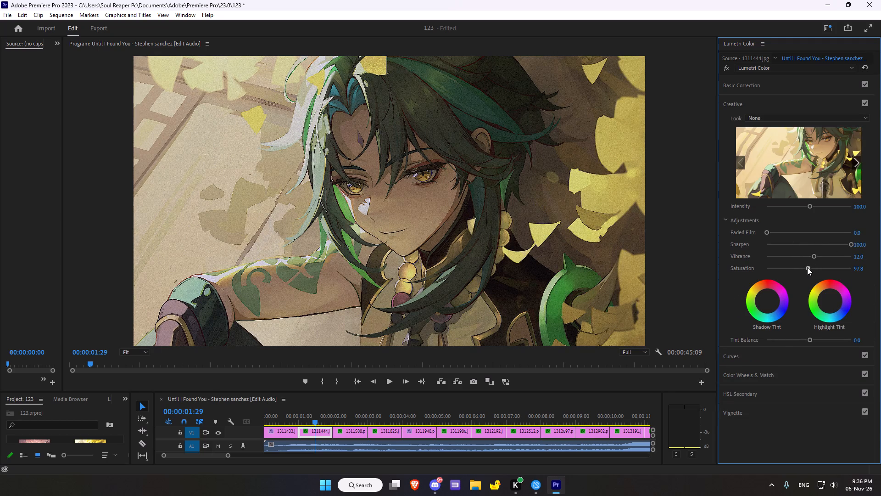
pyautogui.click(809, 267)
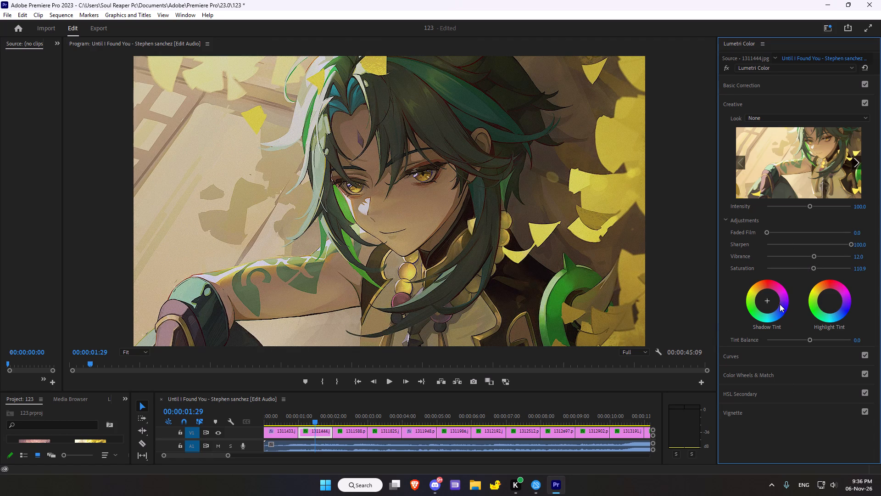
# Shift the Shadow Tint slightly toward green-cyan and the Highlight Tint slightly toward blue.
pyautogui.click(766, 305)
pyautogui.moveTo(768, 306); pyautogui.dragTo(747, 276)
pyautogui.moveTo(747, 276); pyautogui.dragTo(736, 276)
pyautogui.moveTo(831, 299); pyautogui.dragTo(833, 301)
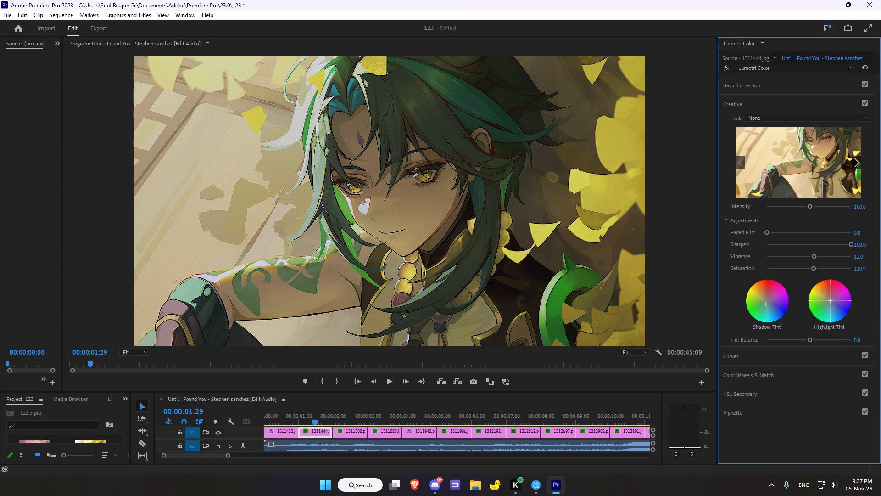
pyautogui.moveTo(833, 301); pyautogui.dragTo(846, 311)
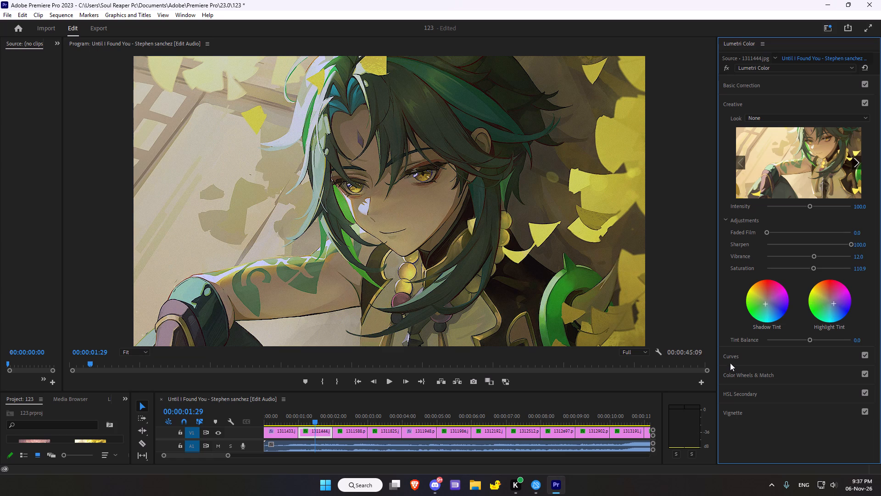
# Add a midpoint to the white RGB curve and pull it slightly down to darken the midtones.
pyautogui.click(733, 355)
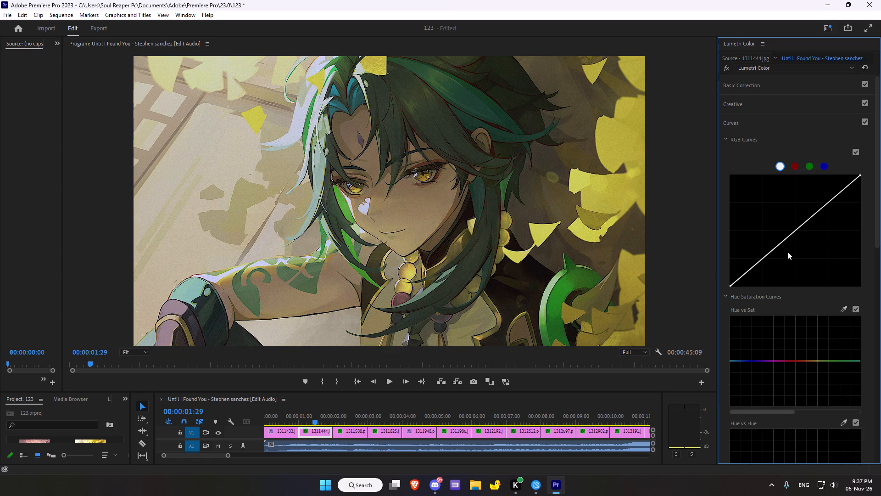
pyautogui.moveTo(789, 237); pyautogui.dragTo(795, 237)
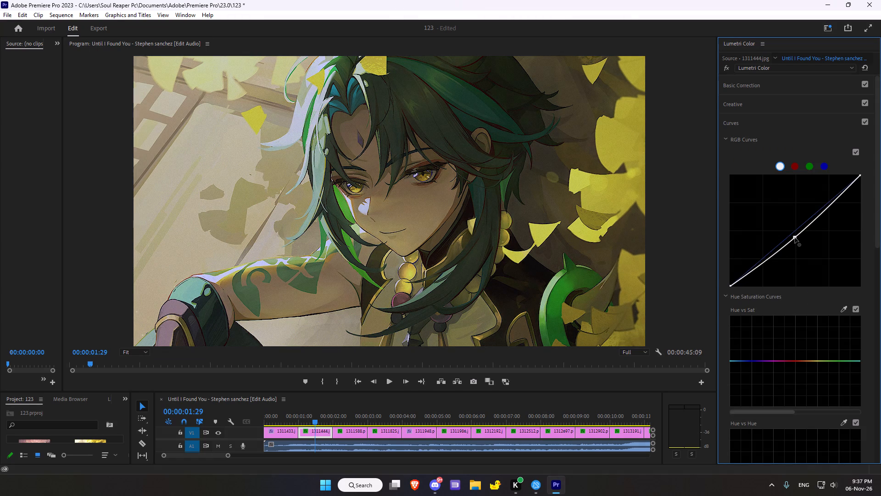
# Nudge the midpoint of the white RGB curve slightly up to lighten the midtones a little.
pyautogui.moveTo(795, 237); pyautogui.dragTo(796, 236)
# On the Hue vs Sat curve, sample the purple necklace bead and raise the red centre point about halfway up to boost red saturation.
pyautogui.scroll(-3, 793, 276)
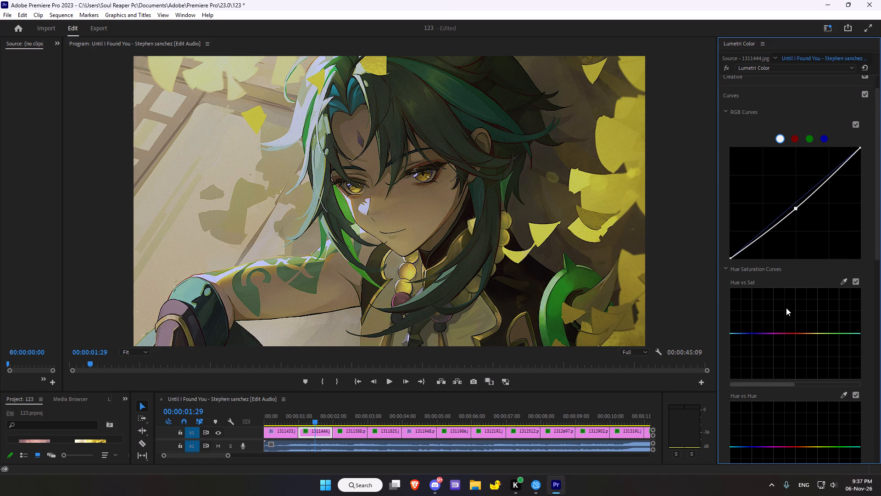
pyautogui.scroll(-4, 805, 287)
pyautogui.click(843, 245)
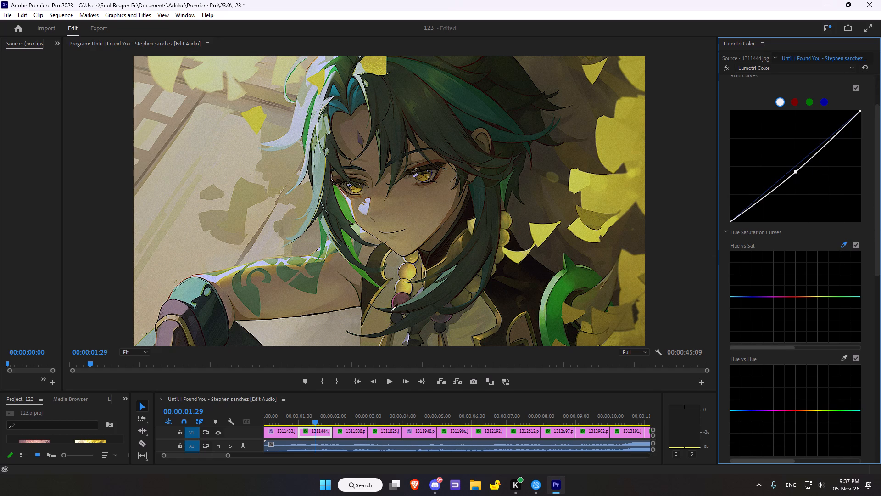
pyautogui.click(397, 297)
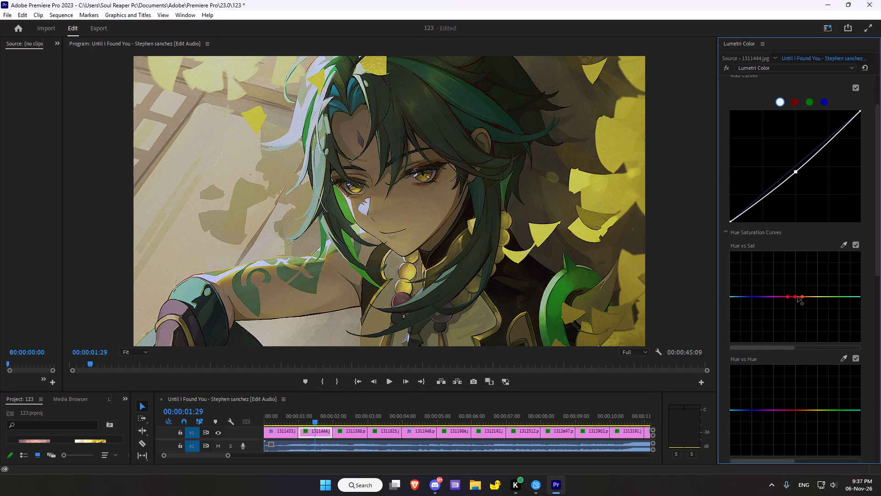
pyautogui.moveTo(795, 298); pyautogui.dragTo(798, 257)
pyautogui.moveTo(798, 257); pyautogui.dragTo(794, 273)
# On the Hue vs Hue curve, sample the forearm and raise the red centre point moderately to shift reds toward magenta.
pyautogui.scroll(-1, 798, 335)
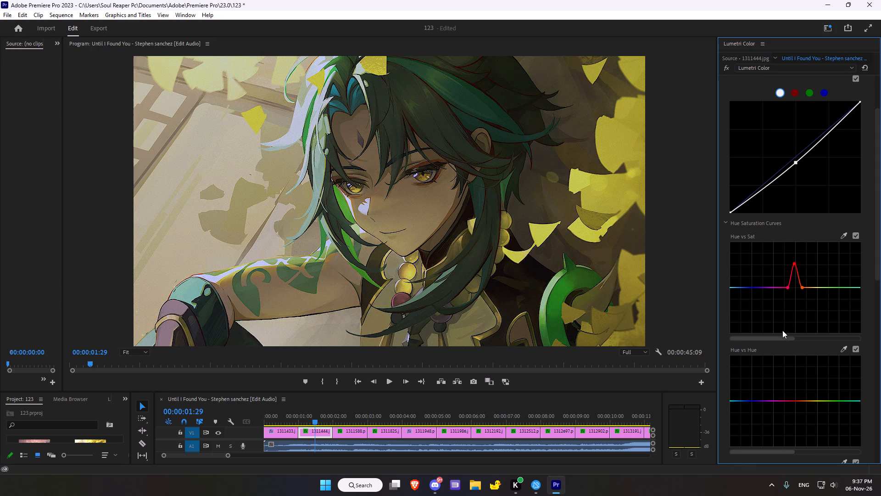
pyautogui.scroll(-4, 782, 330)
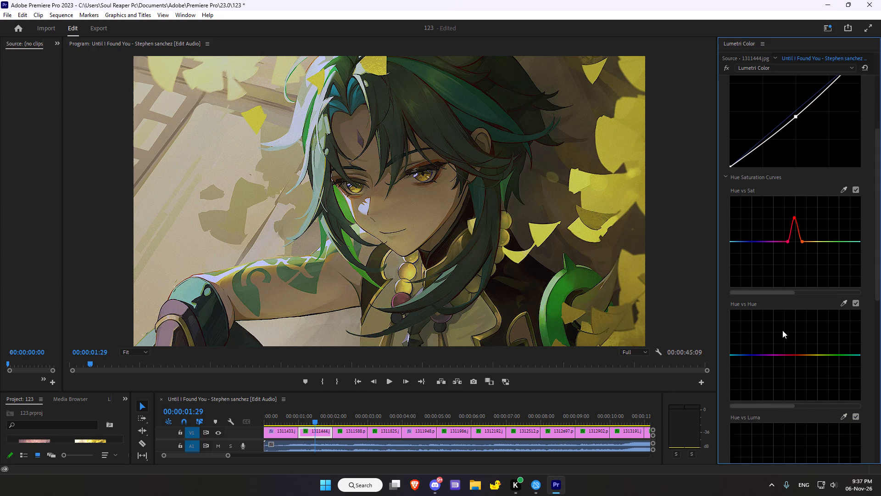
pyautogui.scroll(-2, 782, 330)
pyautogui.click(841, 291)
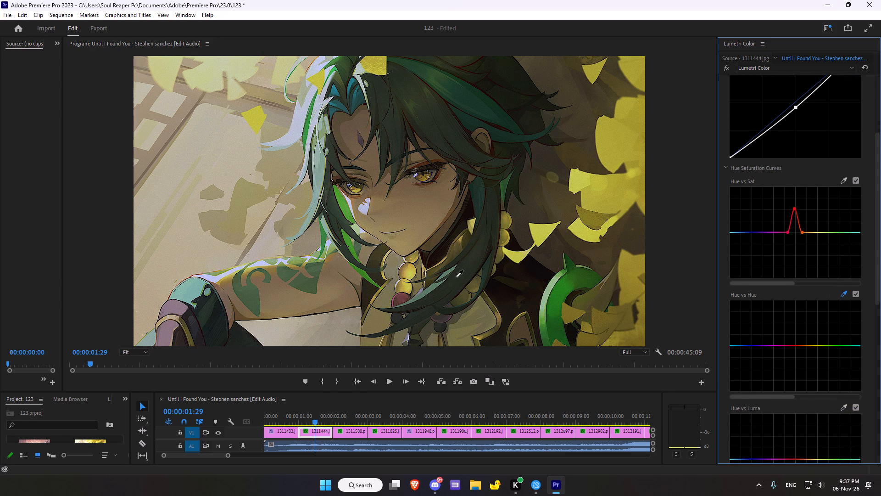
pyautogui.click(254, 299)
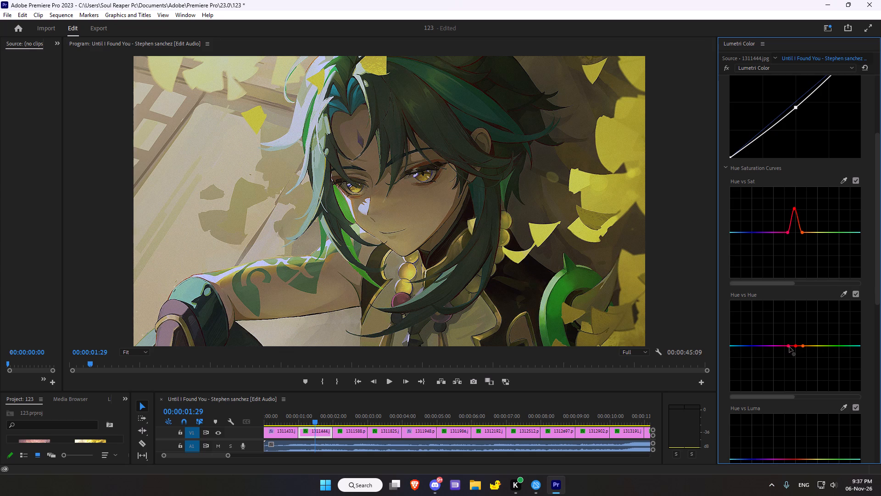
pyautogui.moveTo(797, 346); pyautogui.dragTo(786, 368)
pyautogui.moveTo(786, 368); pyautogui.dragTo(795, 330)
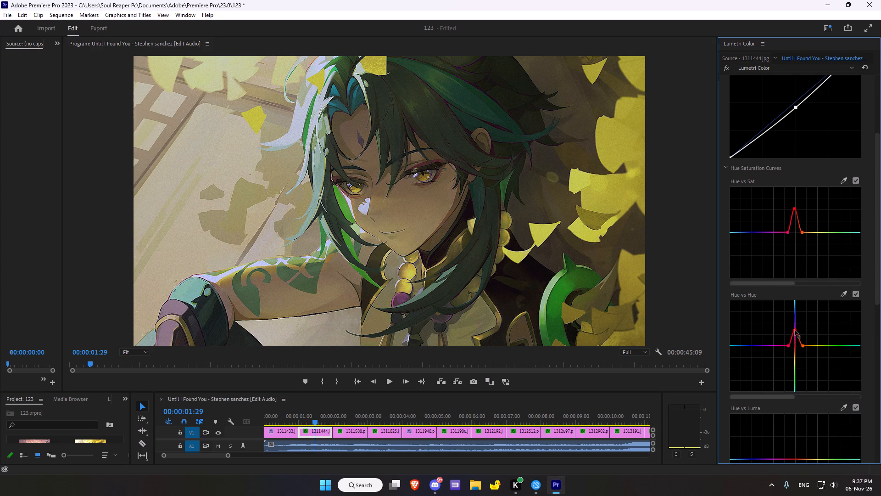
pyautogui.moveTo(795, 330); pyautogui.dragTo(793, 330)
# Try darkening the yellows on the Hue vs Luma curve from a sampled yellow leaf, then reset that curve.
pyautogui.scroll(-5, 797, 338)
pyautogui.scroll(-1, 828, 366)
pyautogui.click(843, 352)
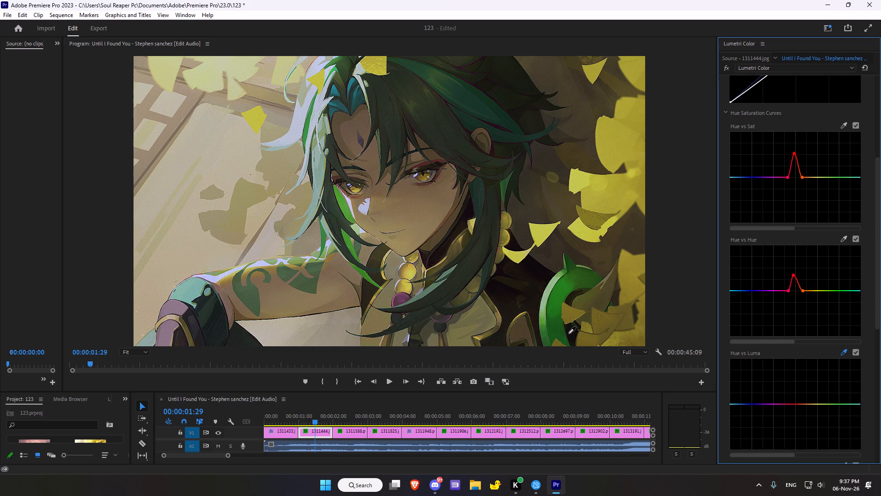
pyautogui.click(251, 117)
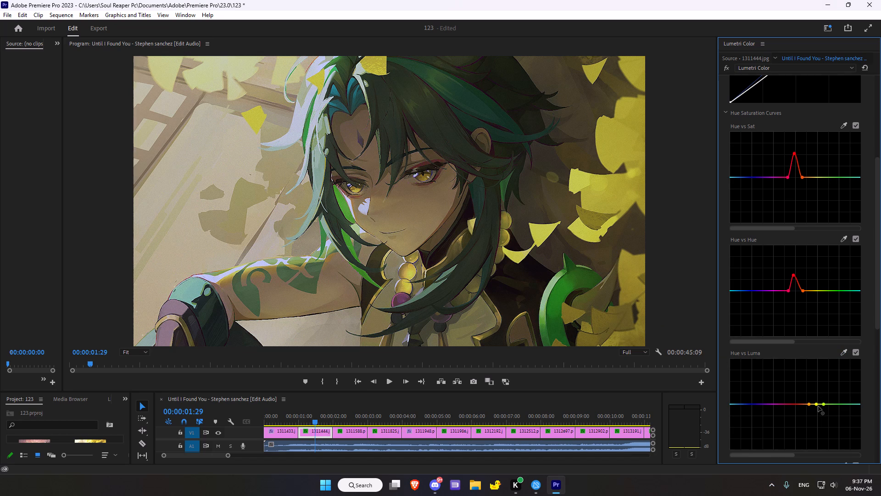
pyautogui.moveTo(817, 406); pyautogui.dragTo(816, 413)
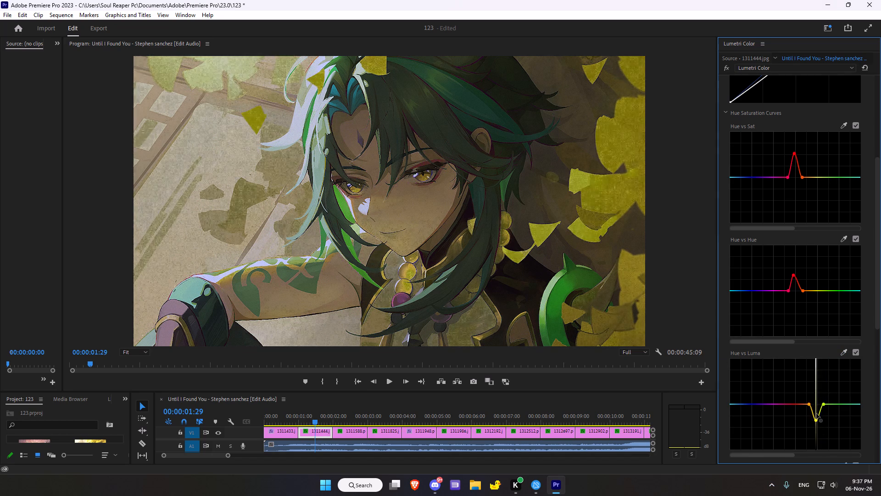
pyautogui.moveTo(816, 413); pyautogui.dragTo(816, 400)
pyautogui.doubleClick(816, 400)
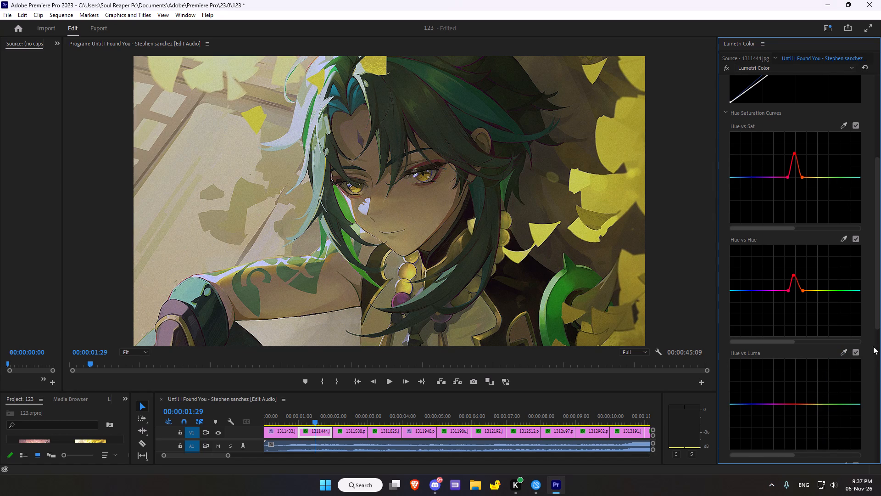
# On the Hue vs Luma curve, sample the green ring and raise the green centre point slightly to brighten the greens.
pyautogui.click(842, 354)
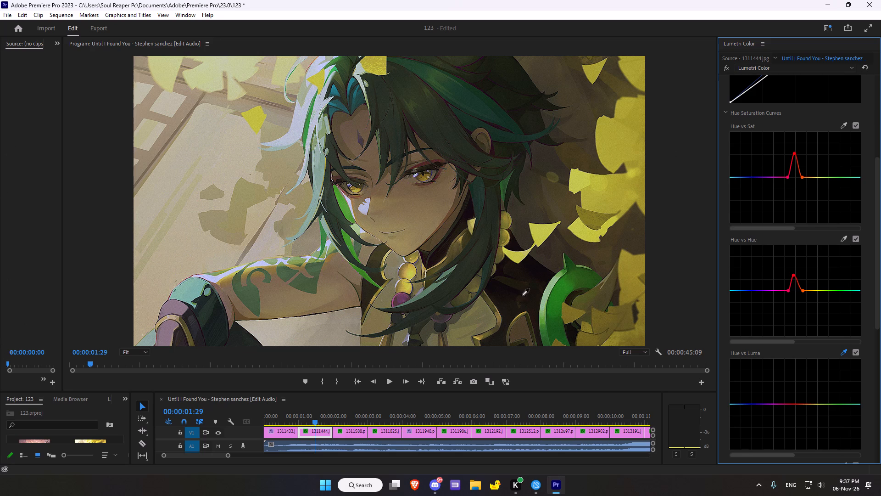
pyautogui.click(556, 294)
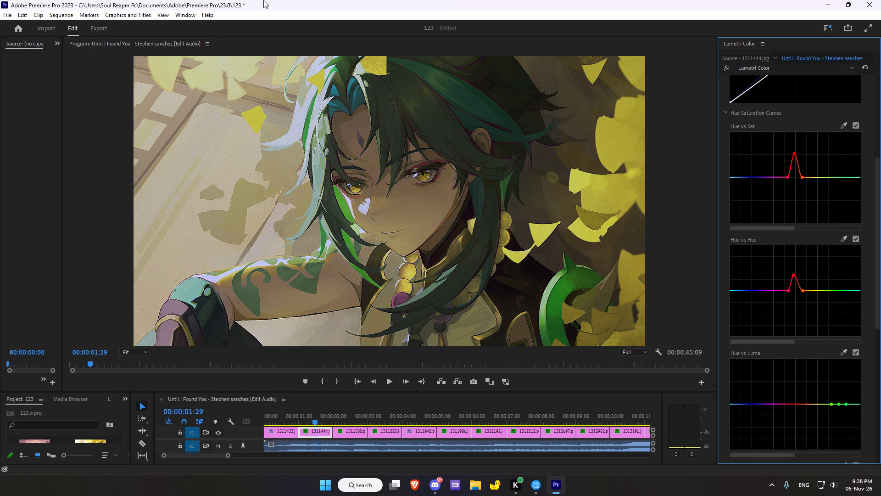
pyautogui.moveTo(841, 404); pyautogui.dragTo(807, 393)
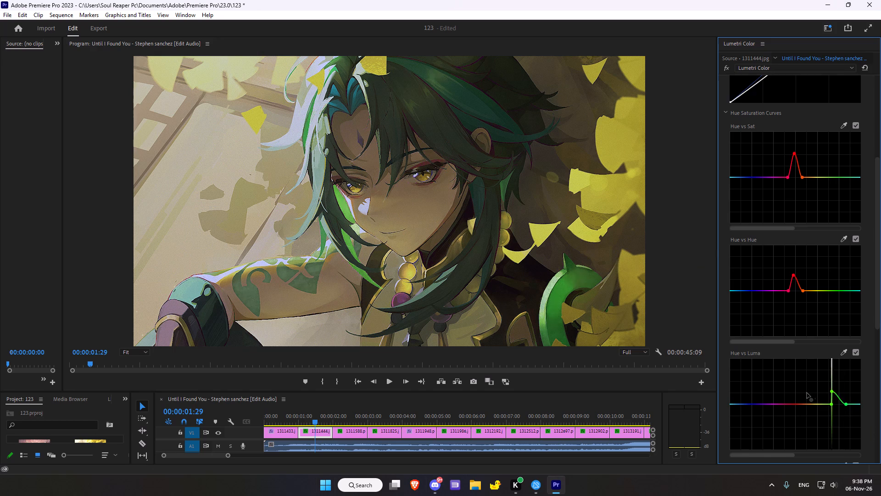
pyautogui.moveTo(807, 393); pyautogui.dragTo(839, 396)
# On the Luma vs Sat curve, sample the character's clothing and raise the middle point very slightly.
pyautogui.scroll(-3, 853, 284)
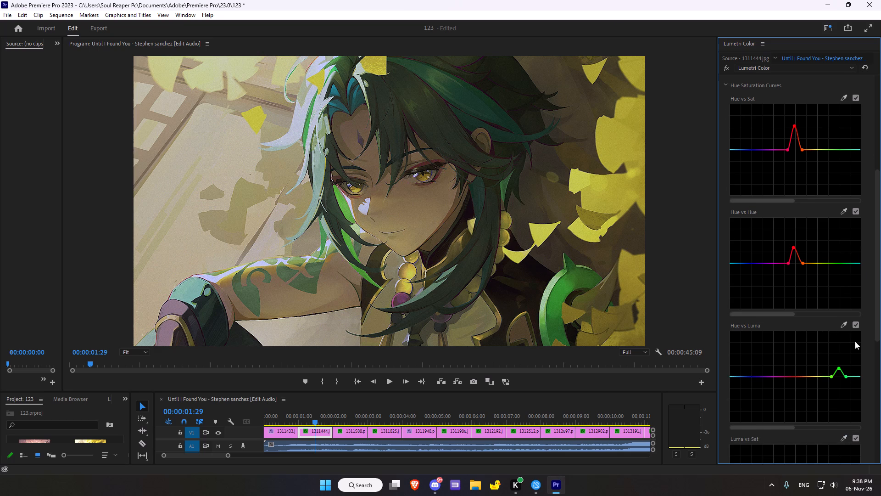
pyautogui.scroll(-3, 772, 373)
pyautogui.scroll(-16, 836, 325)
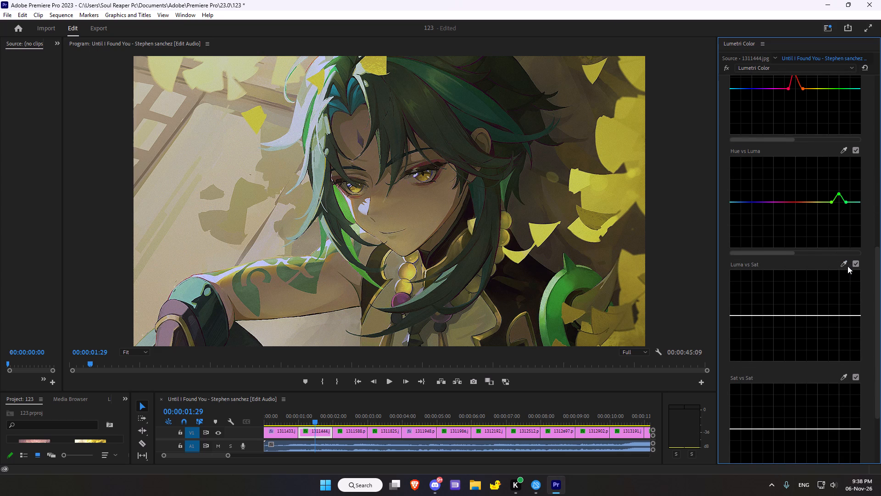
pyautogui.click(845, 266)
pyautogui.click(484, 312)
pyautogui.click(797, 316)
# On the Sat vs Sat curve, sample the arm cuff and raise the low-saturation end to the maximum.
pyautogui.scroll(-6, 836, 241)
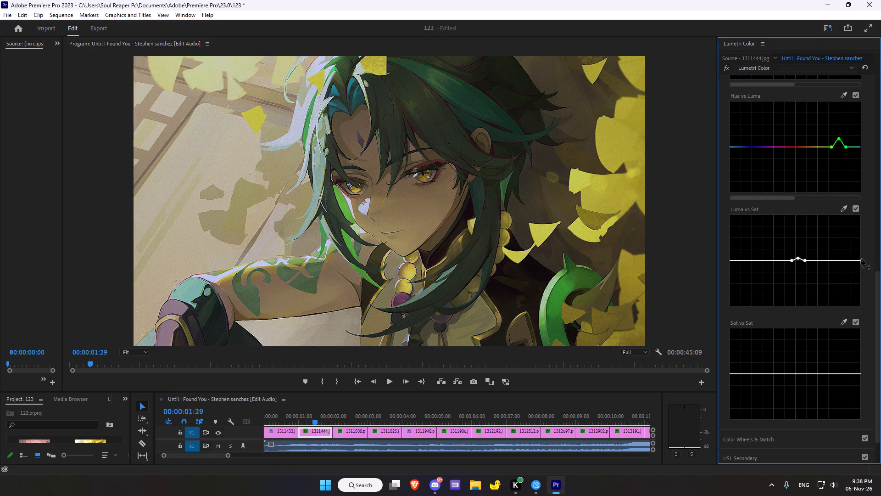
pyautogui.click(845, 322)
pyautogui.scroll(-1, 838, 381)
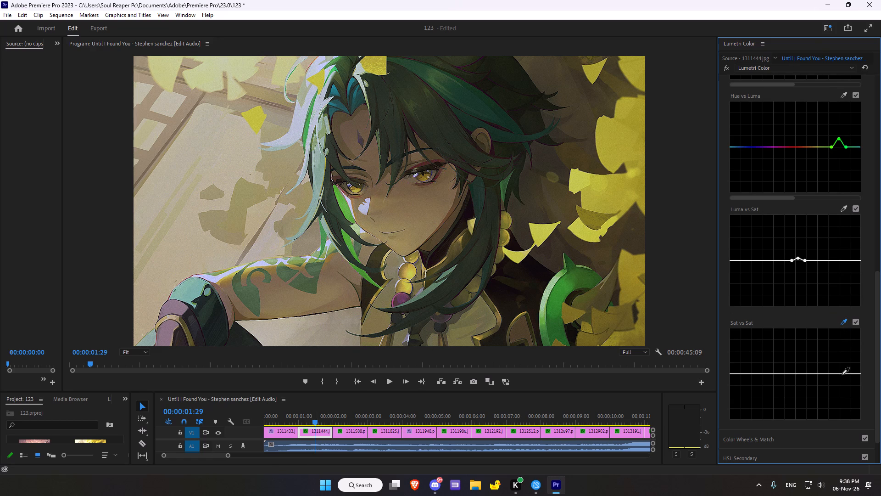
pyautogui.scroll(-3, 842, 374)
pyautogui.click(197, 301)
pyautogui.moveTo(731, 375); pyautogui.dragTo(742, 350)
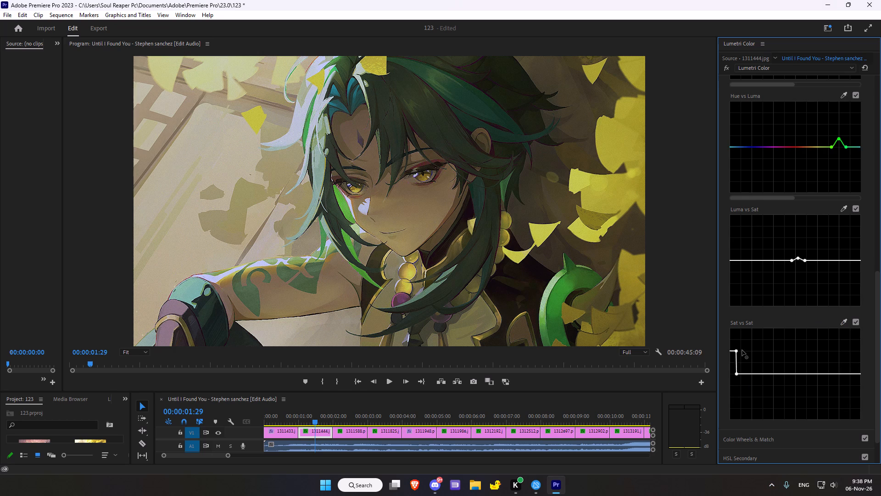
pyautogui.moveTo(742, 350); pyautogui.dragTo(747, 314)
# Set the vignette to amount -3.0, midpoint 35.9, roundness -37.0 and feather 100.0.
pyautogui.scroll(-4, 808, 377)
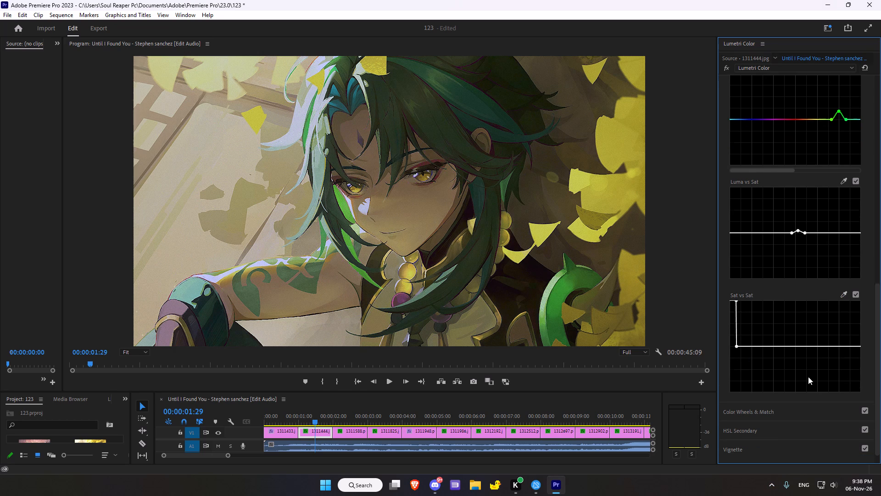
pyautogui.scroll(-7, 808, 377)
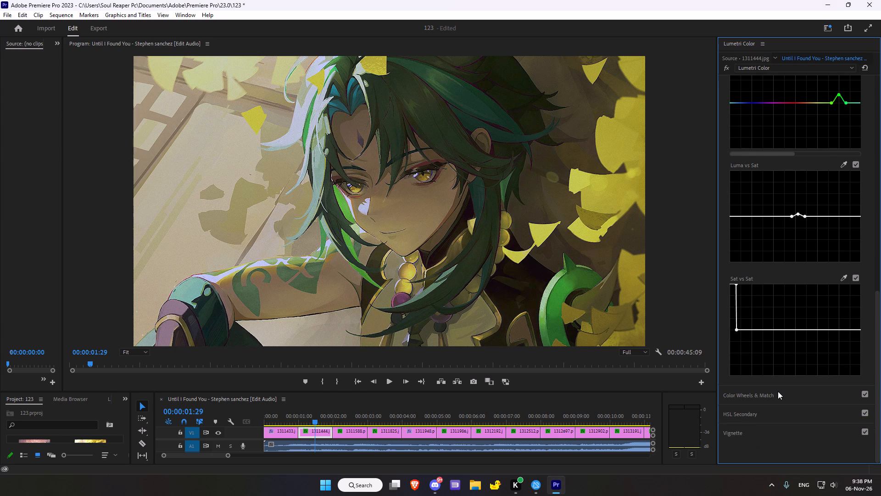
pyautogui.click(747, 433)
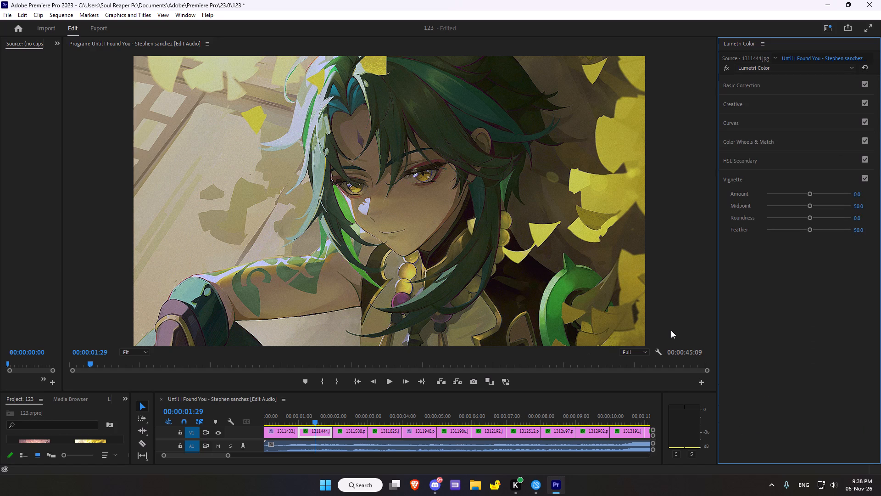
pyautogui.scroll(-2, 592, 327)
pyautogui.moveTo(812, 195); pyautogui.dragTo(759, 196)
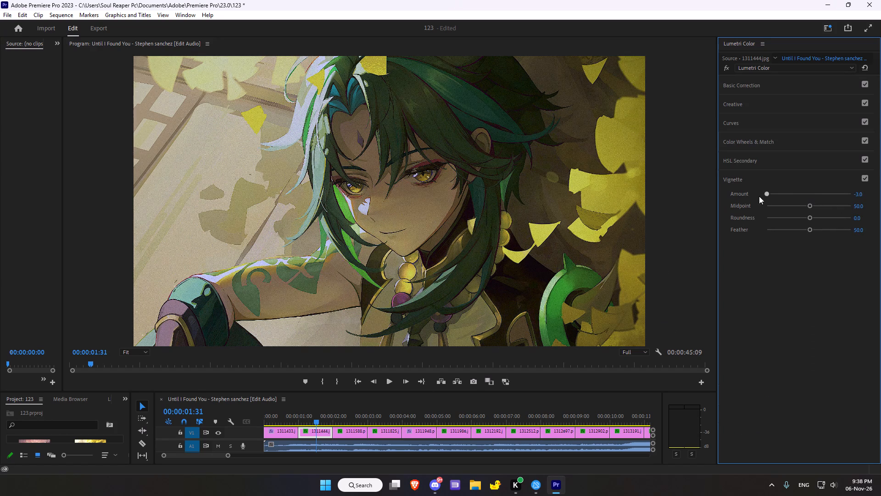
pyautogui.moveTo(759, 196); pyautogui.dragTo(688, 203)
pyautogui.moveTo(808, 206); pyautogui.dragTo(839, 199)
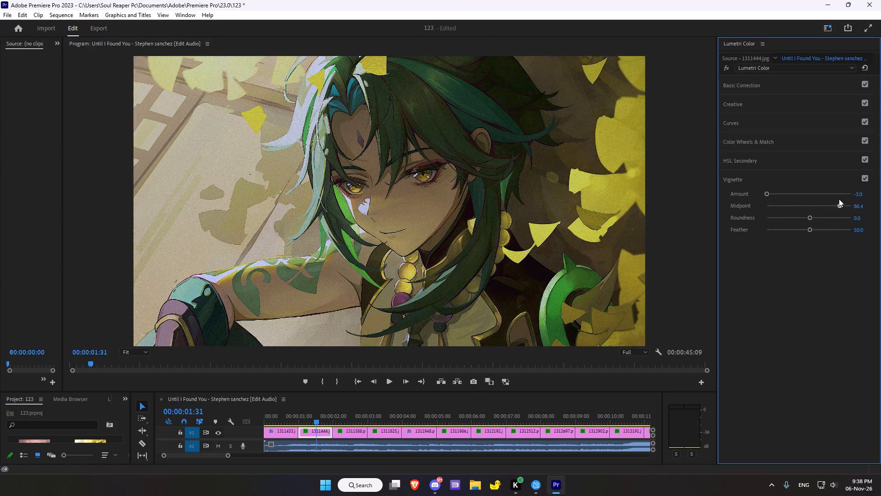
pyautogui.moveTo(839, 199); pyautogui.dragTo(796, 204)
pyautogui.moveTo(808, 217); pyautogui.dragTo(792, 220)
pyautogui.moveTo(800, 231); pyautogui.dragTo(735, 235)
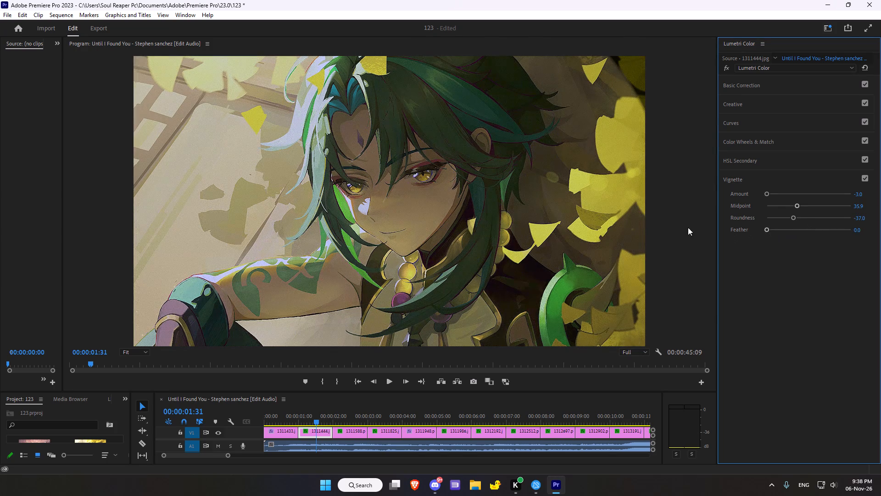
pyautogui.moveTo(768, 230); pyautogui.dragTo(880, 224)
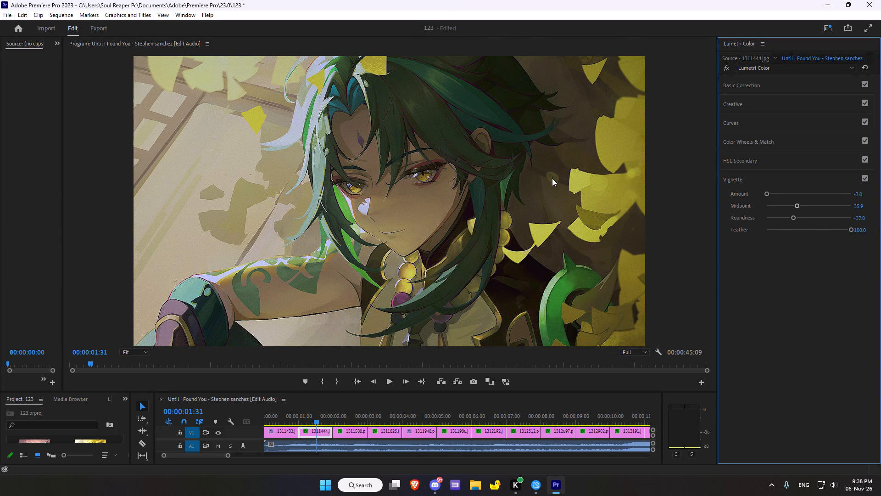
# Preview the regraded clip by advancing through the sequence into the third clip, 1311588.png.
pyautogui.scroll(-5, 431, 356)
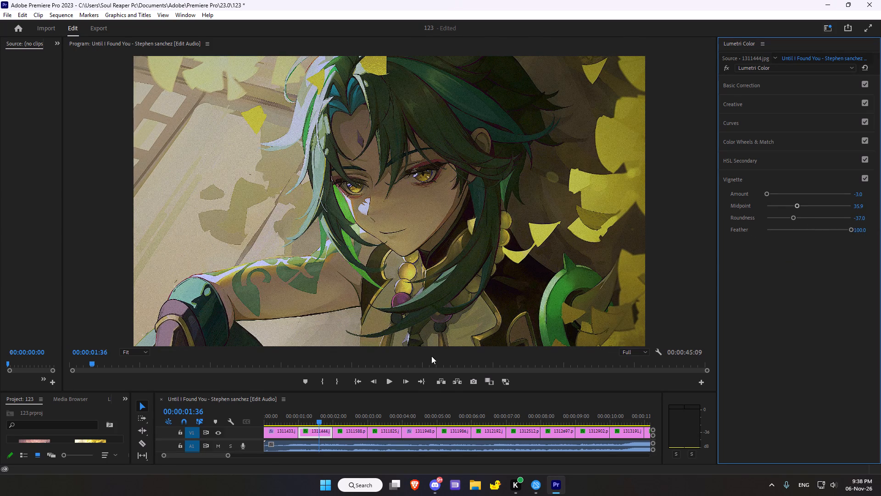
pyautogui.scroll(-4, 431, 356)
pyautogui.scroll(-17, 431, 356)
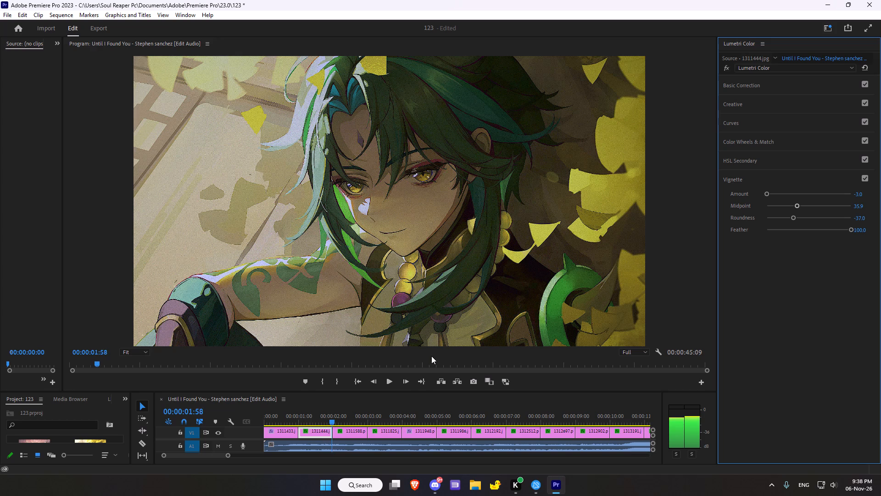
pyautogui.scroll(-6, 431, 356)
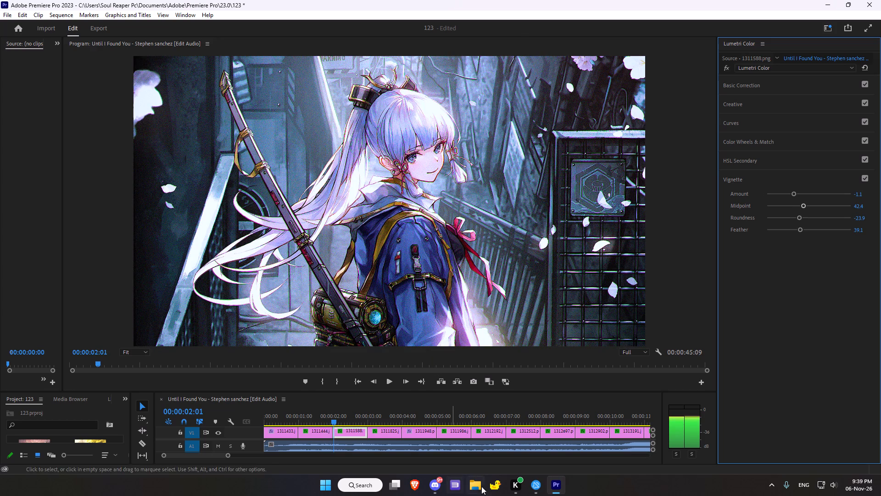
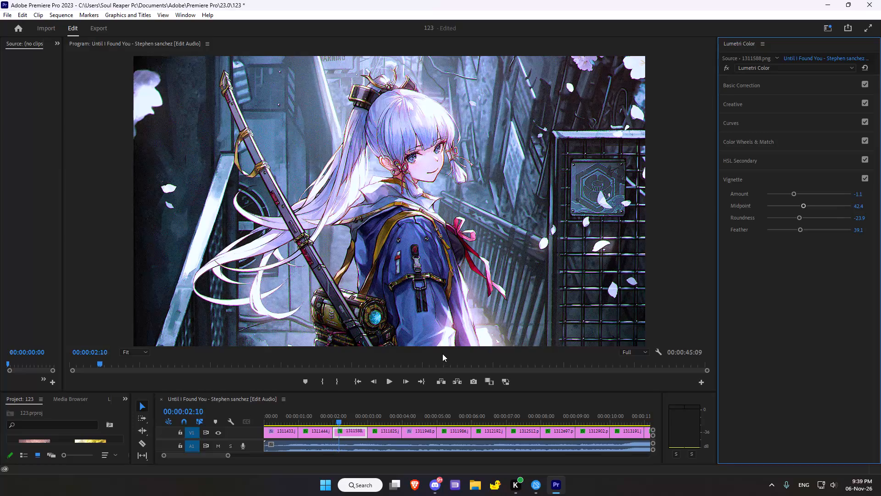
# Reset all Lumetri Color adjustments on the third clip, 1311588.png.
pyautogui.scroll(-7, 442, 354)
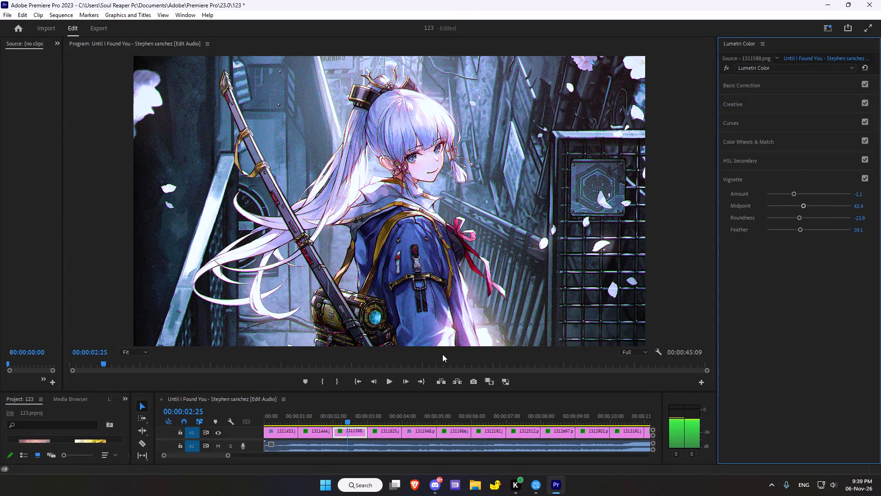
pyautogui.click(741, 85)
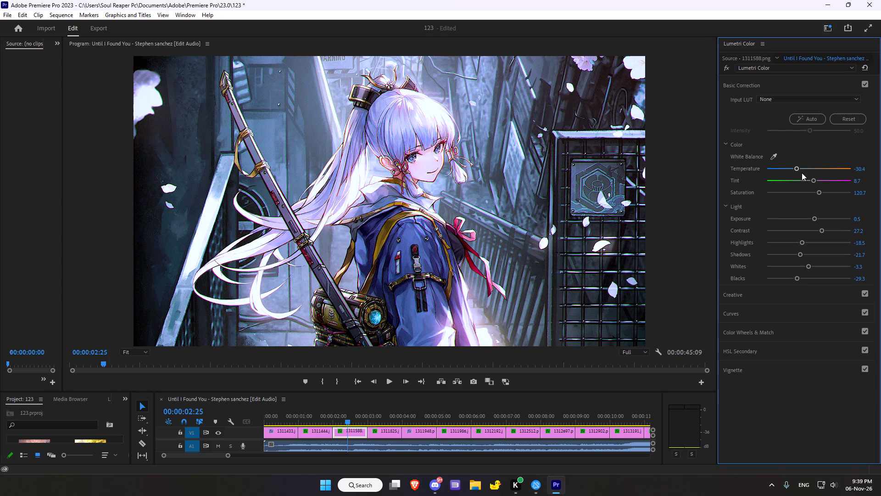
pyautogui.click(730, 69)
pyautogui.tripleClick(730, 69)
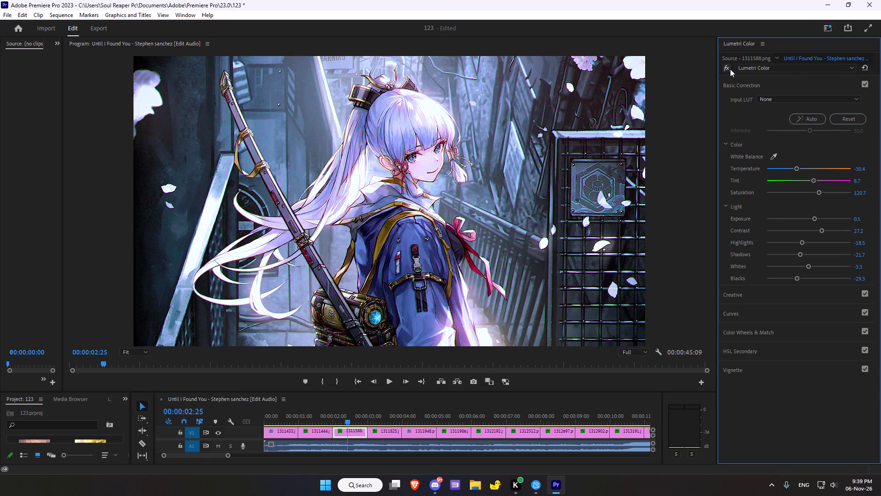
pyautogui.click(867, 66)
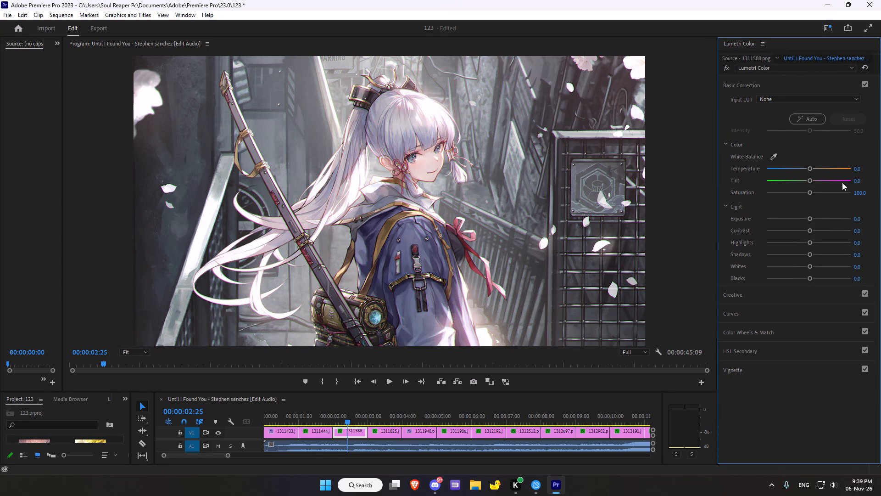
# In Basic Correction, keep the temperature at 0.0 and set the tint to -4.3 and the saturation to 125.0.
pyautogui.click(808, 169)
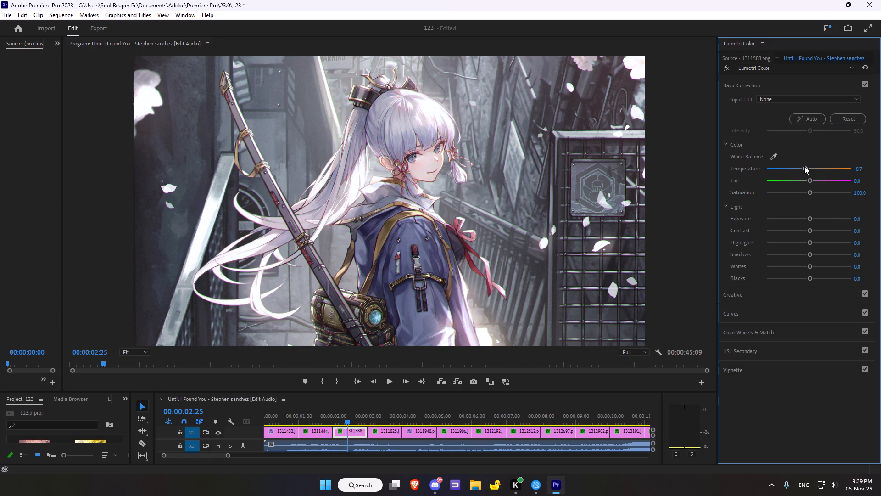
pyautogui.moveTo(812, 180); pyautogui.dragTo(803, 181)
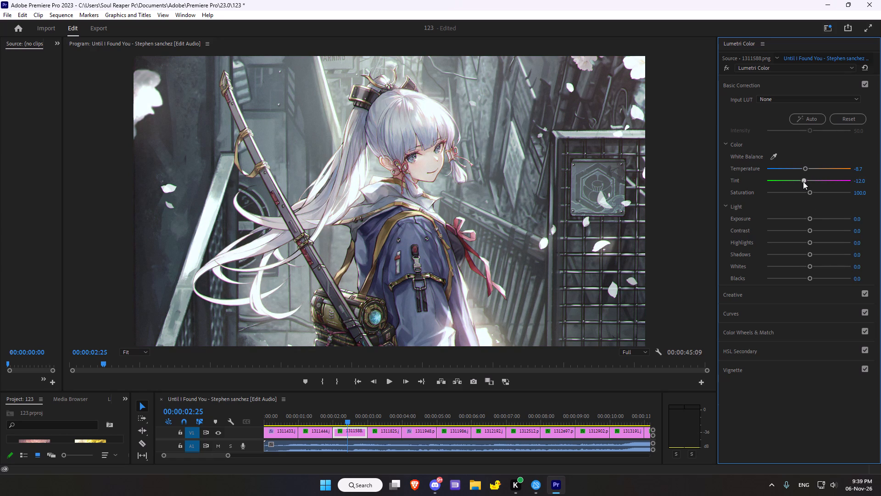
pyautogui.moveTo(803, 181); pyautogui.dragTo(806, 181)
pyautogui.doubleClick(806, 181)
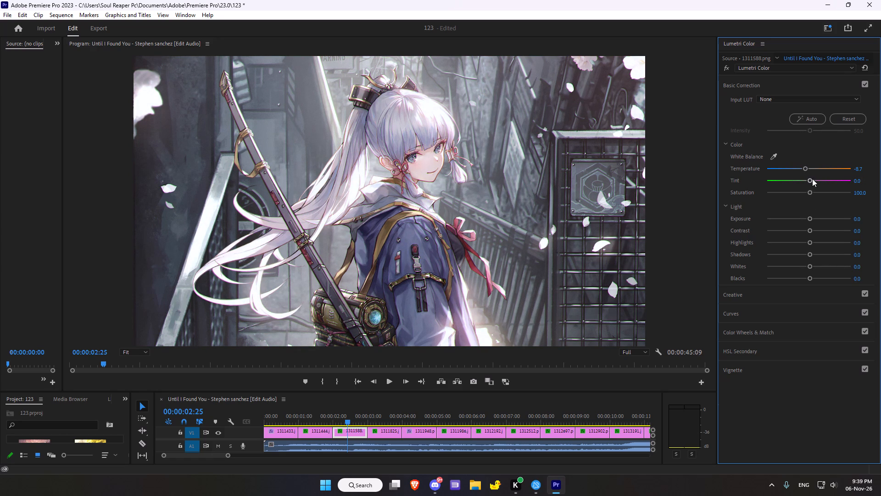
pyautogui.click(809, 179)
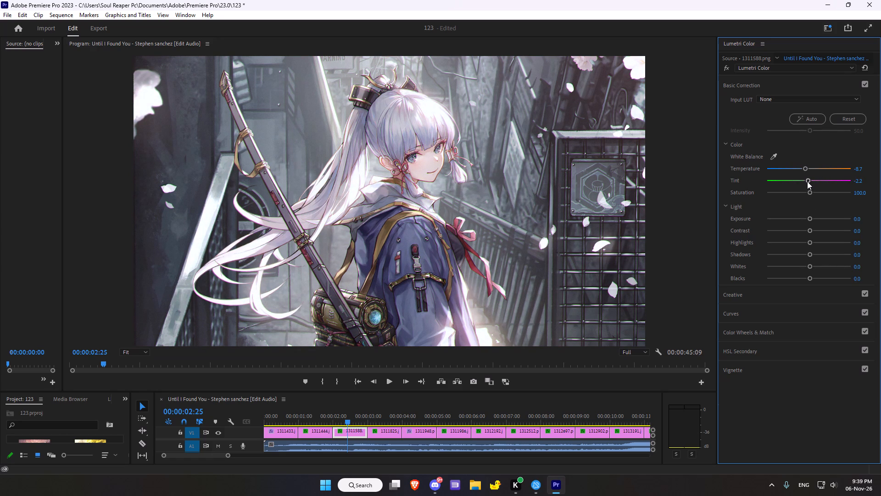
pyautogui.doubleClick(807, 181)
pyautogui.moveTo(806, 168); pyautogui.dragTo(818, 167)
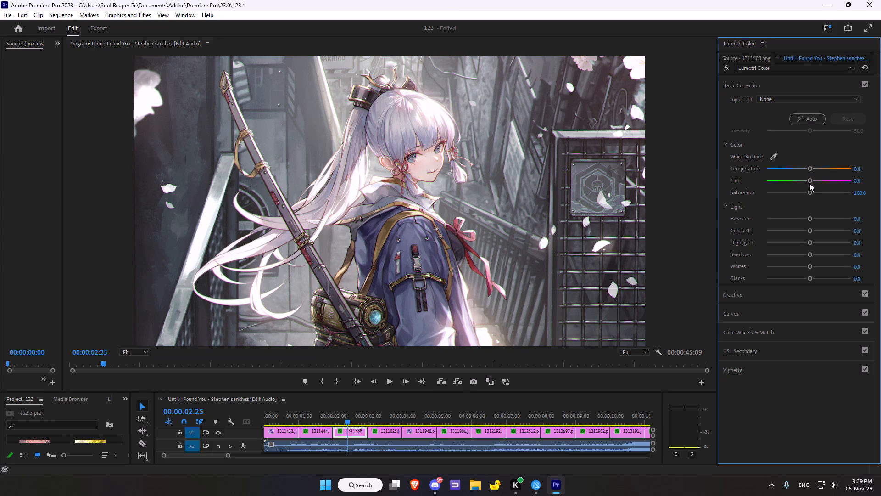
pyautogui.click(809, 183)
pyautogui.moveTo(808, 191); pyautogui.dragTo(819, 187)
# Set the Light values to exposure 0.3, contrast 39.1, highlights 2.2, shadows -7.6, whites -8.7 and blacks -15.2.
pyautogui.moveTo(811, 216); pyautogui.dragTo(810, 212)
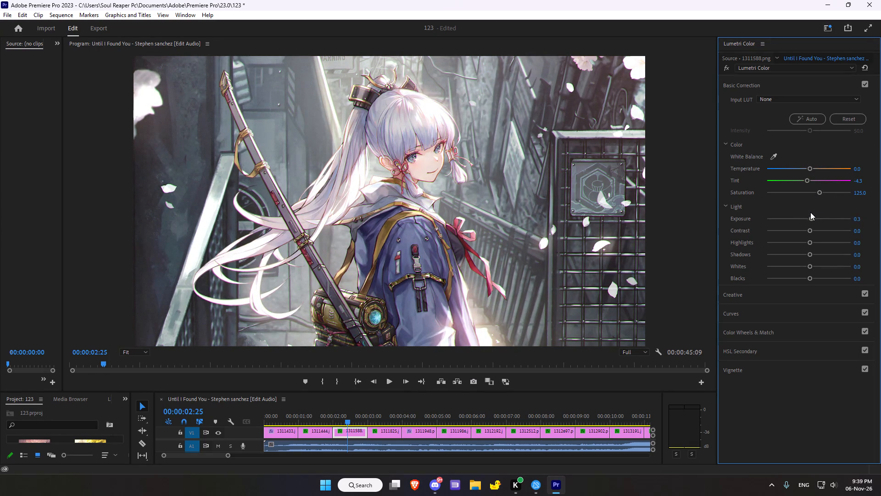
pyautogui.moveTo(811, 230); pyautogui.dragTo(825, 226)
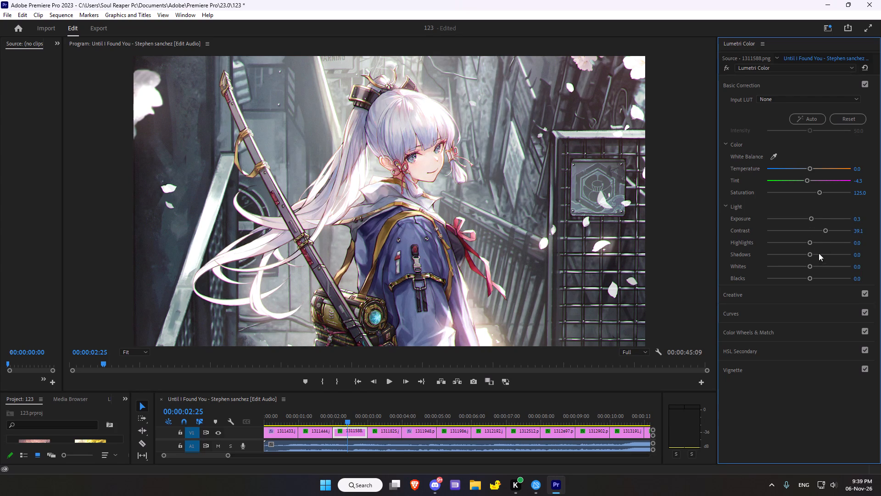
pyautogui.click(809, 245)
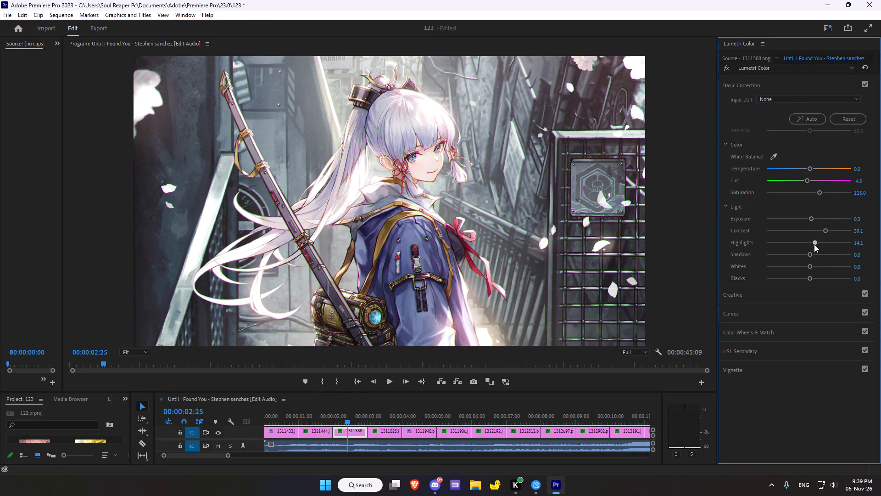
pyautogui.moveTo(810, 255); pyautogui.dragTo(811, 253)
pyautogui.moveTo(811, 253); pyautogui.dragTo(805, 255)
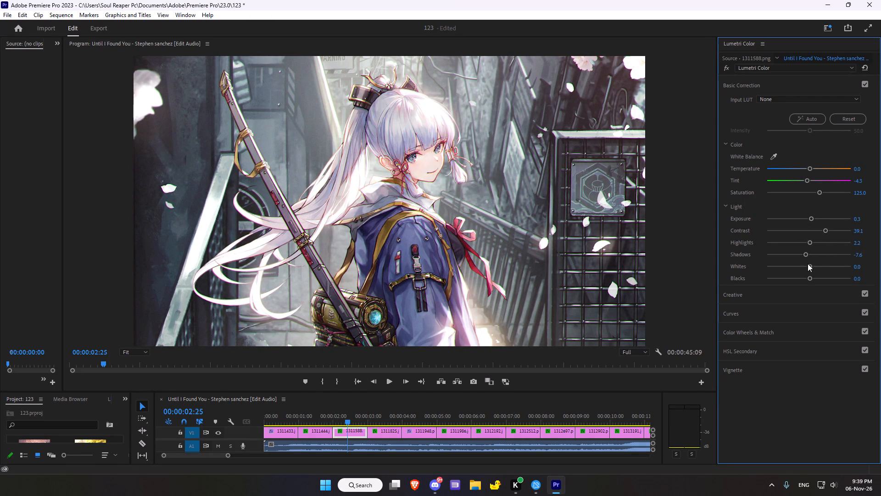
pyautogui.moveTo(810, 266); pyautogui.dragTo(805, 265)
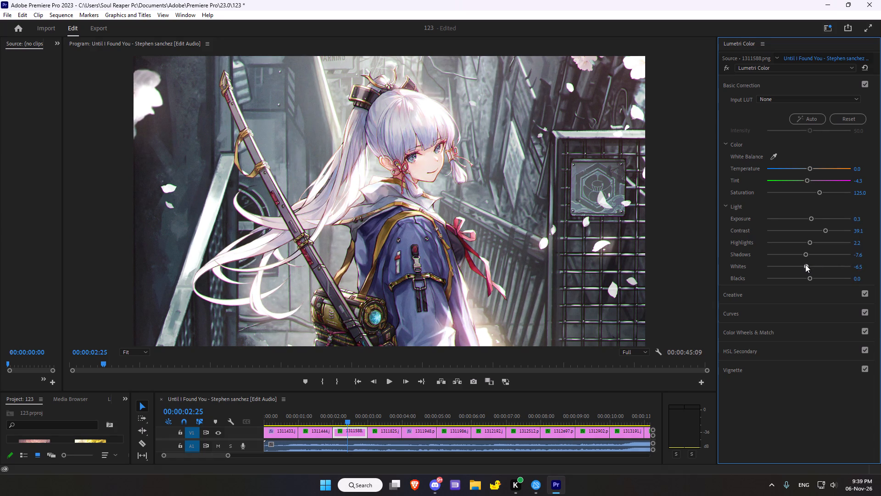
pyautogui.moveTo(805, 265); pyautogui.dragTo(804, 265)
pyautogui.click(811, 277)
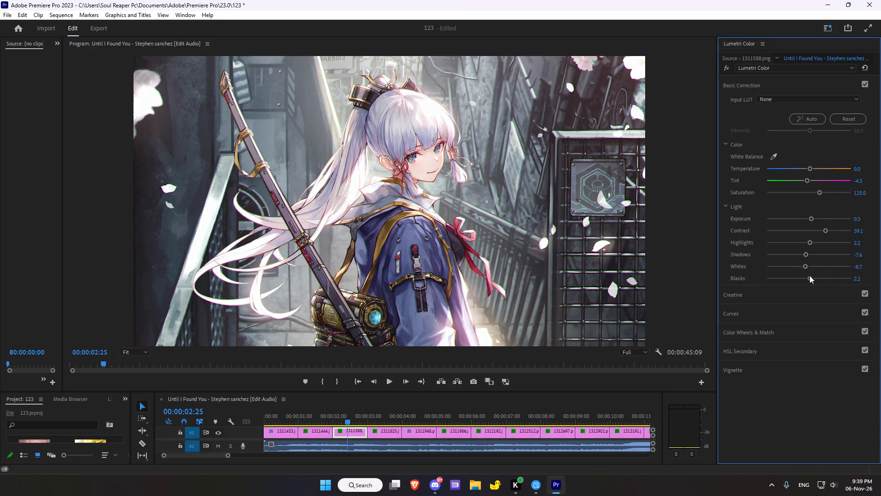
pyautogui.moveTo(811, 277); pyautogui.dragTo(801, 276)
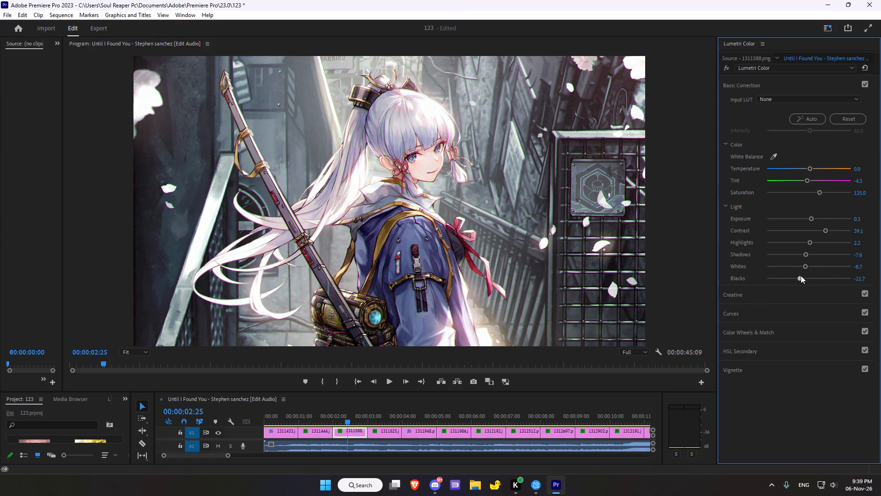
pyautogui.moveTo(801, 276); pyautogui.dragTo(802, 275)
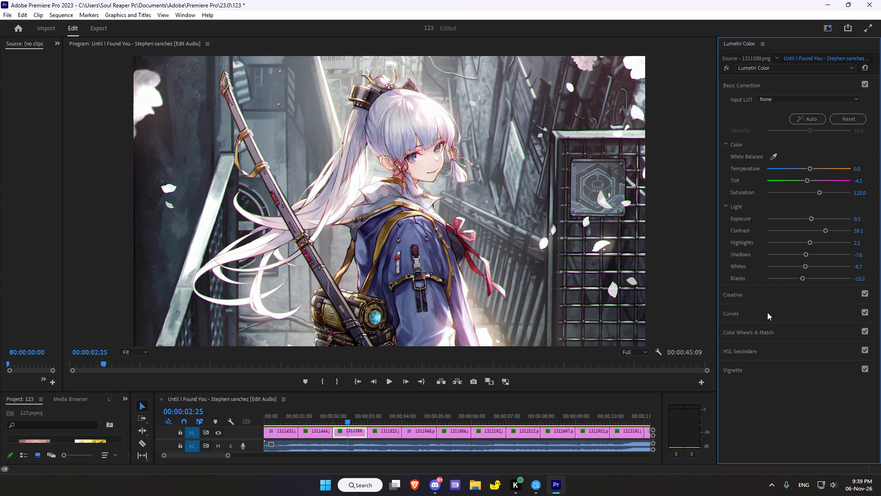
# In the Creative adjustments, set sharpen to 100.0, vibrance to 53.3 and saturation to 110.9.
pyautogui.click(739, 293)
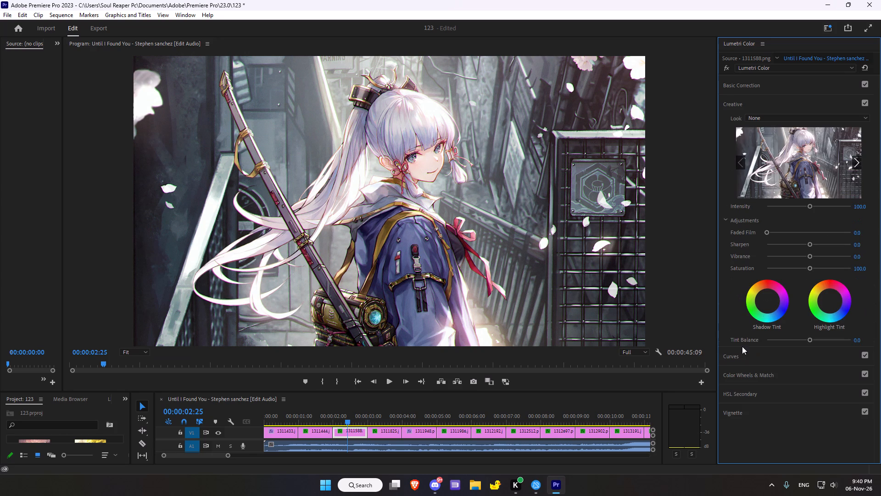
pyautogui.moveTo(810, 245); pyautogui.dragTo(880, 239)
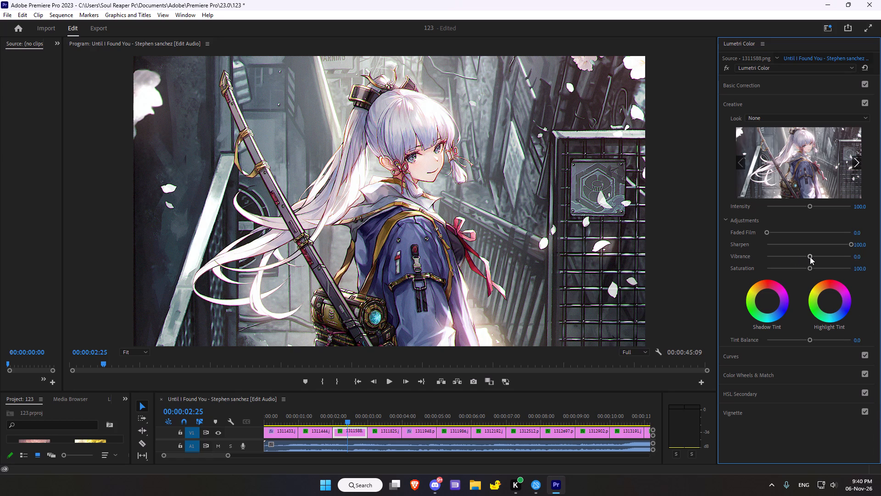
pyautogui.moveTo(809, 257); pyautogui.dragTo(860, 260)
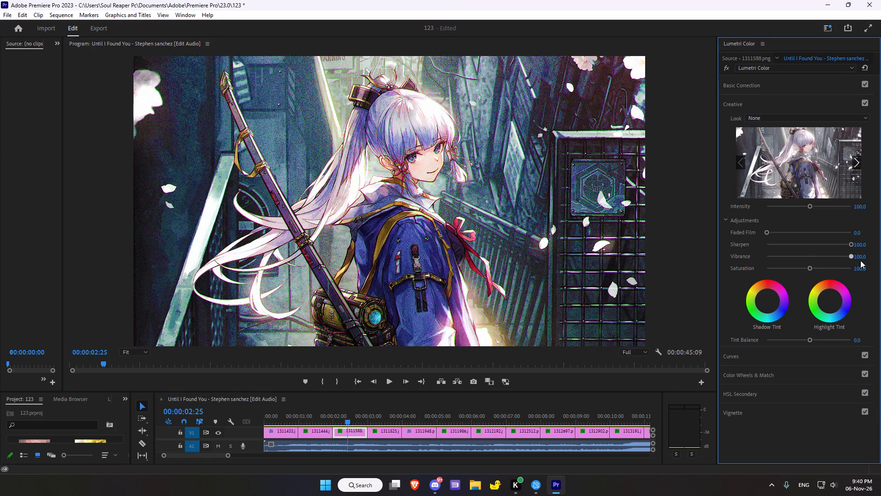
pyautogui.moveTo(860, 260); pyautogui.dragTo(801, 263)
pyautogui.doubleClick(801, 263)
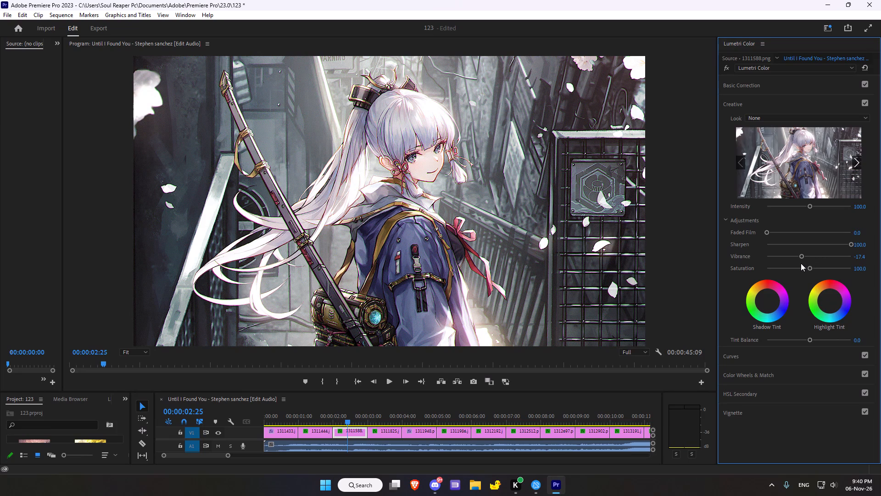
pyautogui.doubleClick(803, 257)
pyautogui.moveTo(809, 255); pyautogui.dragTo(831, 254)
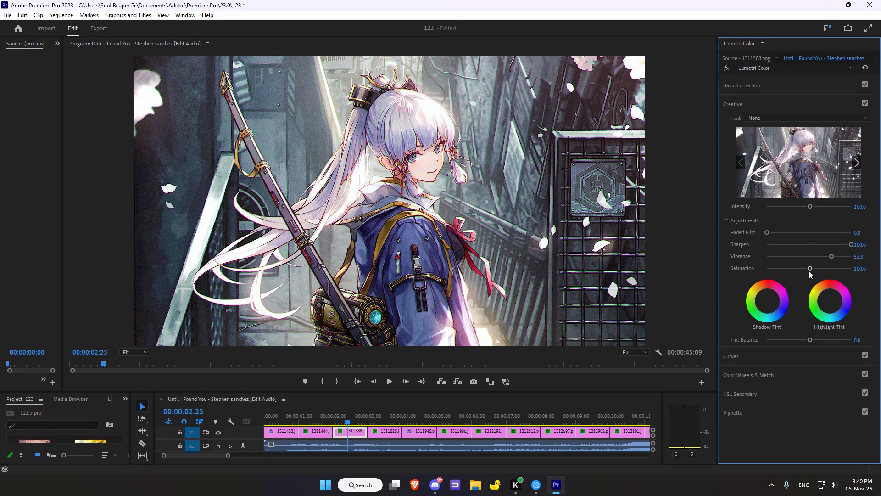
pyautogui.moveTo(809, 271); pyautogui.dragTo(813, 270)
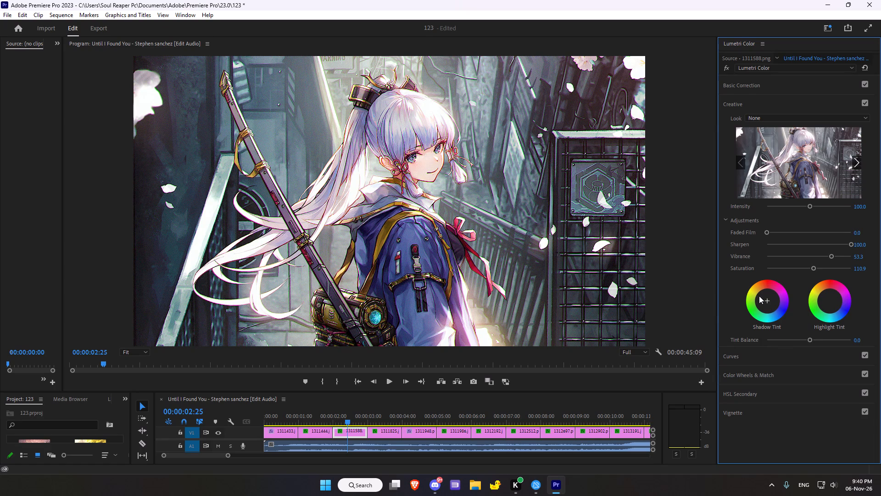
# Nudge the Shadow Tint and Highlight Tint very slightly and set the Creative saturation to 80.4.
pyautogui.moveTo(768, 302); pyautogui.dragTo(758, 295)
pyautogui.moveTo(827, 301); pyautogui.dragTo(824, 287)
pyautogui.click(800, 269)
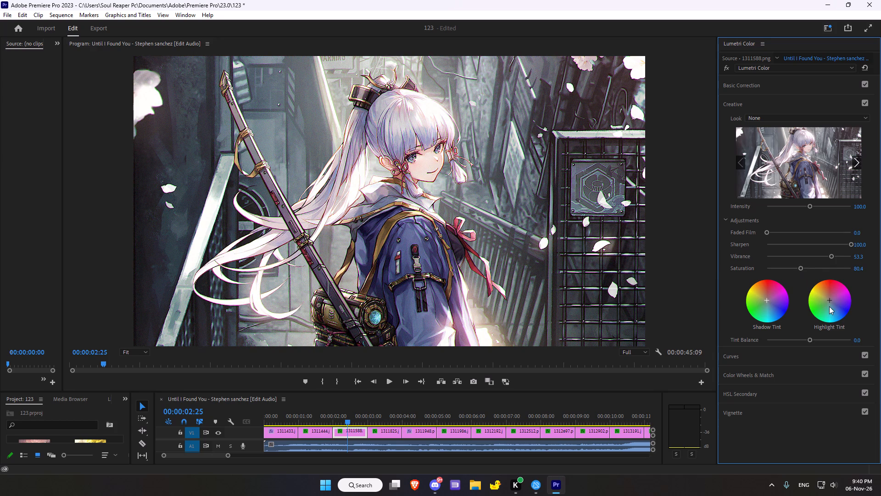
# Reset the Highlight Tint wheel to neutral after trying small shifts.
pyautogui.doubleClick(831, 299)
pyautogui.moveTo(827, 302); pyautogui.dragTo(827, 299)
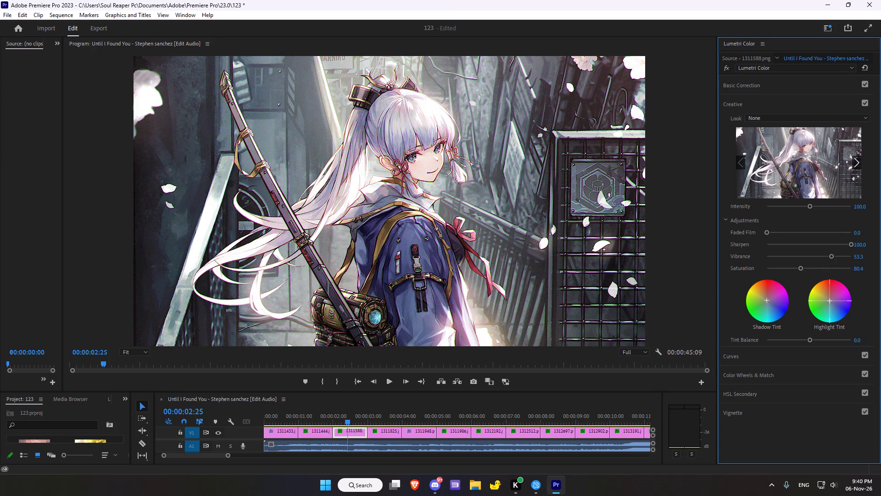
pyautogui.moveTo(827, 299); pyautogui.dragTo(771, 278)
pyautogui.doubleClick(827, 302)
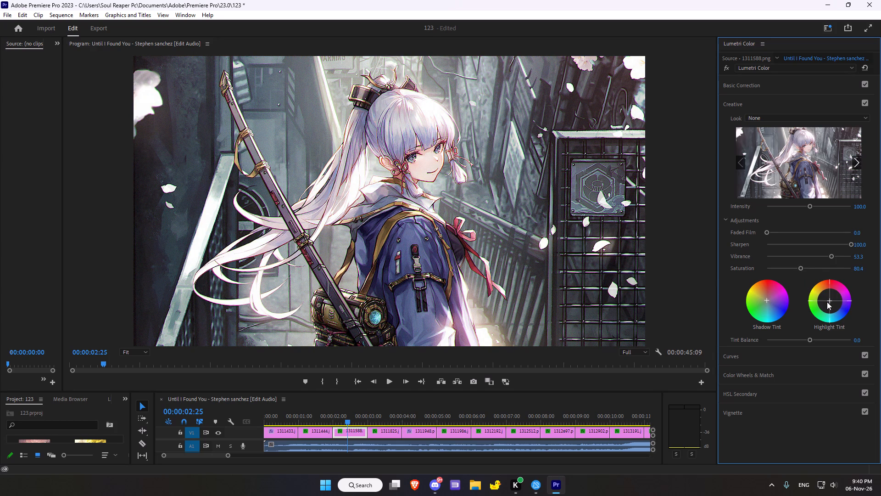
# Add a middle point to the white RGB curve and raise it very slightly above the diagonal.
pyautogui.scroll(-10, 790, 312)
pyautogui.click(747, 355)
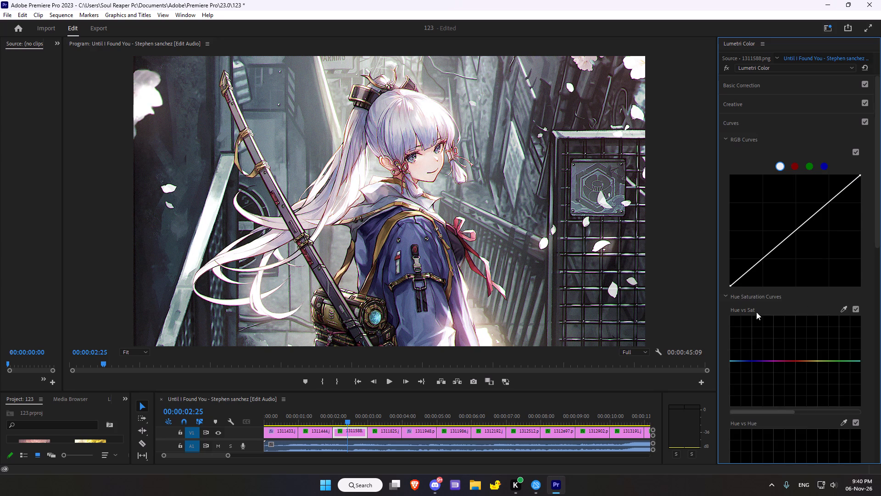
pyautogui.moveTo(797, 230); pyautogui.dragTo(799, 233)
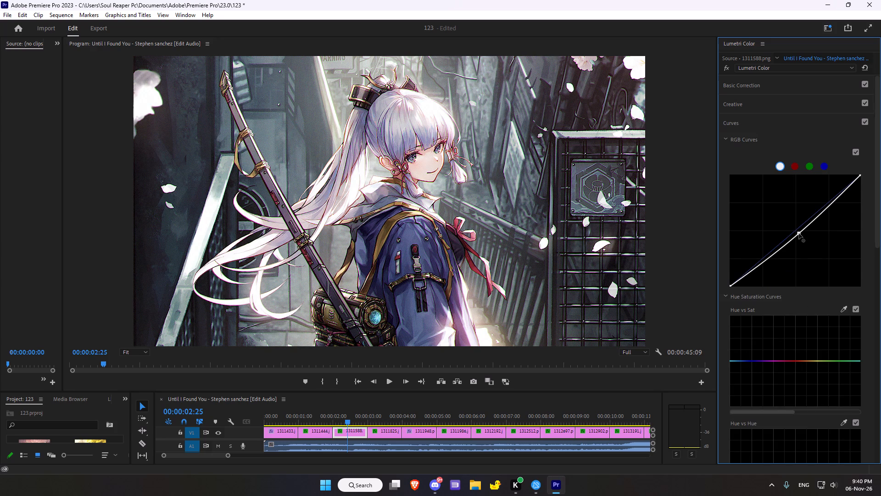
pyautogui.moveTo(799, 233); pyautogui.dragTo(799, 225)
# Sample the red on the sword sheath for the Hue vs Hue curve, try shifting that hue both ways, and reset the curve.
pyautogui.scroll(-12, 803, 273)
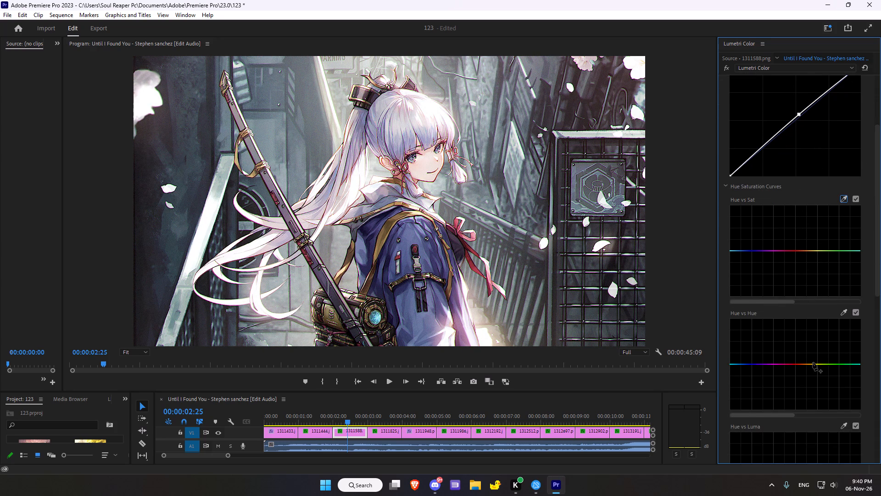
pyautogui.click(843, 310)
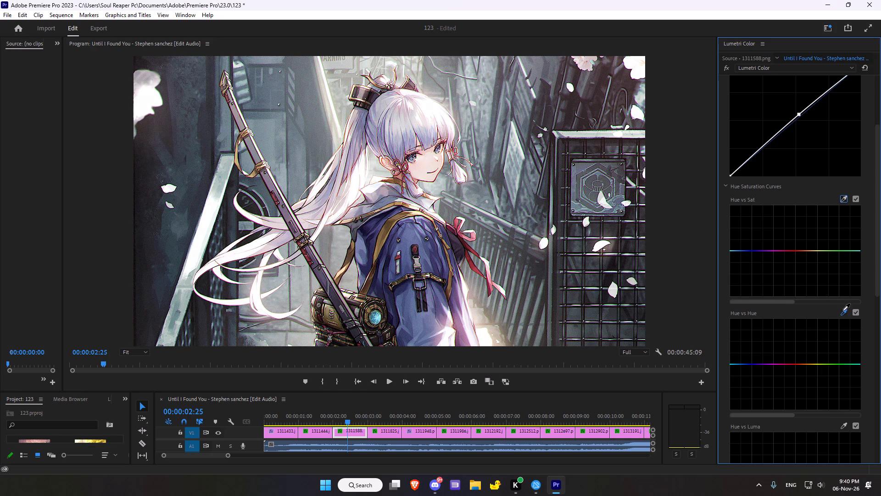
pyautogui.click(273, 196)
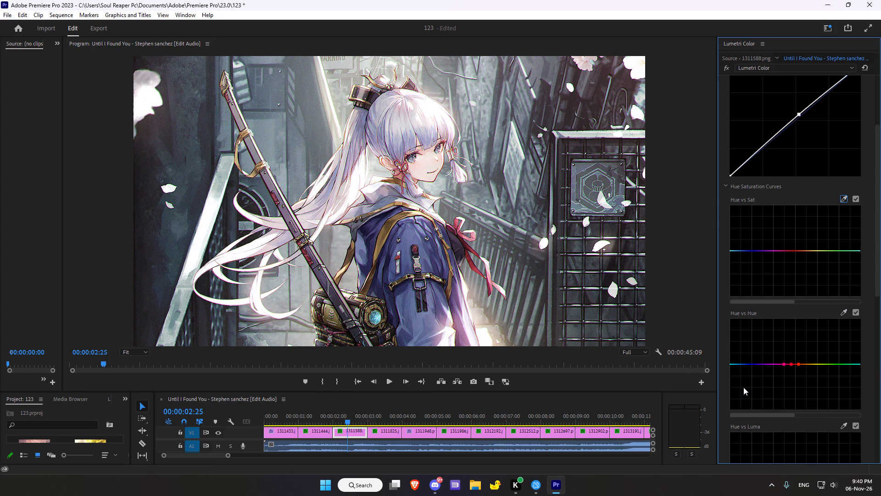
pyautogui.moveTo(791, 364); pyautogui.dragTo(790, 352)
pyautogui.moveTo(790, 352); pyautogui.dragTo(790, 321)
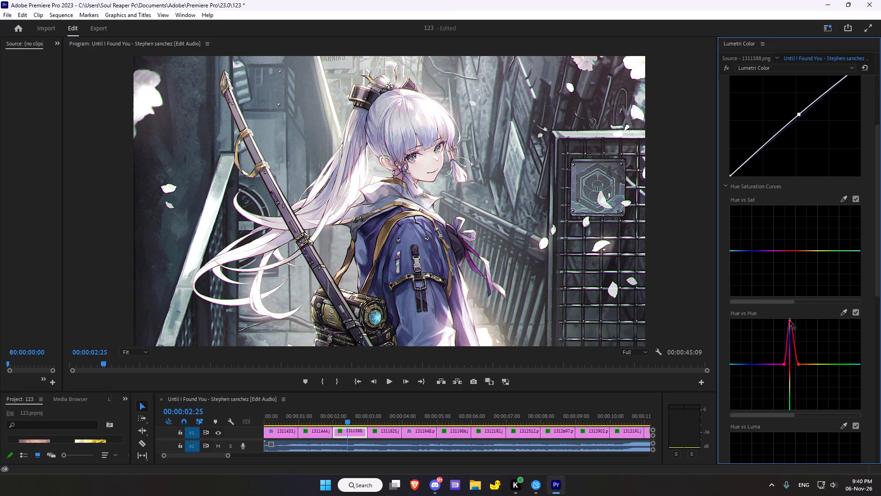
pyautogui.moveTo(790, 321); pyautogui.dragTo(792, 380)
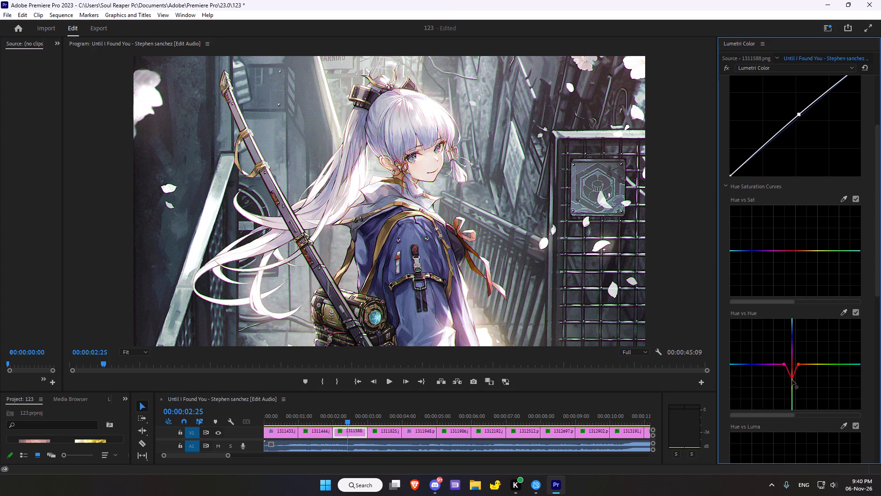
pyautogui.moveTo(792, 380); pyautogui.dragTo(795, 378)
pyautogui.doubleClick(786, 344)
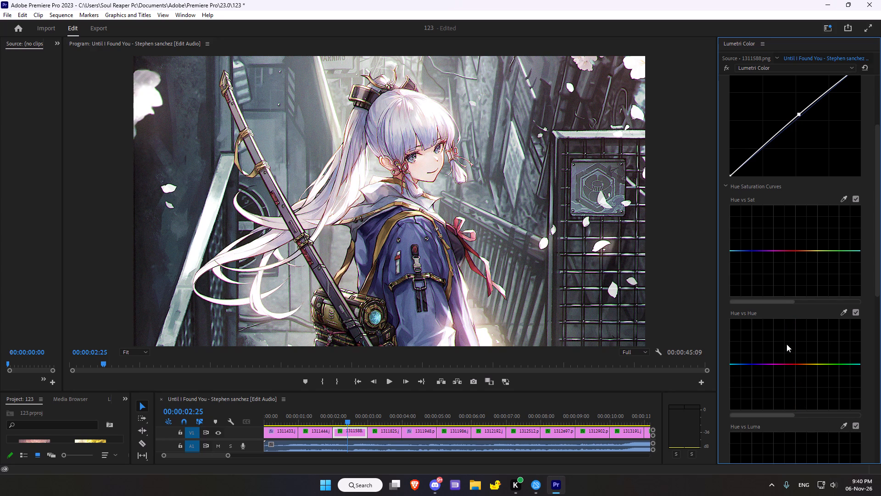
# Sample the ribbon area for the Luma vs Sat curve and raise the sampled middle point into a small peak.
pyautogui.scroll(-20, 786, 344)
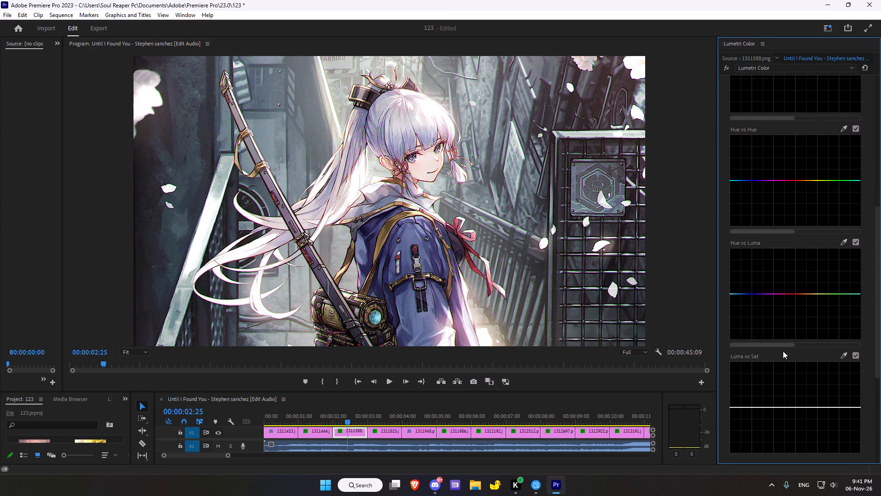
pyautogui.scroll(-2, 783, 351)
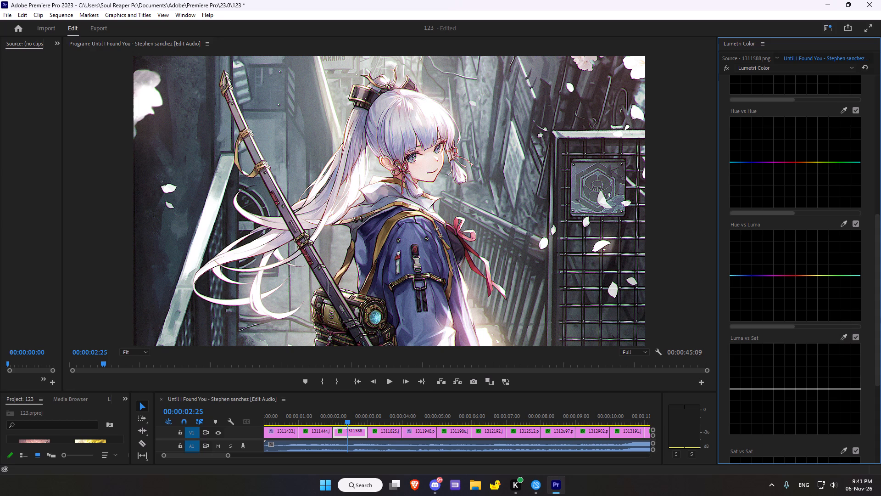
pyautogui.click(846, 336)
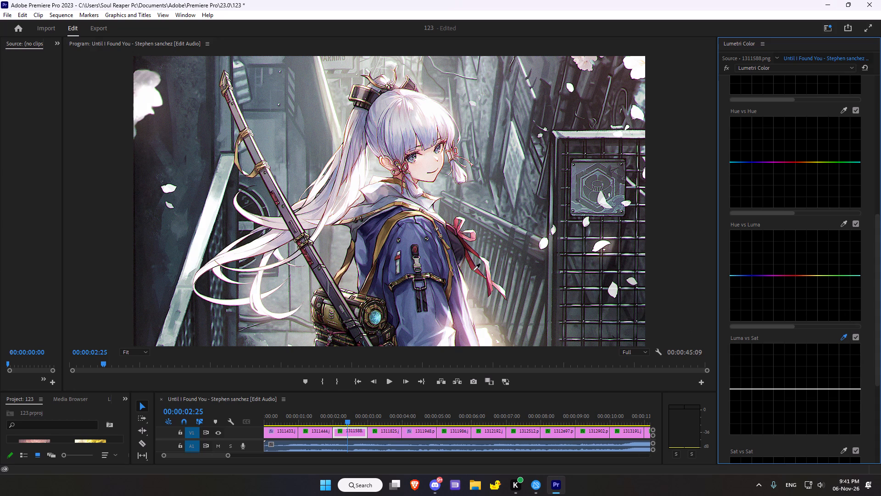
pyautogui.click(473, 271)
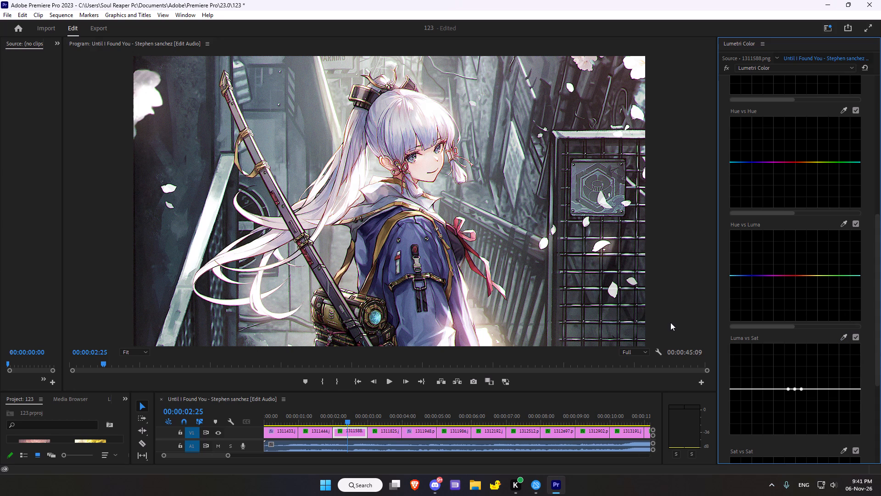
pyautogui.moveTo(796, 389); pyautogui.dragTo(788, 355)
pyautogui.moveTo(788, 355); pyautogui.dragTo(796, 373)
pyautogui.moveTo(796, 373); pyautogui.dragTo(792, 378)
# Sample the lower jacket area for the Sat vs Sat curve and pull the sampled middle point down into a moderate dip.
pyautogui.scroll(-7, 798, 349)
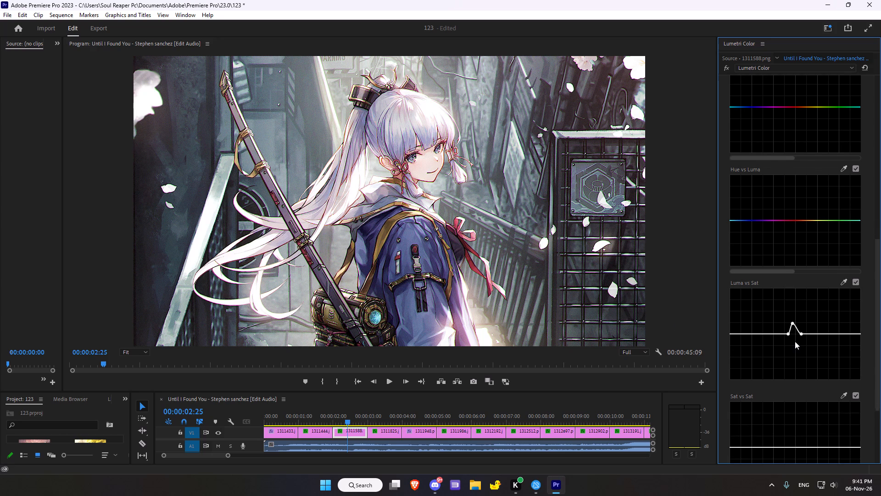
pyautogui.scroll(-12, 795, 341)
pyautogui.click(846, 283)
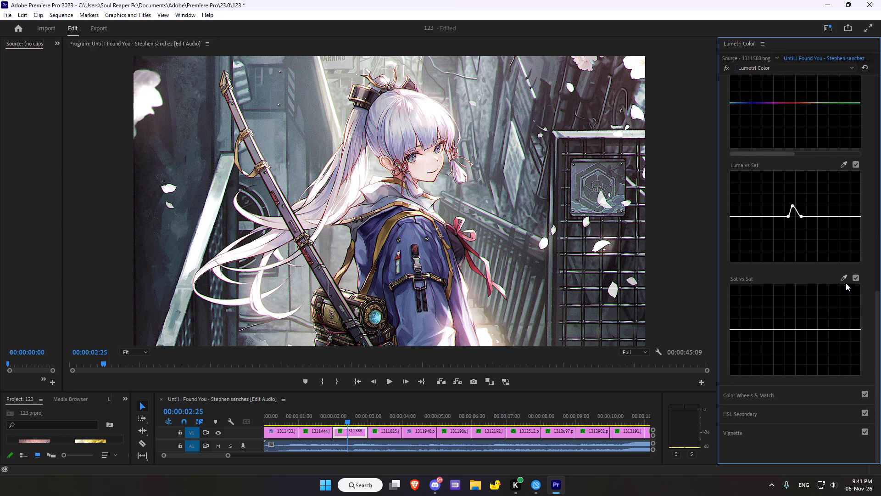
pyautogui.click(845, 279)
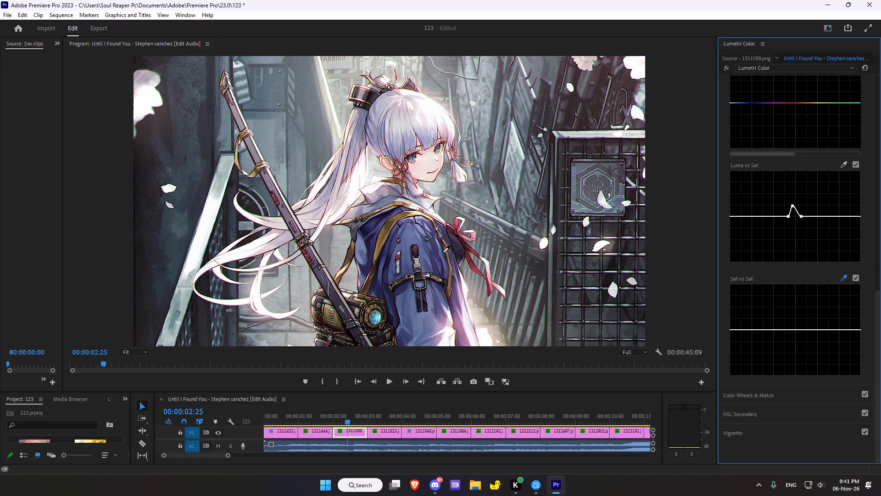
pyautogui.click(405, 335)
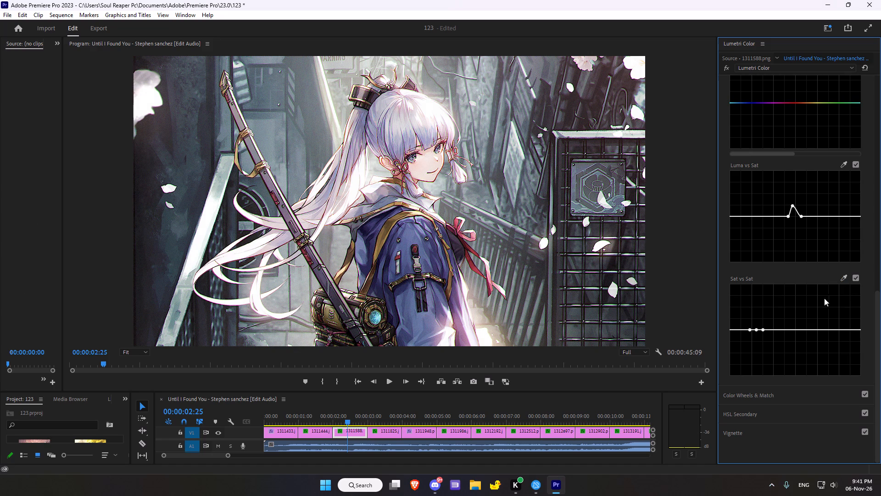
pyautogui.moveTo(756, 329); pyautogui.dragTo(761, 328)
pyautogui.moveTo(761, 328); pyautogui.dragTo(758, 345)
pyautogui.moveTo(758, 345); pyautogui.dragTo(758, 344)
# In Color Wheels & Match, try shifting the Midtones wheel, reset it, and tint it very slightly toward blue.
pyautogui.scroll(-10, 773, 323)
pyautogui.click(749, 383)
pyautogui.click(751, 390)
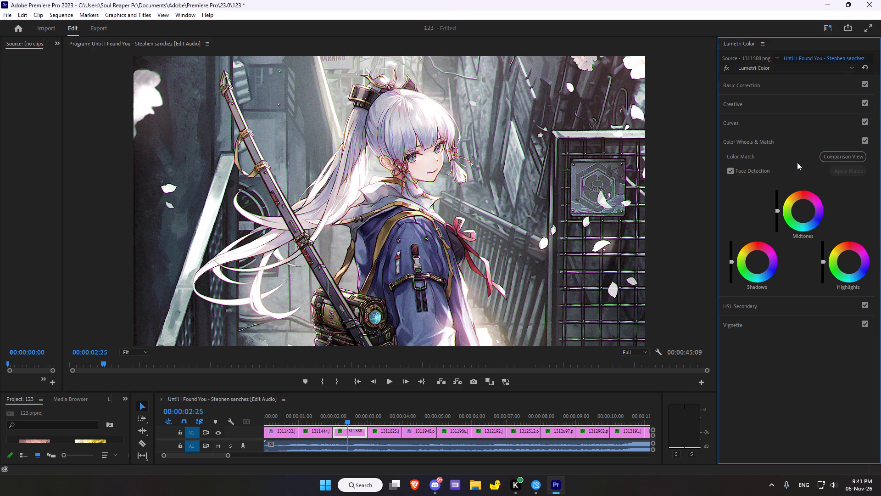
pyautogui.moveTo(802, 211); pyautogui.dragTo(751, 201)
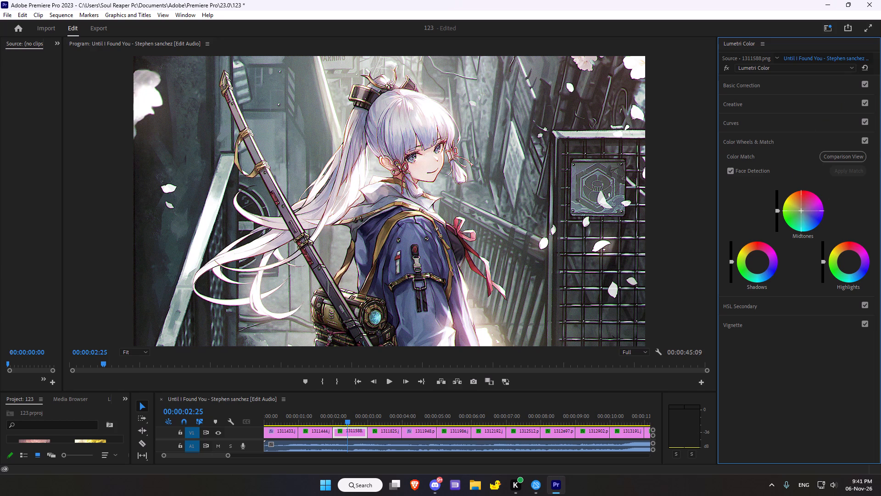
pyautogui.moveTo(751, 201); pyautogui.dragTo(783, 175)
pyautogui.doubleClick(804, 211)
pyautogui.moveTo(803, 210); pyautogui.dragTo(829, 235)
# Tint the Shadows wheel very slightly toward green-cyan after trying other shifts, and the Highlights wheel very slightly toward magenta.
pyautogui.moveTo(755, 262); pyautogui.dragTo(743, 236)
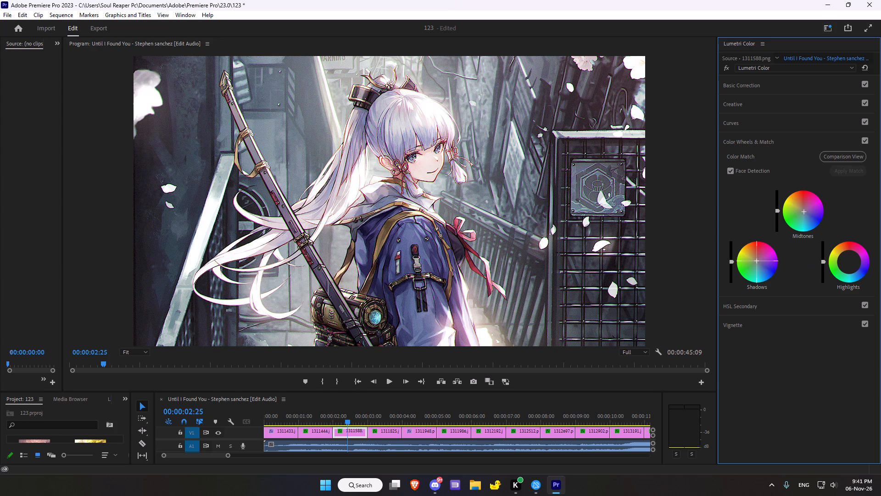
pyautogui.moveTo(743, 236); pyautogui.dragTo(758, 237)
pyautogui.doubleClick(755, 262)
pyautogui.moveTo(755, 260); pyautogui.dragTo(753, 272)
pyautogui.moveTo(753, 272); pyautogui.dragTo(744, 283)
pyautogui.moveTo(757, 260); pyautogui.dragTo(758, 280)
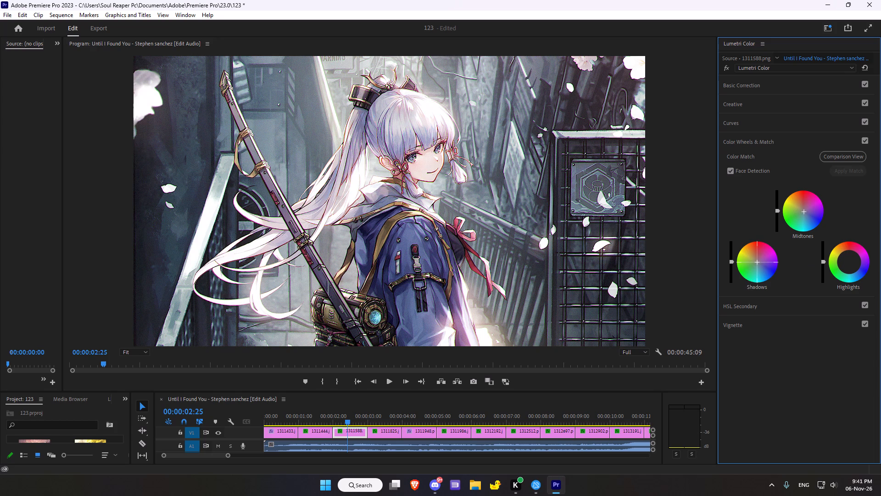
pyautogui.moveTo(758, 280); pyautogui.dragTo(740, 296)
pyautogui.moveTo(848, 262); pyautogui.dragTo(860, 221)
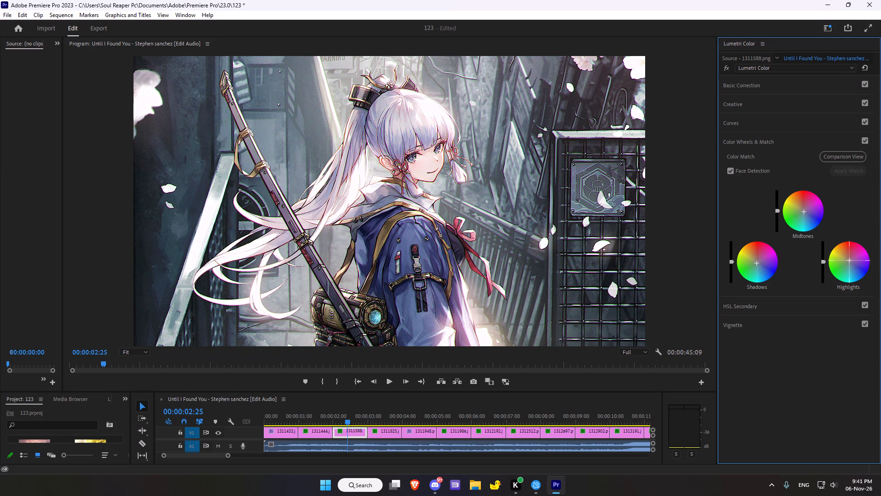
pyautogui.moveTo(860, 221); pyautogui.dragTo(867, 210)
# Add a vignette with amount -2.0, midpoint 33.2, roundness -17.4 and feather 25.0, leaving the HSL Secondary settings alone.
pyautogui.click(742, 304)
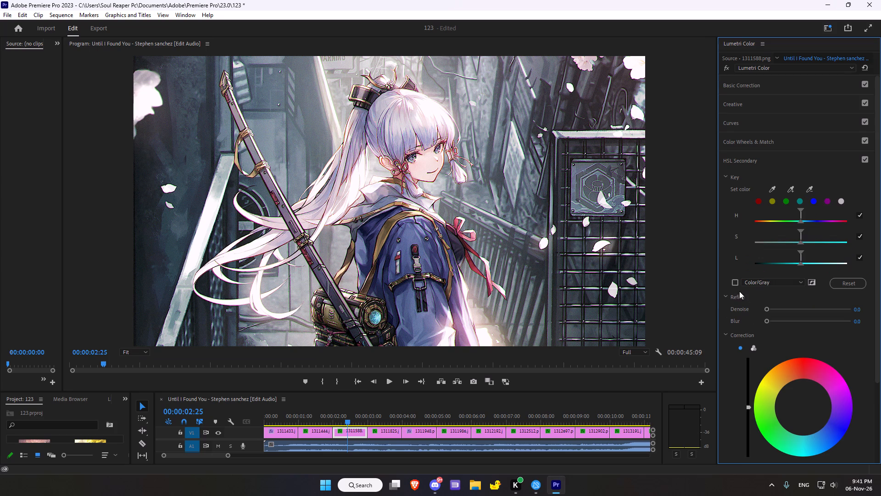
pyautogui.scroll(-19, 750, 322)
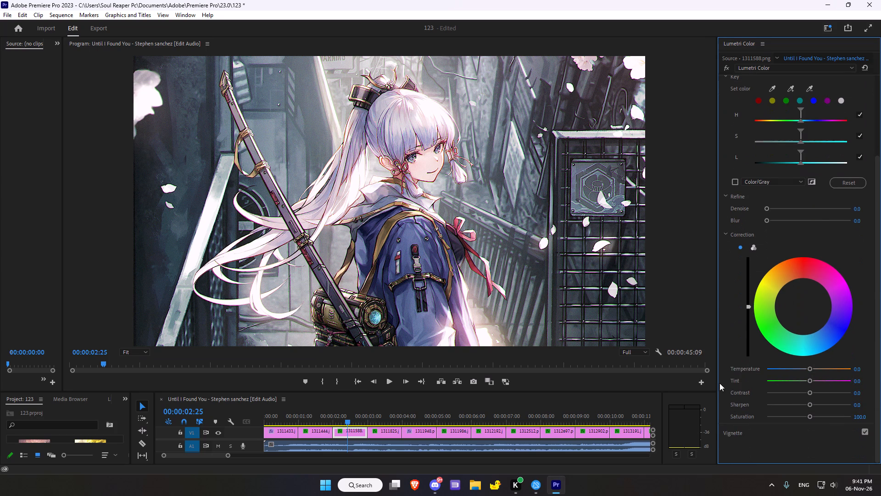
pyautogui.click(745, 431)
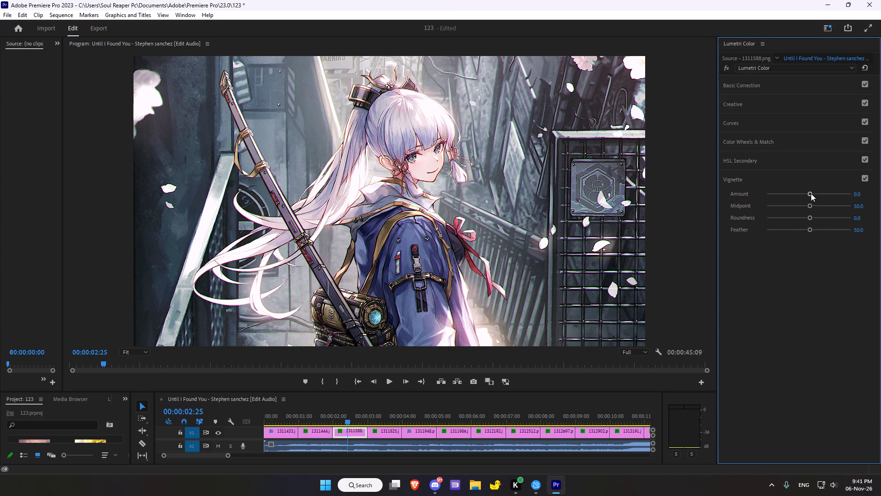
pyautogui.moveTo(811, 193); pyautogui.dragTo(780, 199)
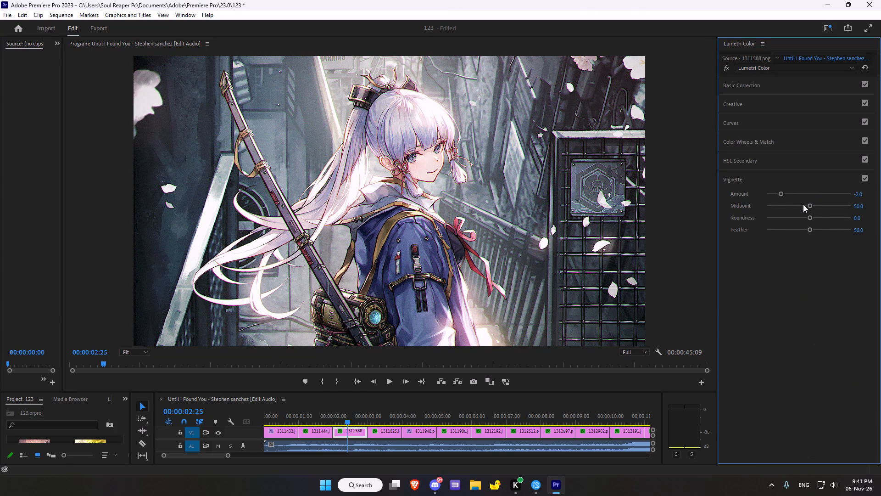
pyautogui.moveTo(809, 203); pyautogui.dragTo(794, 207)
pyautogui.moveTo(809, 218); pyautogui.dragTo(795, 220)
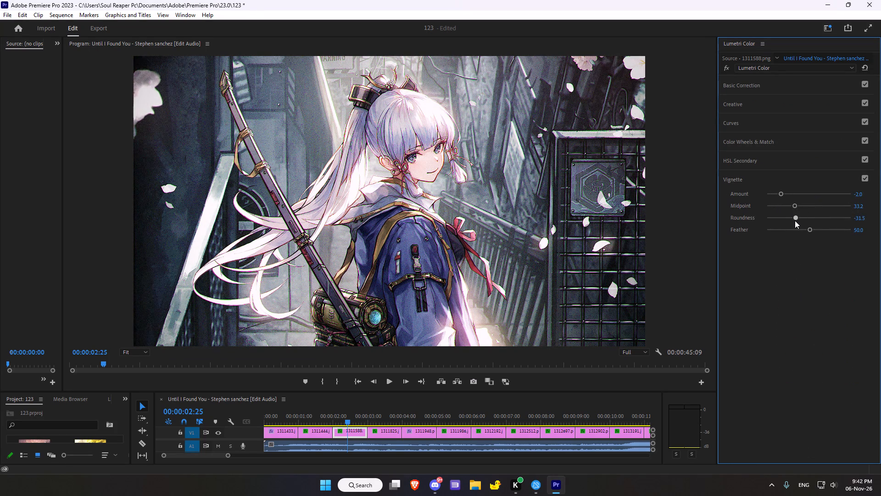
pyautogui.moveTo(795, 220); pyautogui.dragTo(801, 220)
pyautogui.moveTo(809, 230); pyautogui.dragTo(787, 232)
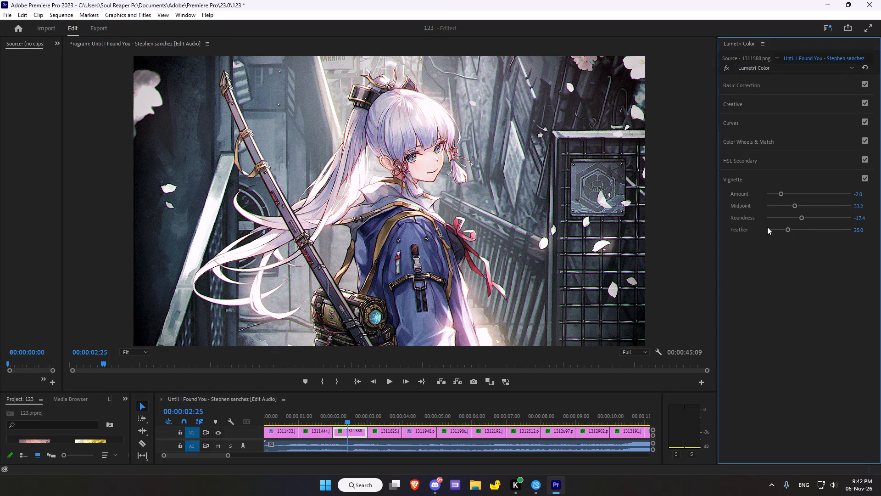
# Move the playhead forward past the regraded clip into the fourth clip, 1311825.jpg, to about 00:00:03:19.
pyautogui.scroll(-2, 454, 351)
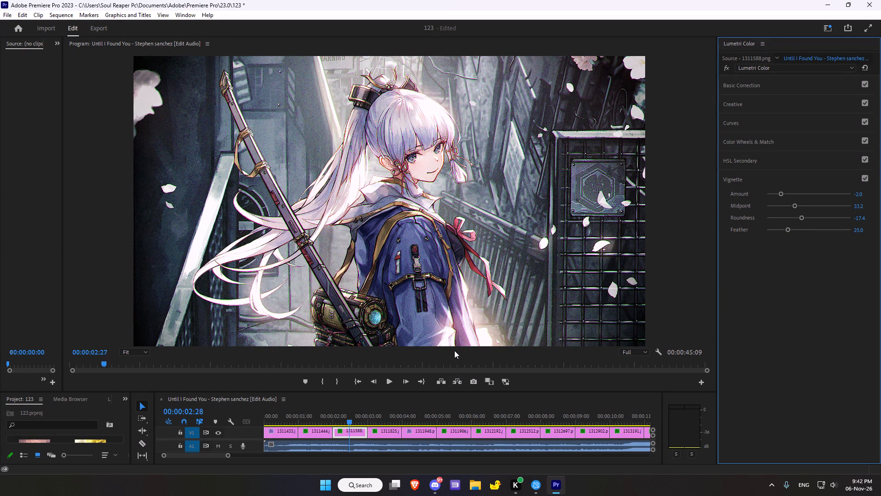
pyautogui.scroll(-19, 454, 350)
pyautogui.scroll(-3, 453, 352)
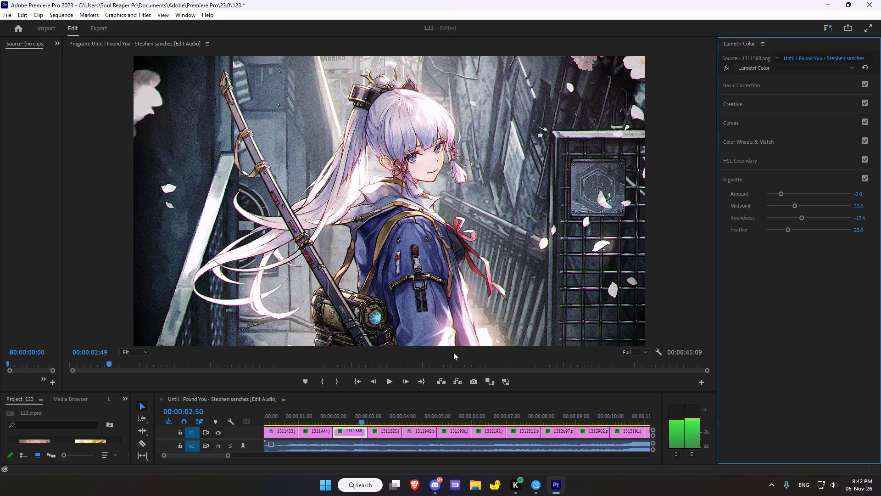
pyautogui.scroll(-14, 453, 352)
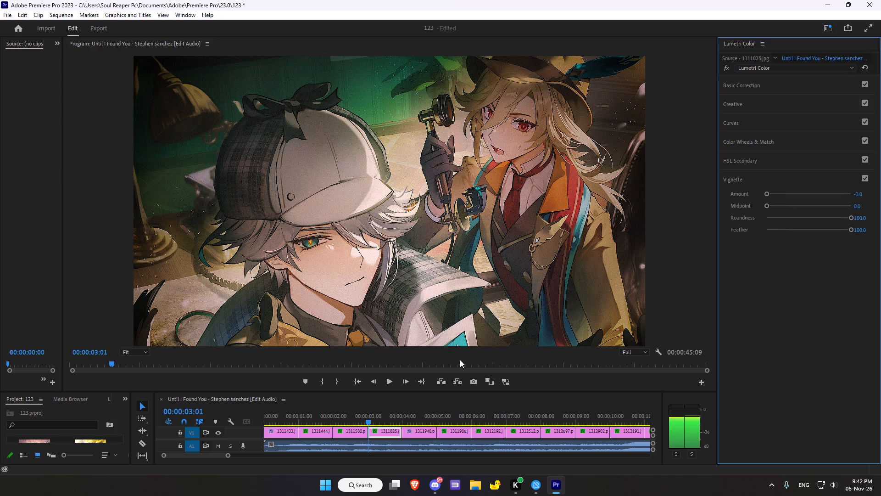
pyautogui.scroll(-18, 460, 360)
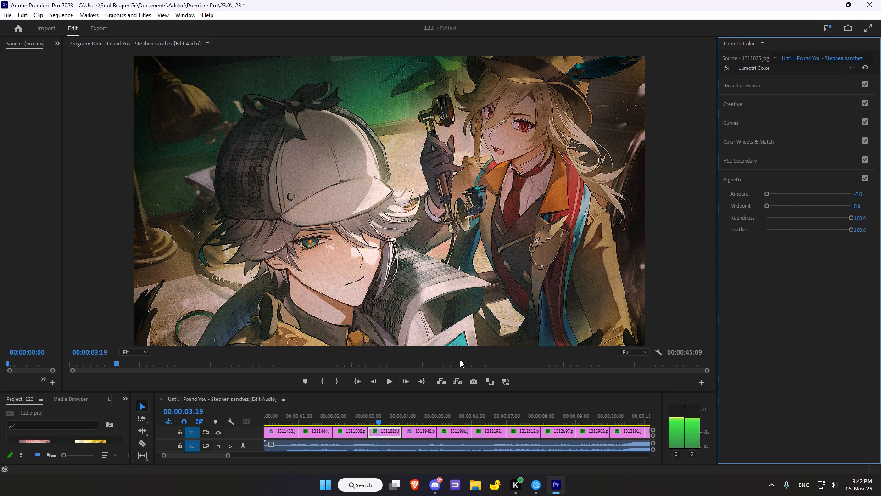
# Compare clip 1311825.jpg with and without its Lumetri Color effect, and reset all of the effect's settings.
pyautogui.scroll(-19, 460, 360)
pyautogui.scroll(2, 460, 360)
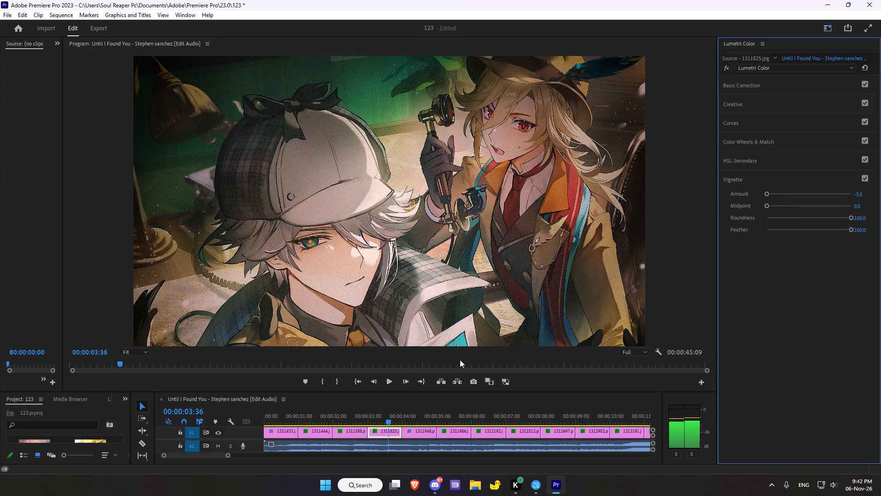
pyautogui.scroll(1, 460, 360)
pyautogui.click(730, 68)
pyautogui.click(730, 68)
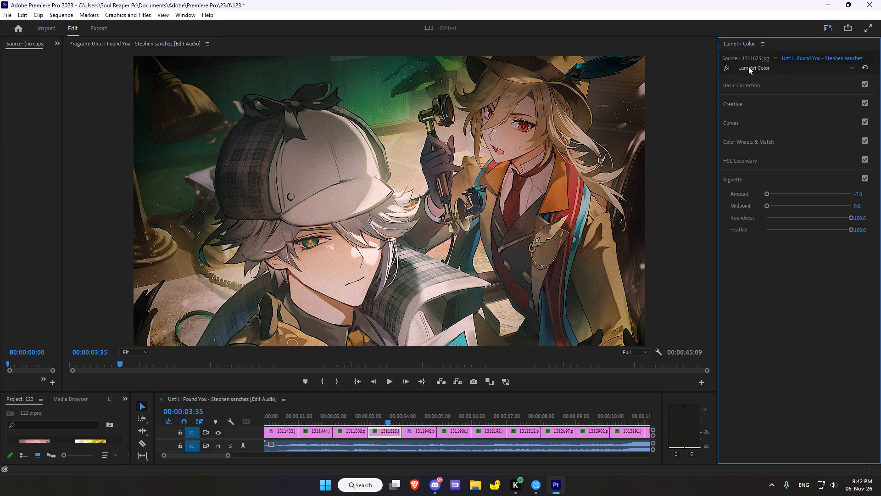
pyautogui.click(867, 69)
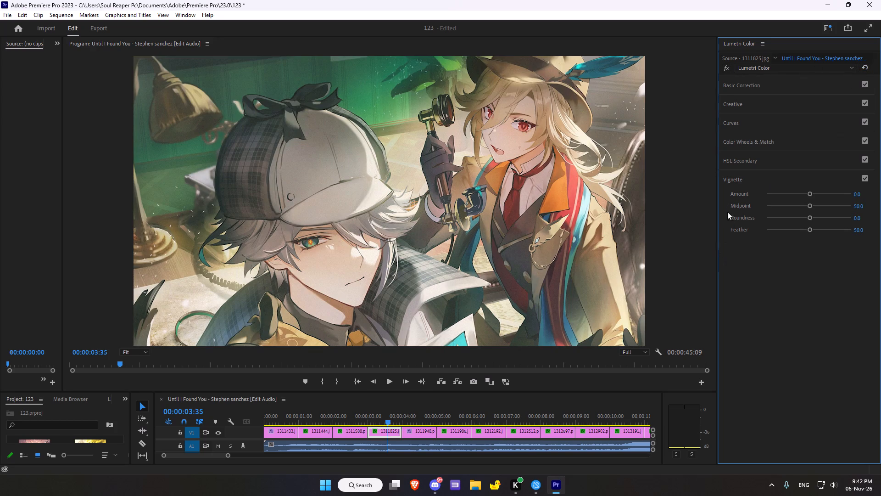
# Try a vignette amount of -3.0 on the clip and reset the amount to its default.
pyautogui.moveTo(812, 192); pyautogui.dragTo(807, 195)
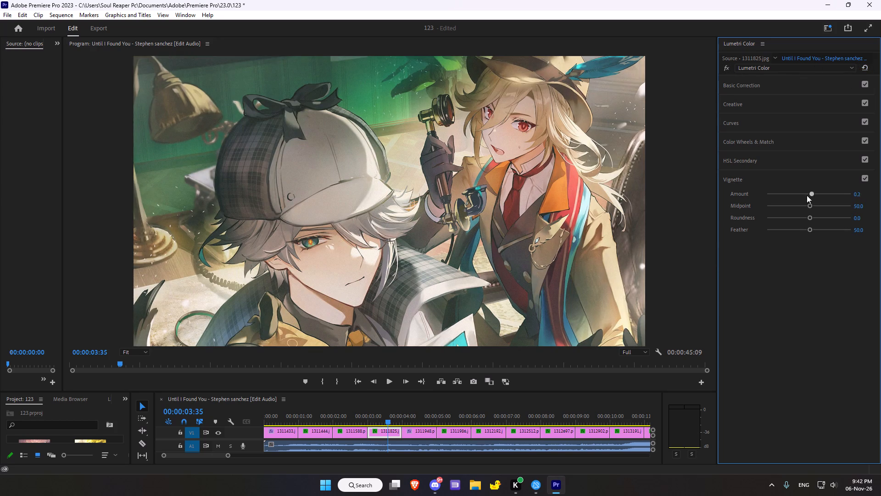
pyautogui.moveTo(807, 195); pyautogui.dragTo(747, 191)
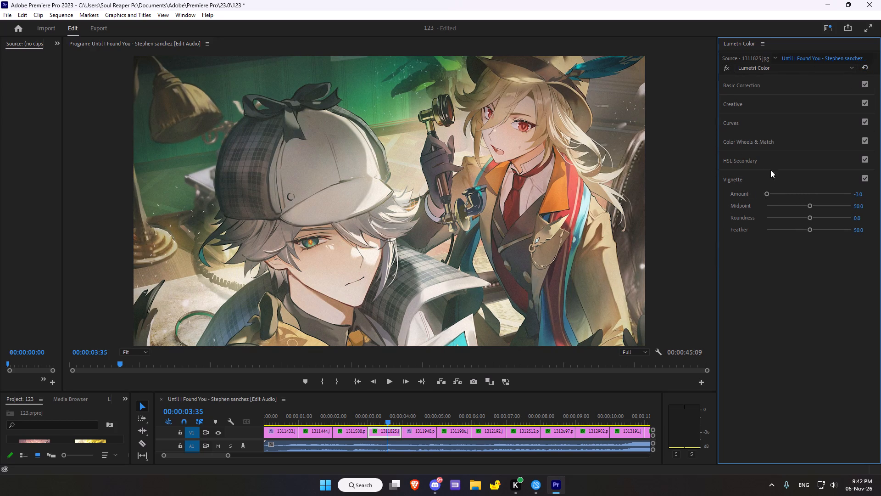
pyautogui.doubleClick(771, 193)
# In Basic Correction, set the clip's temperature to 4.3, tint to -2.2 and saturation to 115.2.
pyautogui.click(739, 86)
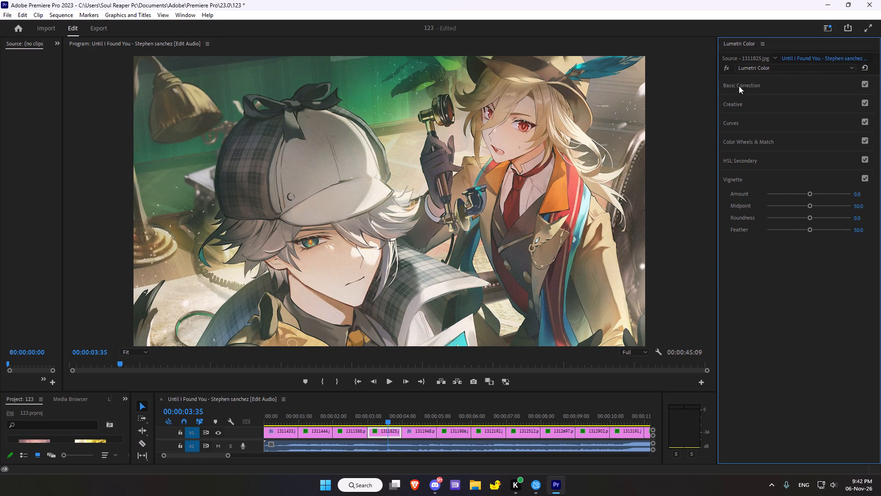
pyautogui.click(809, 168)
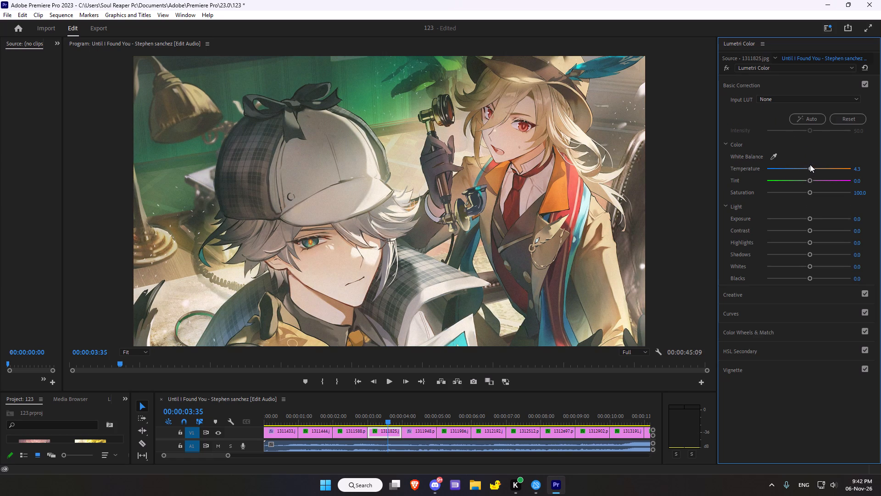
pyautogui.click(810, 181)
pyautogui.moveTo(810, 193); pyautogui.dragTo(817, 190)
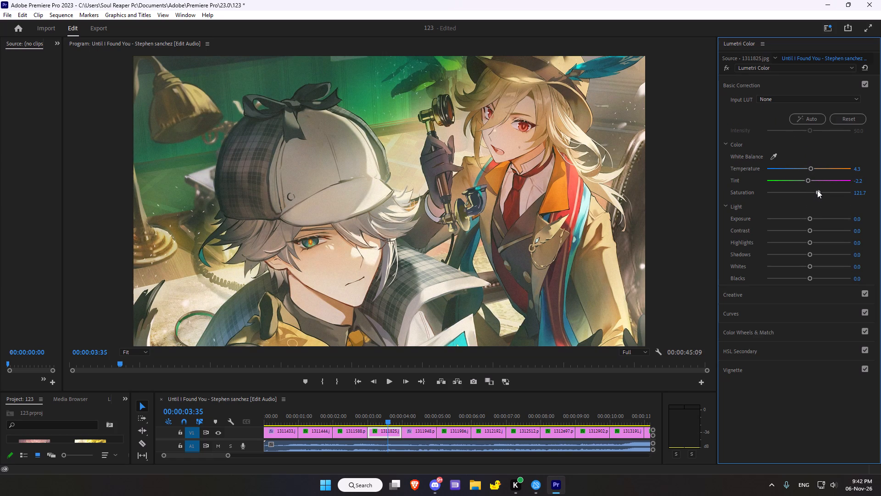
pyautogui.moveTo(817, 190); pyautogui.dragTo(814, 190)
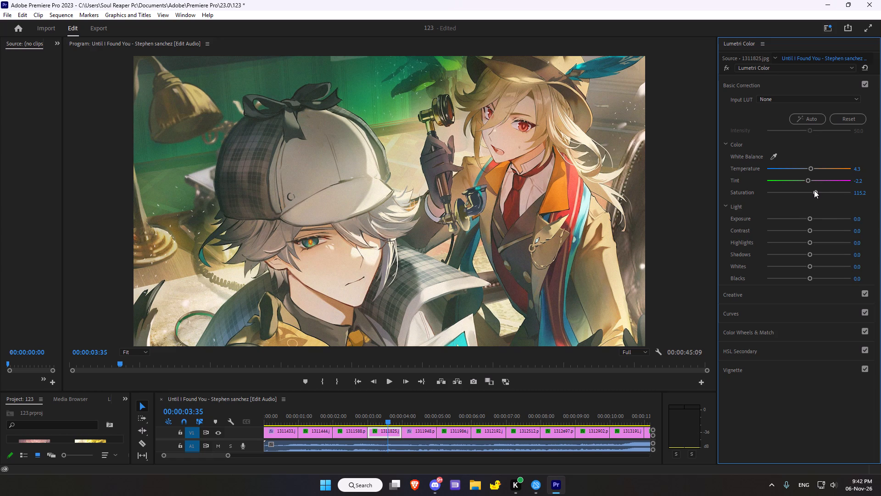
# Adjust the Basic Correction light values: exposure 0.4, contrast 38.0, highlights 10.9, shadows -2.2, whites 2.2 and blacks -13.0.
pyautogui.moveTo(810, 220); pyautogui.dragTo(815, 217)
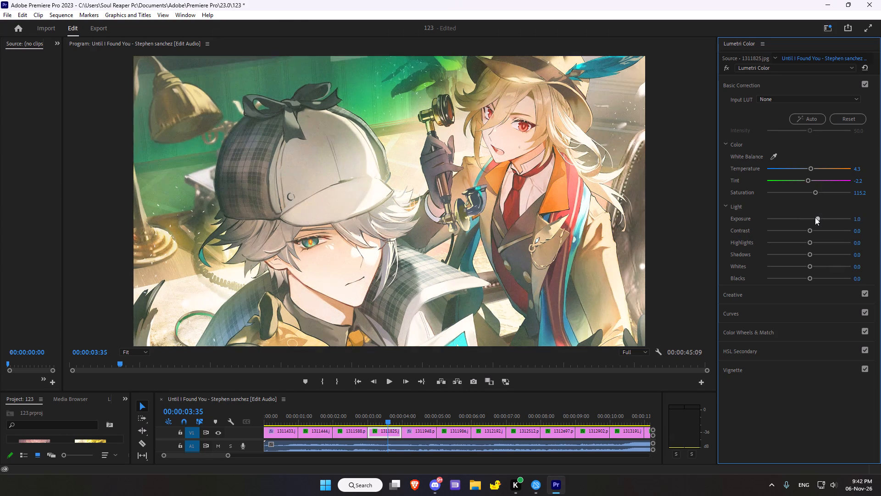
pyautogui.moveTo(815, 217); pyautogui.dragTo(815, 214)
pyautogui.moveTo(815, 214); pyautogui.dragTo(812, 214)
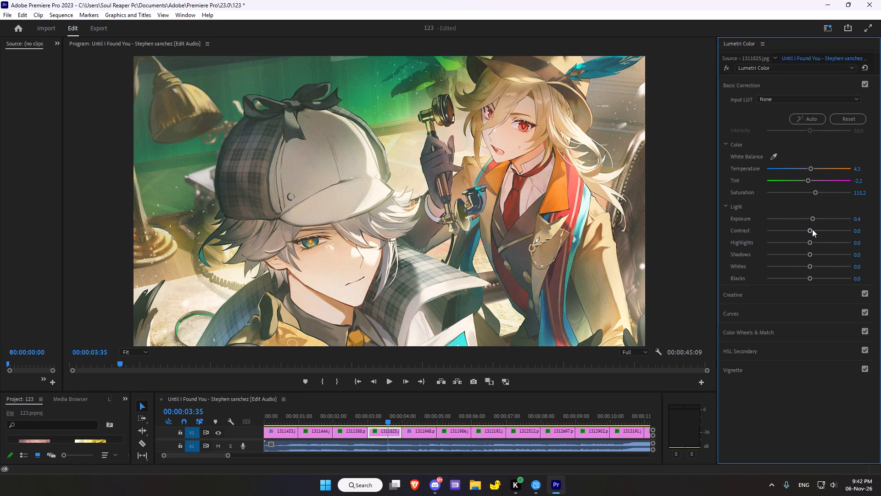
pyautogui.moveTo(811, 231); pyautogui.dragTo(820, 228)
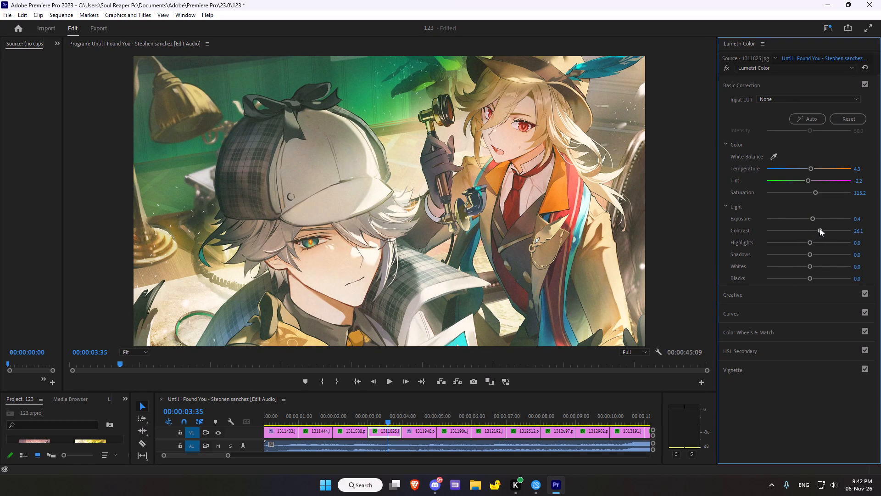
pyautogui.moveTo(820, 228); pyautogui.dragTo(824, 227)
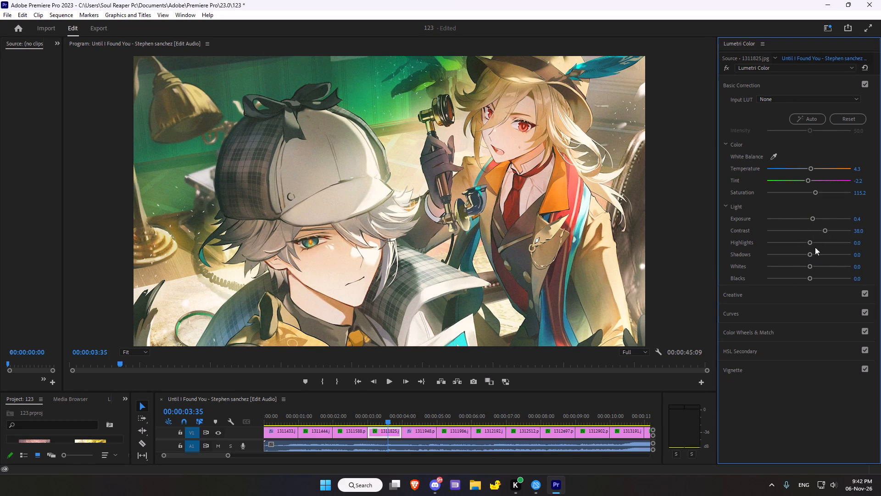
pyautogui.click(809, 244)
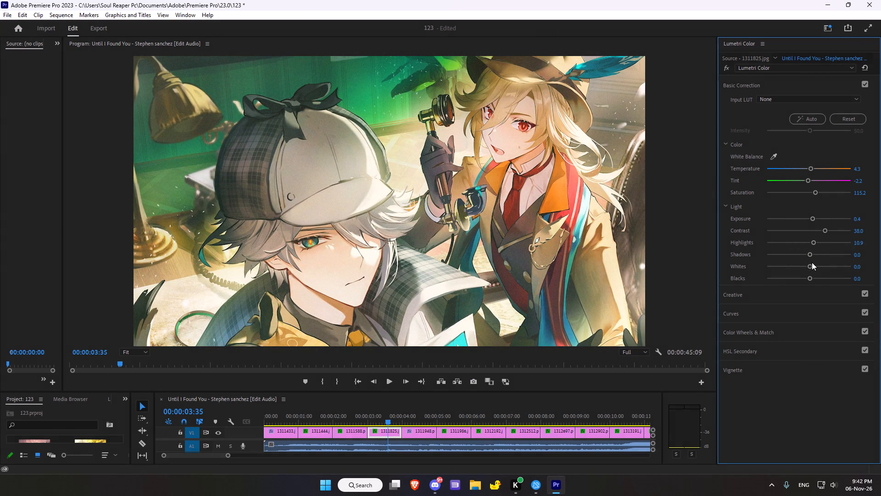
pyautogui.click(811, 254)
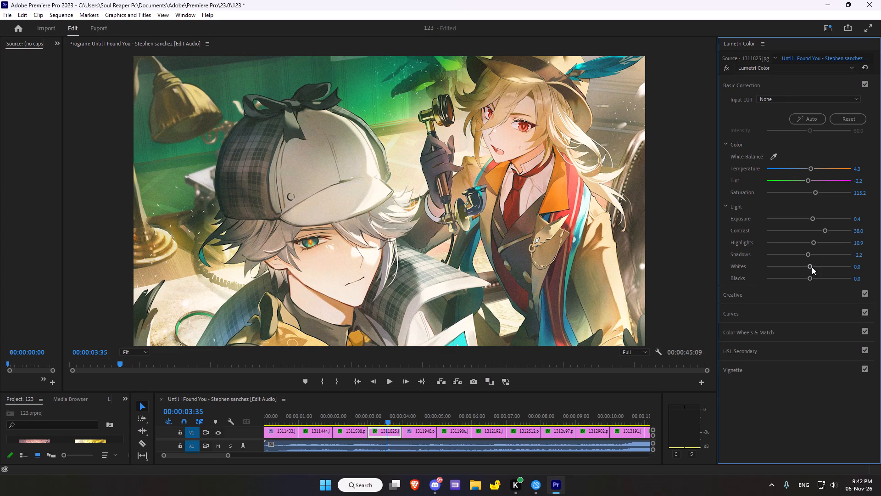
pyautogui.click(812, 267)
pyautogui.moveTo(809, 278); pyautogui.dragTo(803, 277)
# In the Creative adjustments, set sharpen to 100.0, vibrance to 16.3 and saturation to 93.5, leaving faded film at 0.0.
pyautogui.scroll(-3, 795, 306)
pyautogui.click(732, 296)
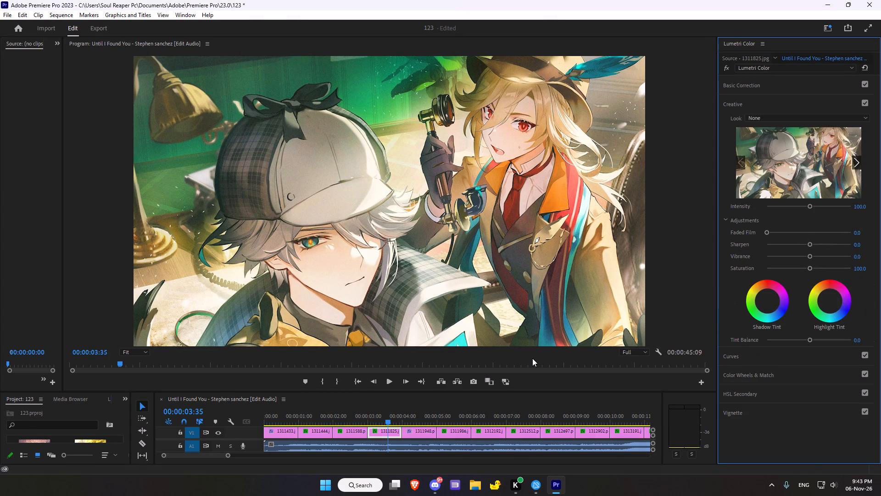
pyautogui.moveTo(767, 232); pyautogui.dragTo(760, 233)
pyautogui.moveTo(809, 243); pyautogui.dragTo(808, 246)
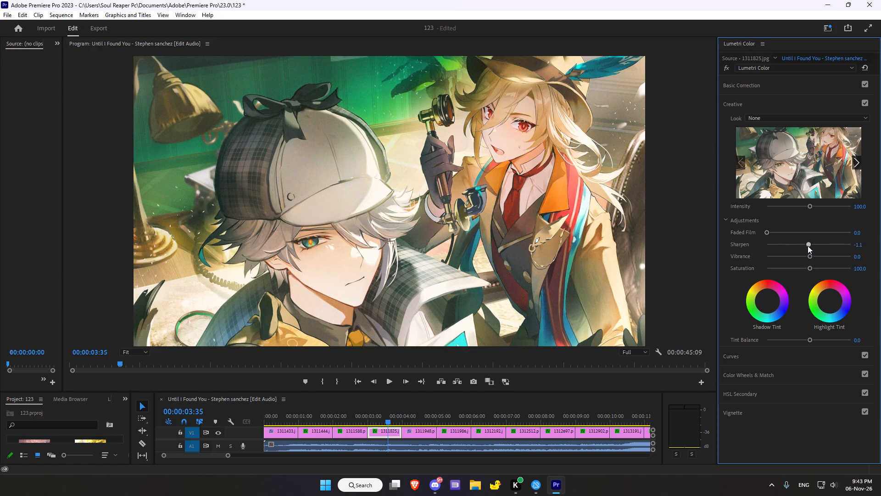
pyautogui.moveTo(808, 246); pyautogui.dragTo(801, 248)
pyautogui.moveTo(801, 248); pyautogui.dragTo(859, 242)
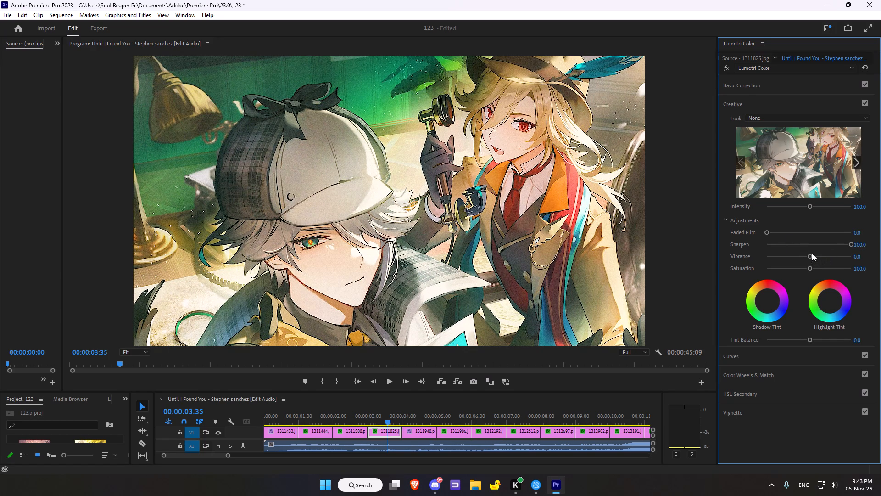
pyautogui.moveTo(809, 257); pyautogui.dragTo(814, 255)
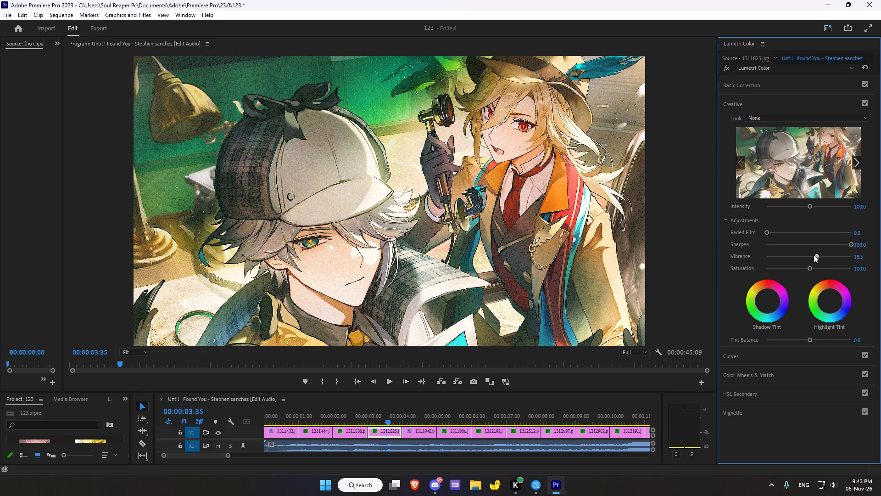
pyautogui.moveTo(814, 255); pyautogui.dragTo(823, 253)
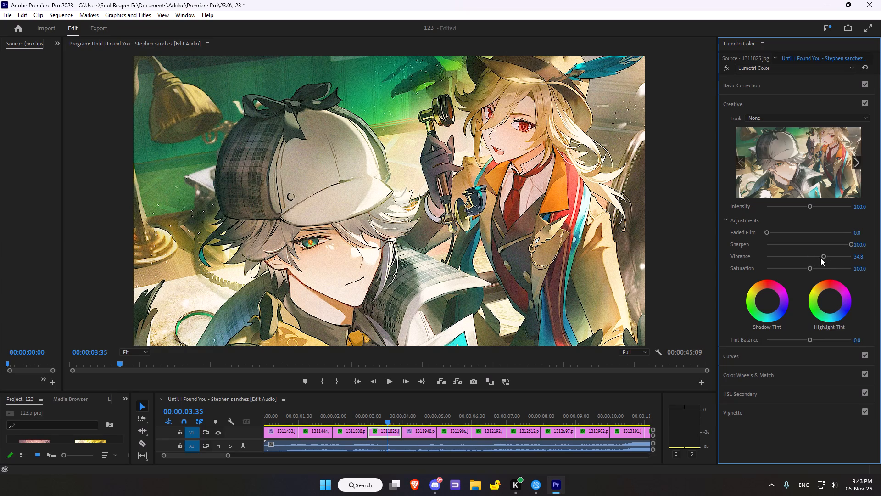
pyautogui.moveTo(820, 258); pyautogui.dragTo(808, 262)
pyautogui.moveTo(811, 267); pyautogui.dragTo(805, 269)
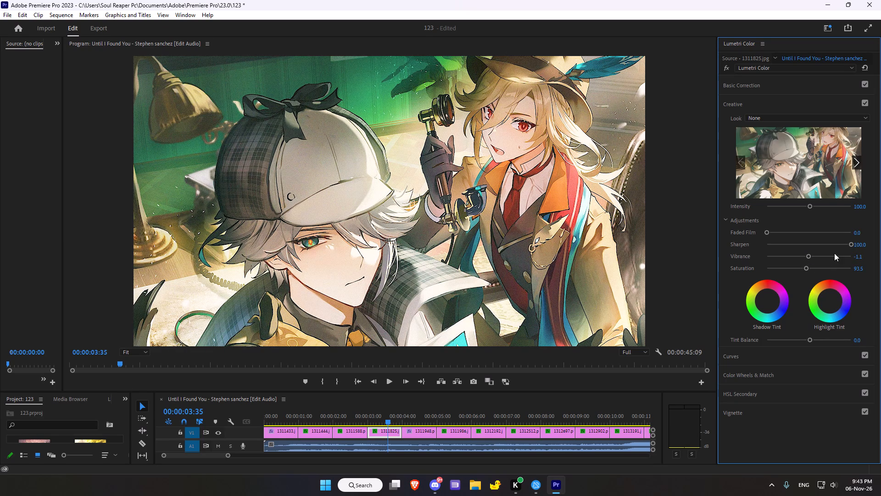
pyautogui.moveTo(809, 257); pyautogui.dragTo(815, 254)
# Tint the Creative shadows very slightly toward magenta and the highlights very slightly toward blue.
pyautogui.moveTo(768, 298); pyautogui.dragTo(824, 260)
pyautogui.click(833, 301)
pyautogui.doubleClick(831, 300)
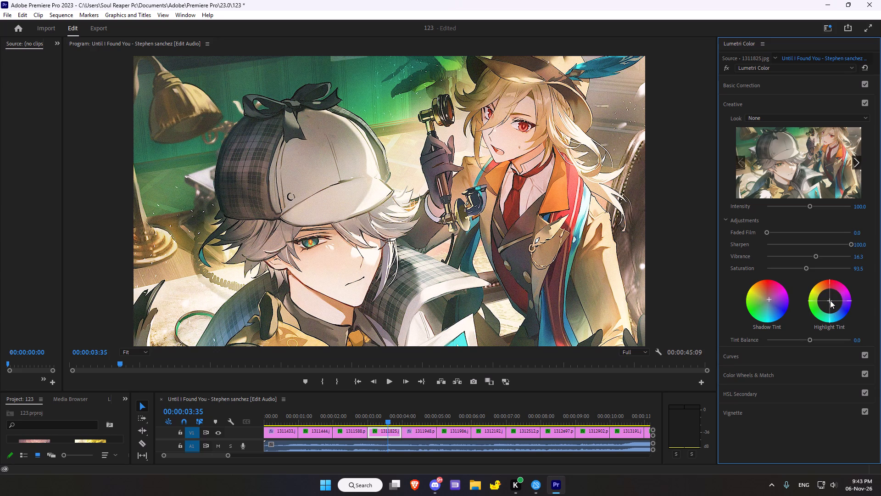
pyautogui.moveTo(830, 299); pyautogui.dragTo(872, 328)
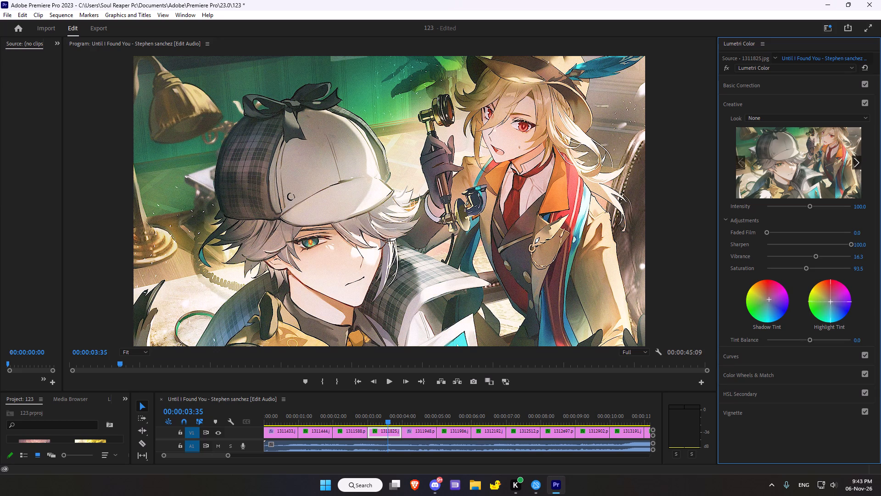
pyautogui.moveTo(872, 328); pyautogui.dragTo(839, 304)
# In Curves, add a midpoint to the white RGB curve and pull it slightly down to darken the midtones.
pyautogui.scroll(-11, 719, 272)
pyautogui.scroll(-1, 838, 325)
pyautogui.click(743, 355)
pyautogui.click(731, 358)
pyautogui.click(799, 229)
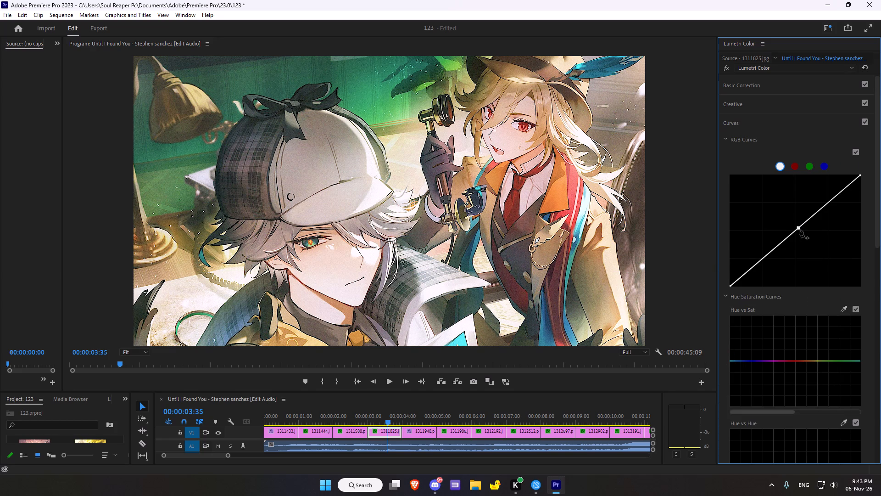
# Compare the clip with and without the Lumetri Color effect, leaving the effect enabled.
pyautogui.click(726, 69)
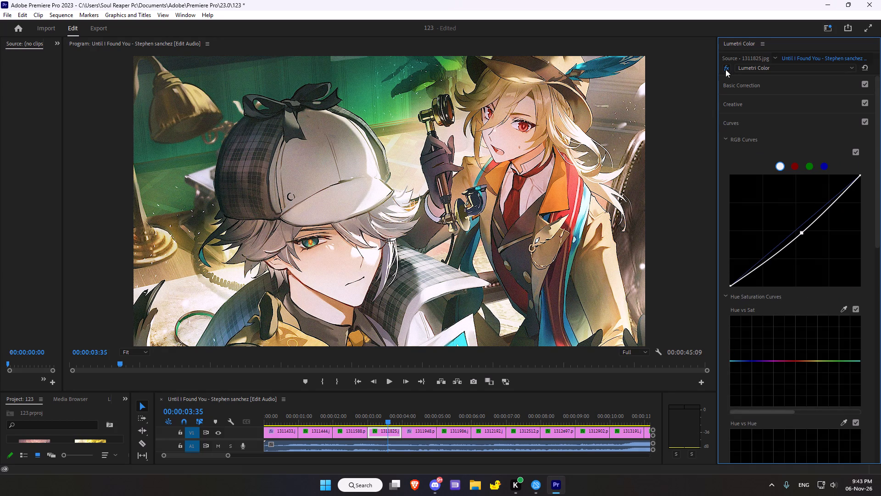
pyautogui.click(725, 69)
pyautogui.tripleClick(725, 69)
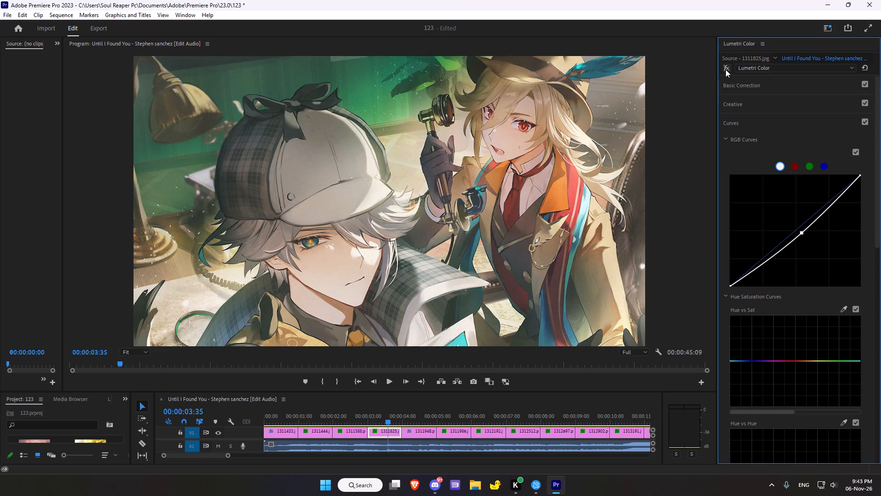
pyautogui.click(725, 69)
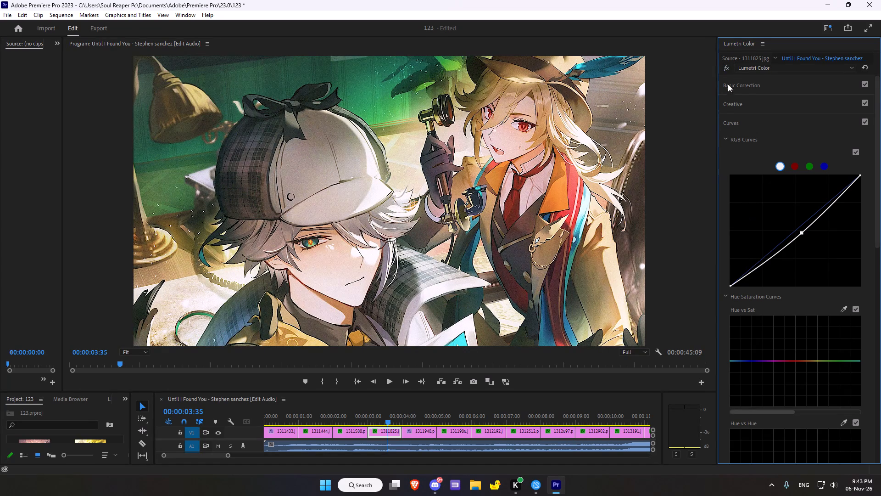
pyautogui.click(725, 67)
pyautogui.click(725, 68)
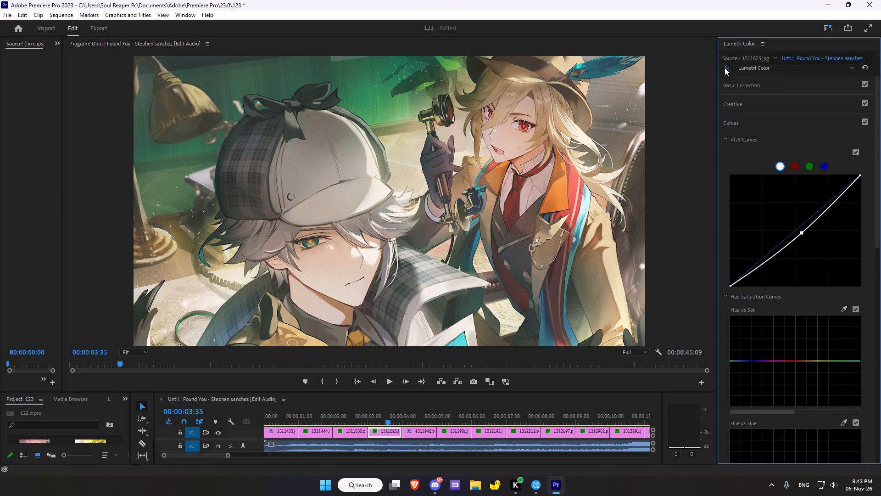
# Sample the cyan at the image's lower edge for Hue vs Sat and pull the middle point to the bottom, beside the green-cyan point.
pyautogui.scroll(-9, 880, 290)
pyautogui.scroll(-6, 791, 264)
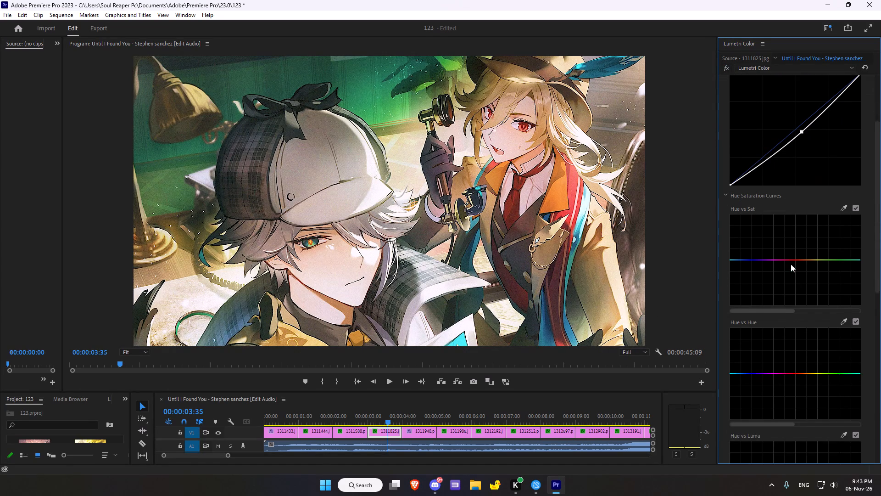
pyautogui.scroll(-13, 791, 264)
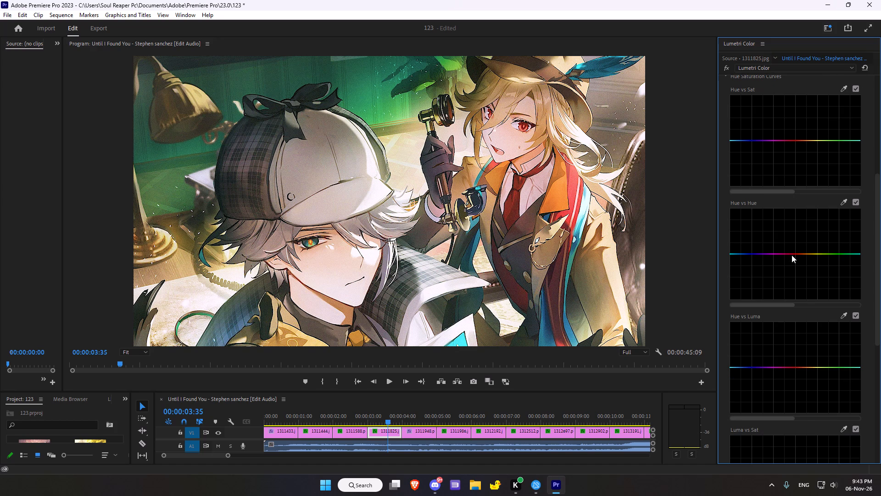
pyautogui.click(841, 85)
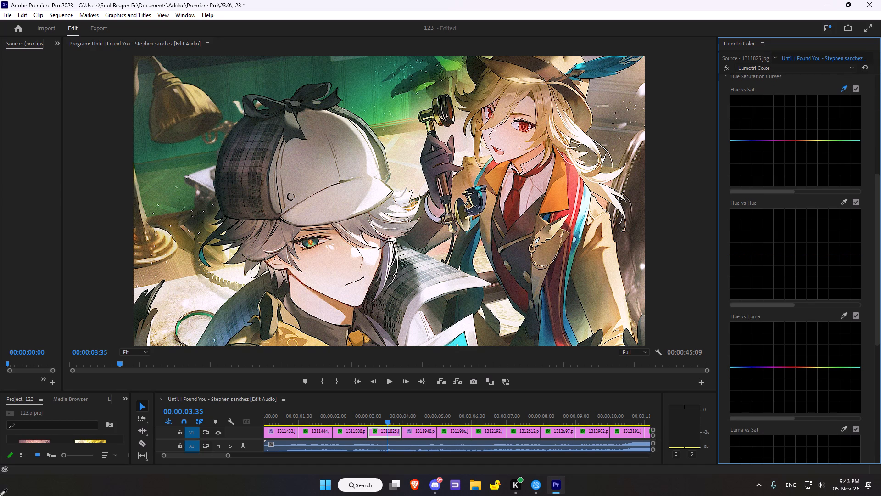
pyautogui.click(460, 342)
pyautogui.moveTo(731, 142); pyautogui.dragTo(729, 141)
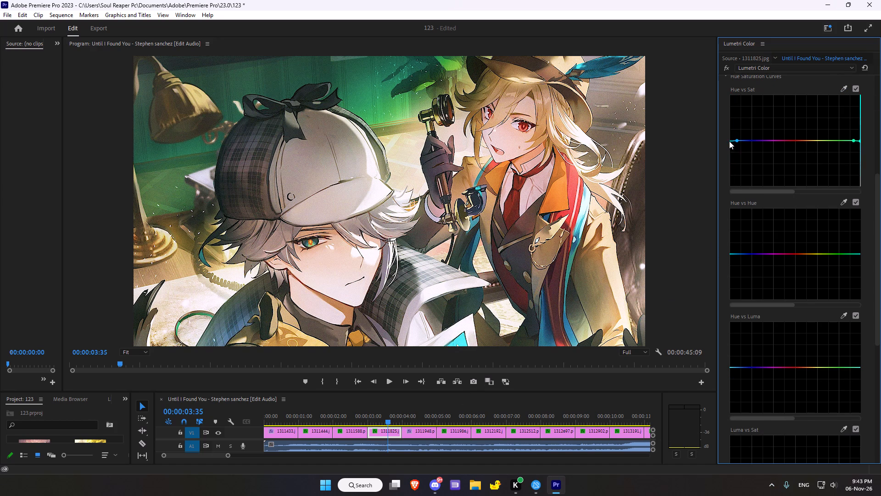
pyautogui.moveTo(729, 141); pyautogui.dragTo(740, 210)
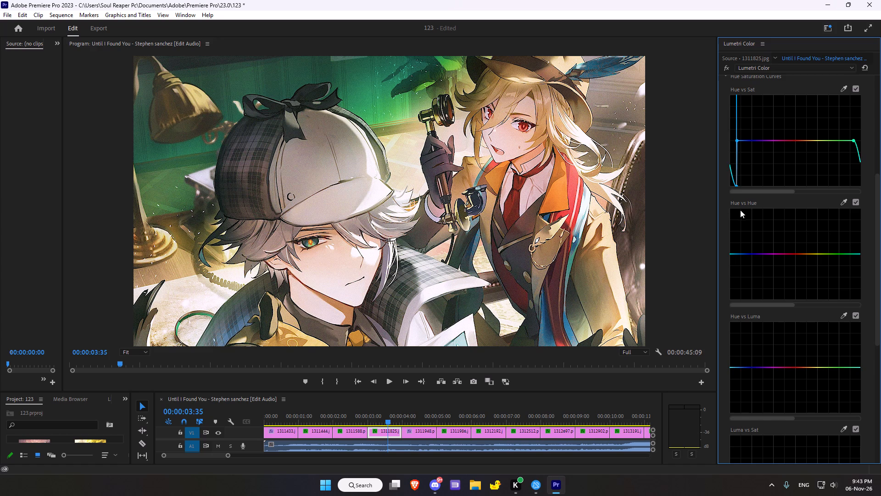
pyautogui.moveTo(740, 210); pyautogui.dragTo(705, 192)
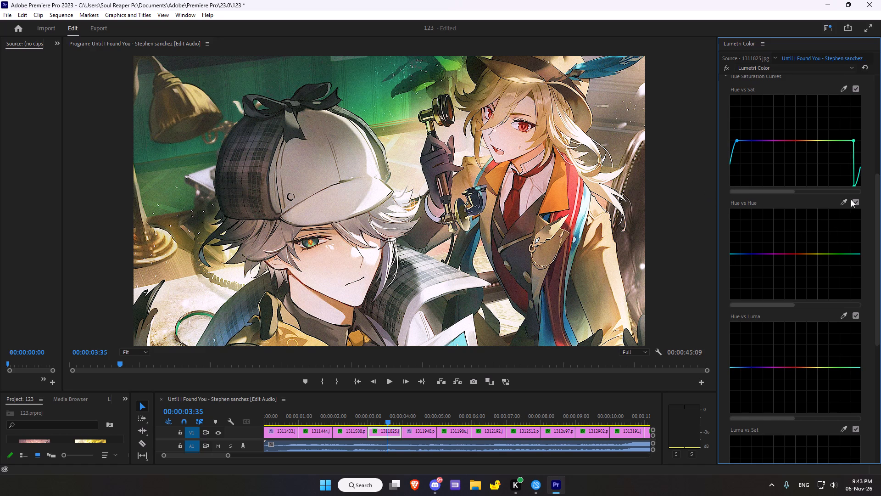
# Sample the green near the ring on the desk for Hue vs Hue and pull the middle point slightly down toward the yellow-green side.
pyautogui.scroll(-3, 825, 202)
pyautogui.click(800, 174)
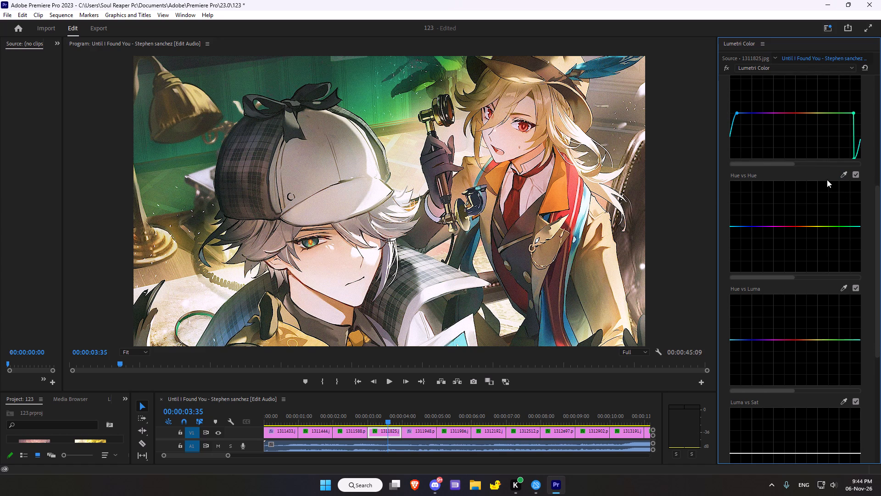
pyautogui.click(842, 172)
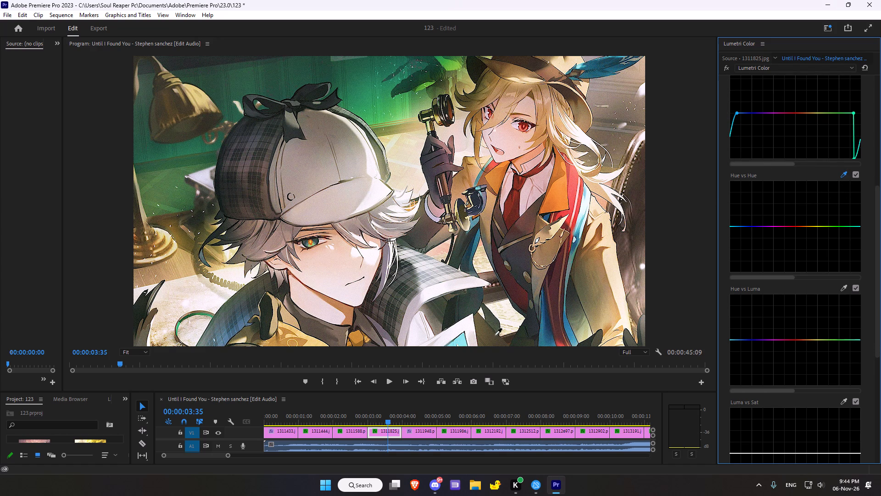
pyautogui.click(176, 329)
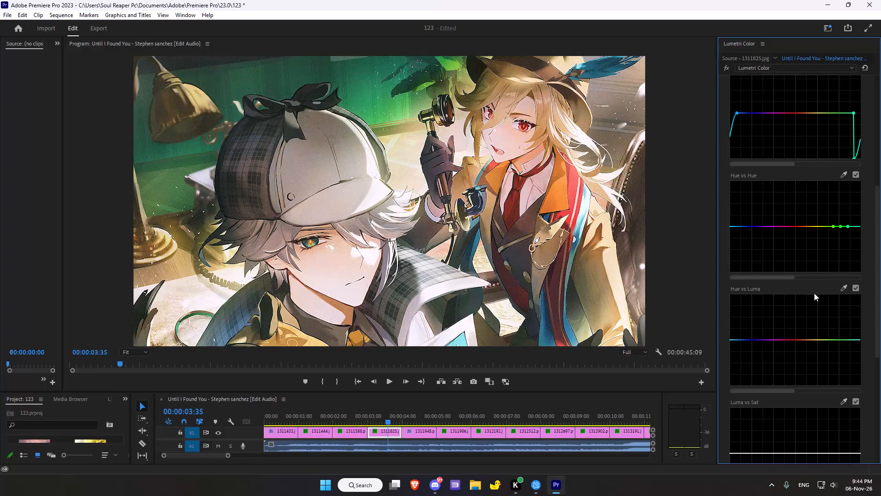
pyautogui.moveTo(842, 225); pyautogui.dragTo(842, 233)
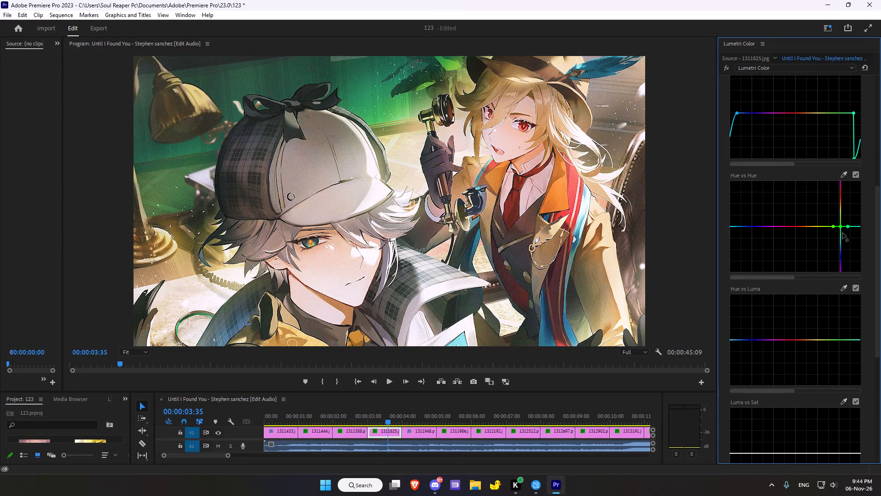
pyautogui.moveTo(842, 233); pyautogui.dragTo(833, 236)
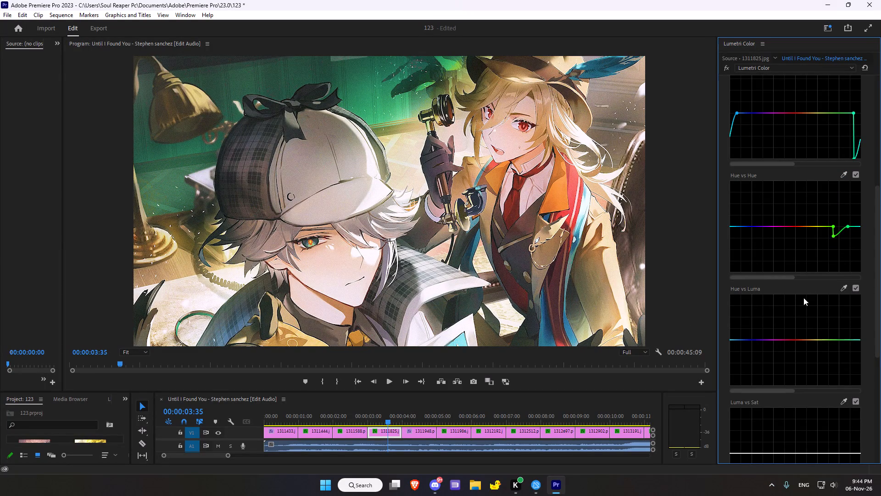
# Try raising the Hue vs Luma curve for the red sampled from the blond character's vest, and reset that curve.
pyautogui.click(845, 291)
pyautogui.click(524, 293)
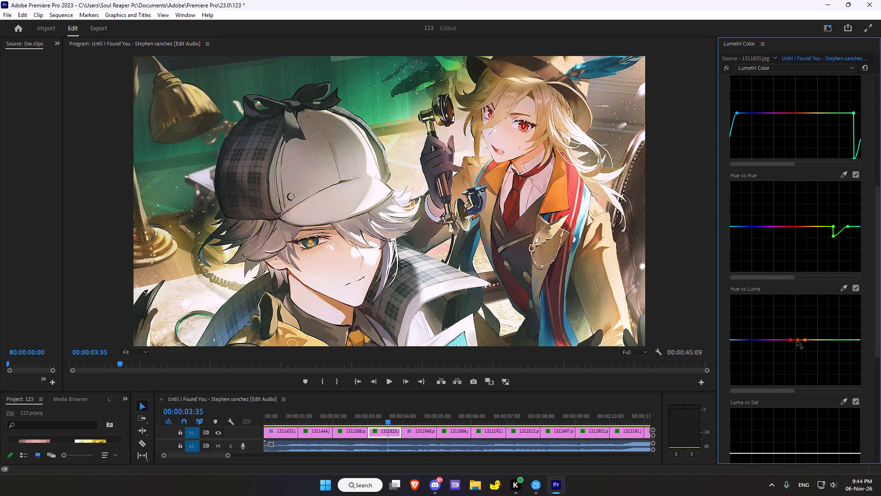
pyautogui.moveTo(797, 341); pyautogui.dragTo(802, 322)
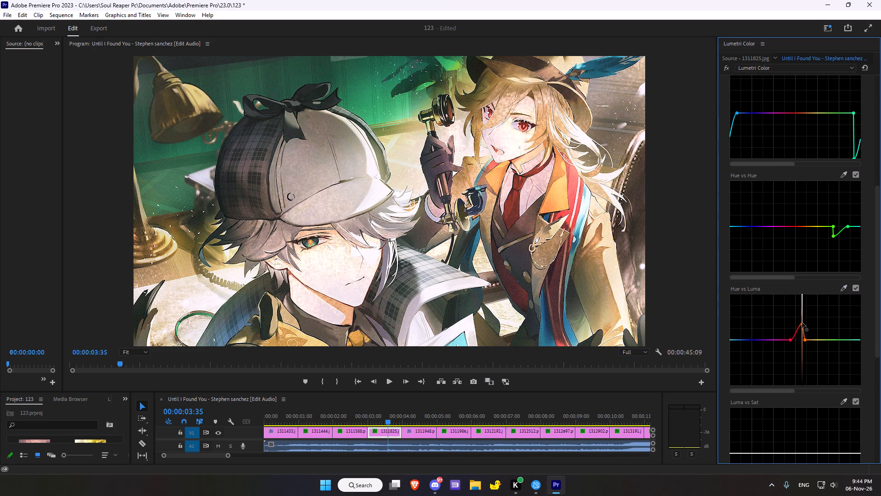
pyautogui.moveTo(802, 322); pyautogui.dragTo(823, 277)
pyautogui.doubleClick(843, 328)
# Sample the grey-haired character's eye for Luma vs Sat and raise the middle point slightly above the line.
pyautogui.scroll(-2, 800, 335)
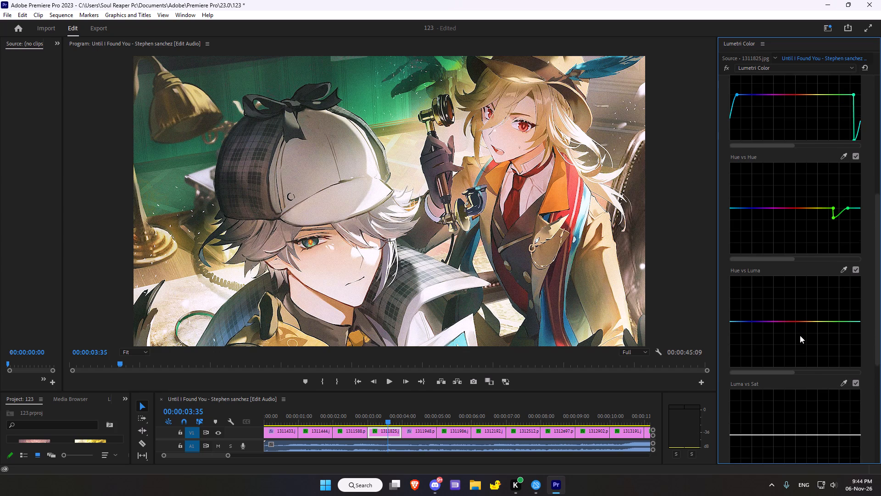
pyautogui.scroll(-7, 800, 335)
pyautogui.click(843, 316)
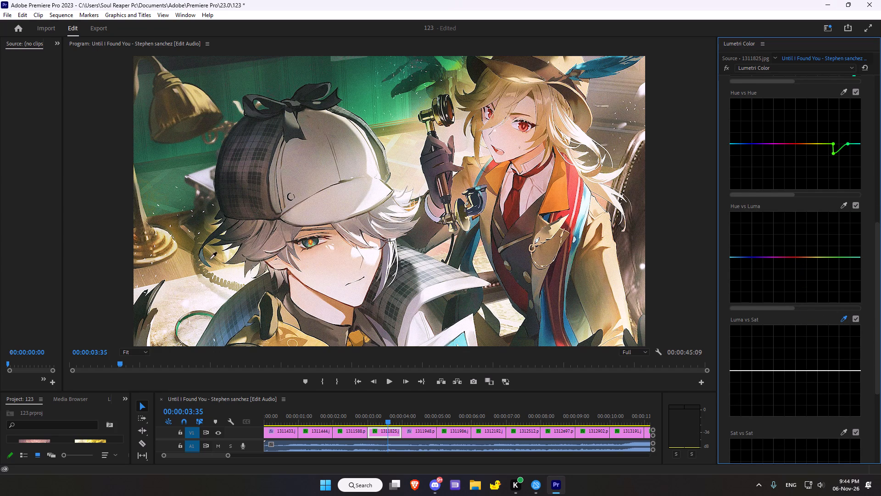
pyautogui.click(309, 242)
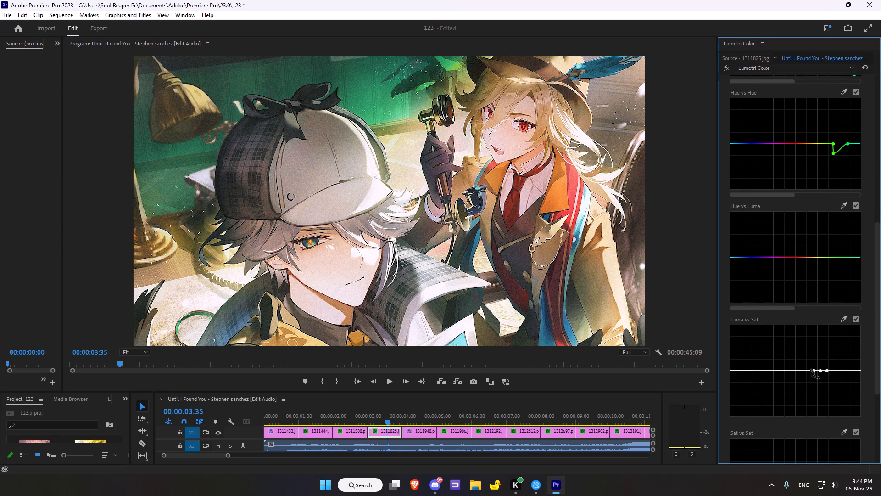
pyautogui.moveTo(820, 370); pyautogui.dragTo(819, 356)
pyautogui.moveTo(819, 356); pyautogui.dragTo(819, 365)
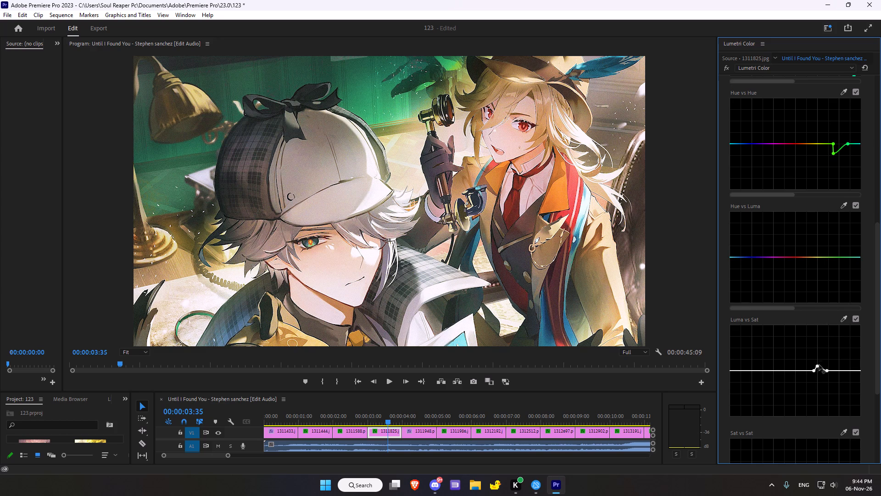
pyautogui.moveTo(819, 365); pyautogui.dragTo(821, 362)
# Sample the blond character's coat near the gold ornament for Sat vs Sat and raise the middle point slightly.
pyautogui.scroll(-3, 759, 396)
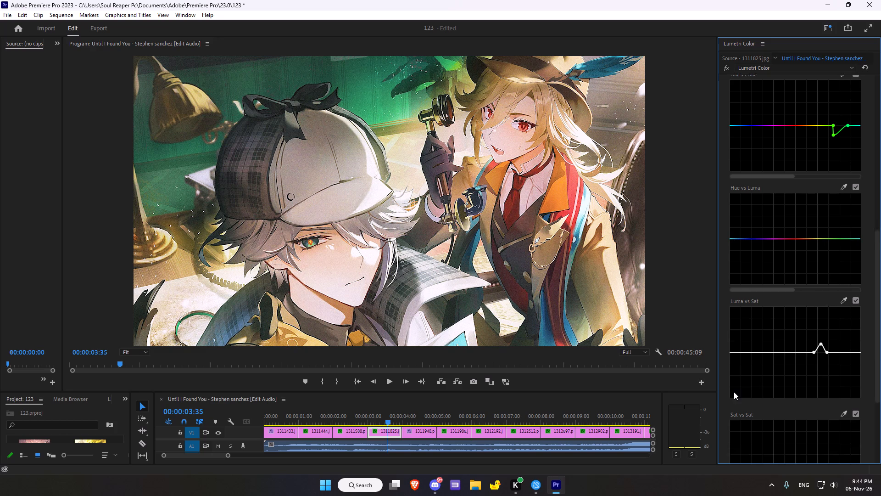
pyautogui.scroll(-10, 734, 392)
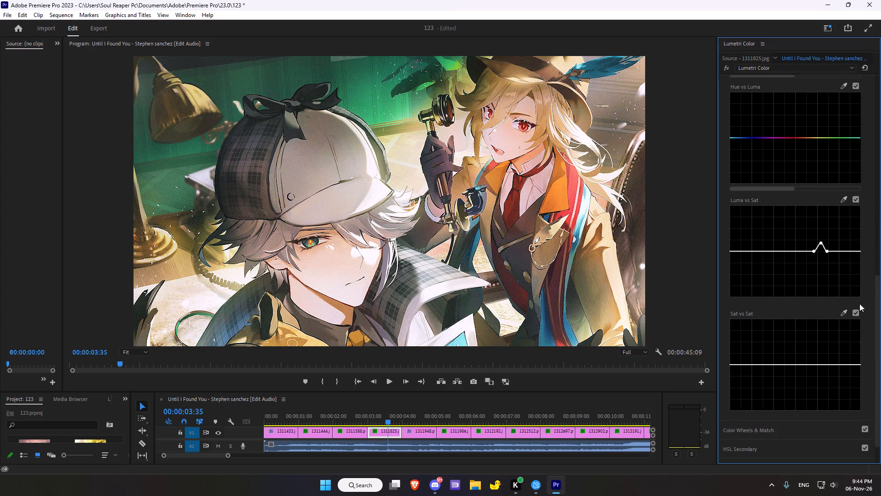
pyautogui.click(846, 314)
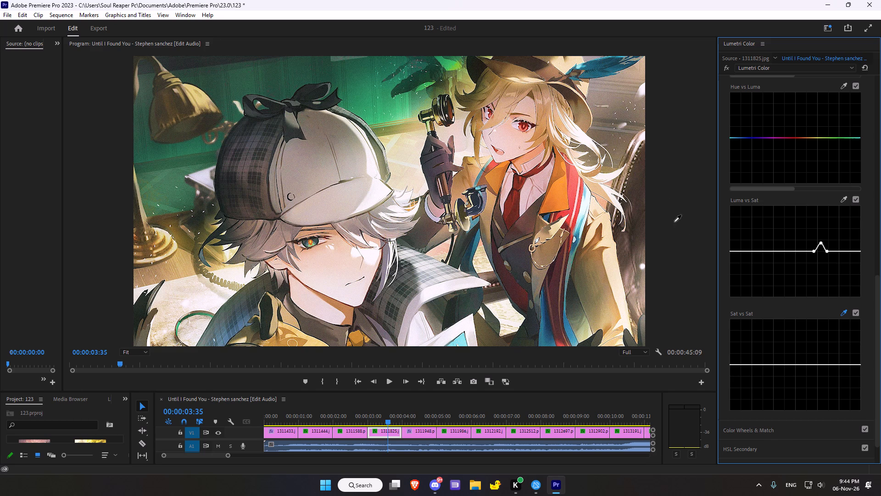
pyautogui.click(547, 219)
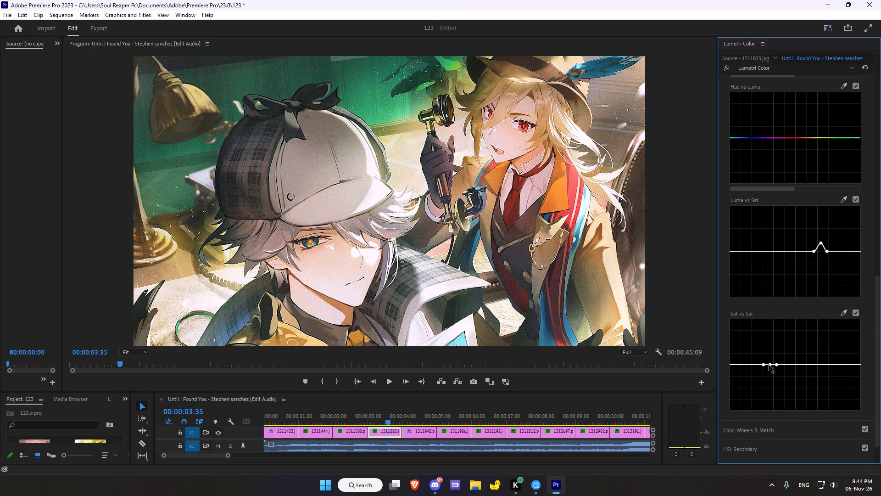
pyautogui.click(771, 363)
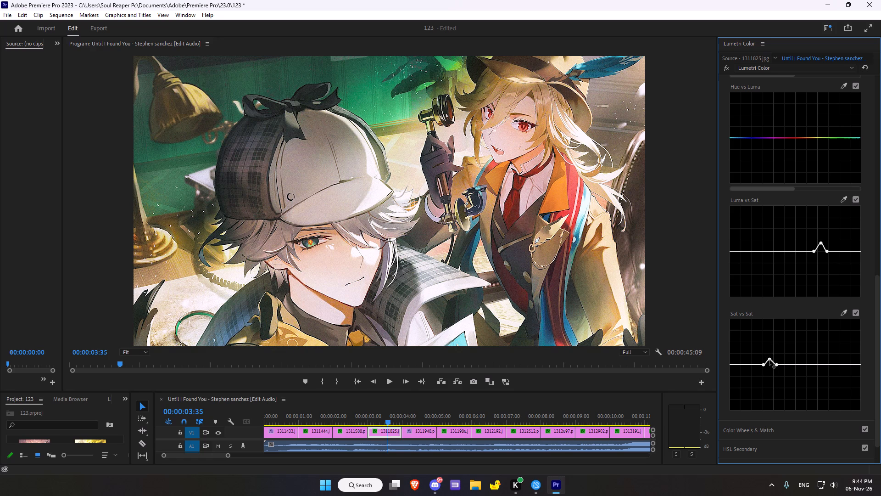
# In Color Wheels & Match, nudge midtones slightly toward magenta, highlights slightly toward orange, and shadows slightly toward cyan-blue.
pyautogui.scroll(-7, 823, 344)
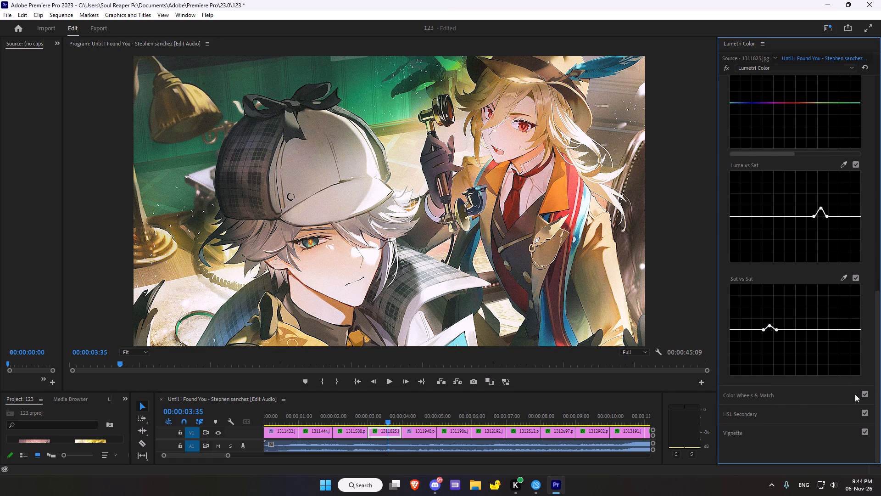
pyautogui.click(760, 397)
pyautogui.moveTo(804, 210); pyautogui.dragTo(806, 264)
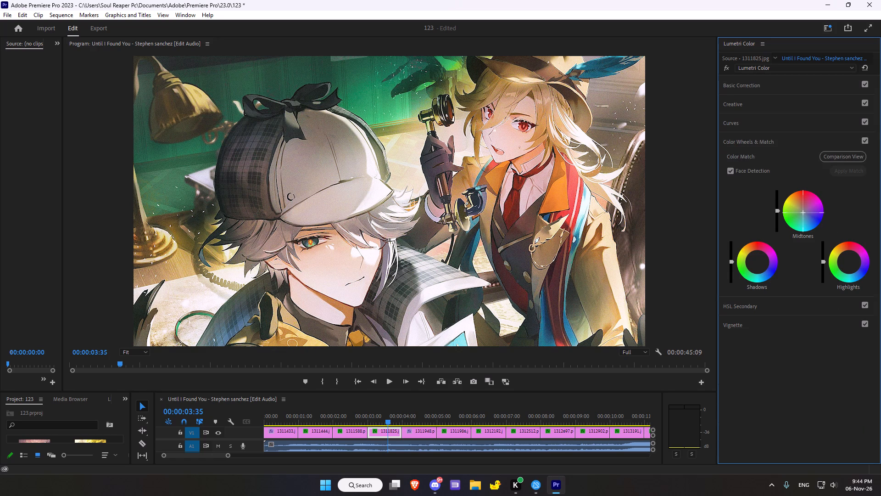
pyautogui.moveTo(806, 264); pyautogui.dragTo(826, 242)
pyautogui.moveTo(826, 242); pyautogui.dragTo(793, 205)
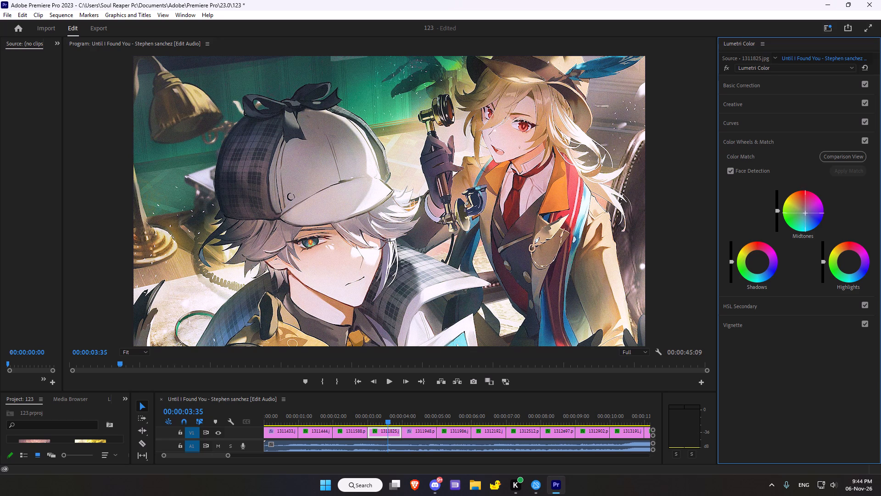
pyautogui.moveTo(793, 205); pyautogui.dragTo(780, 158)
pyautogui.moveTo(849, 260); pyautogui.dragTo(798, 213)
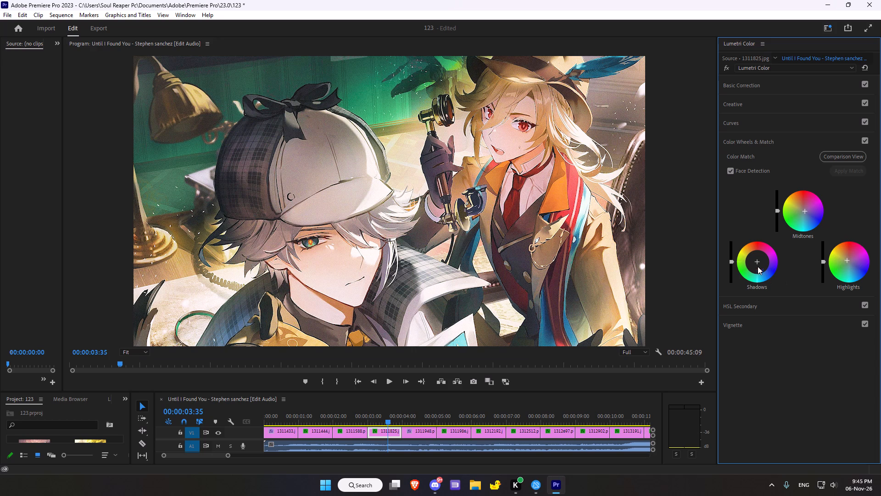
pyautogui.moveTo(756, 260); pyautogui.dragTo(762, 271)
# In HSL Secondary, try the correction contrast down to -100 and settle it at 1.1.
pyautogui.click(731, 312)
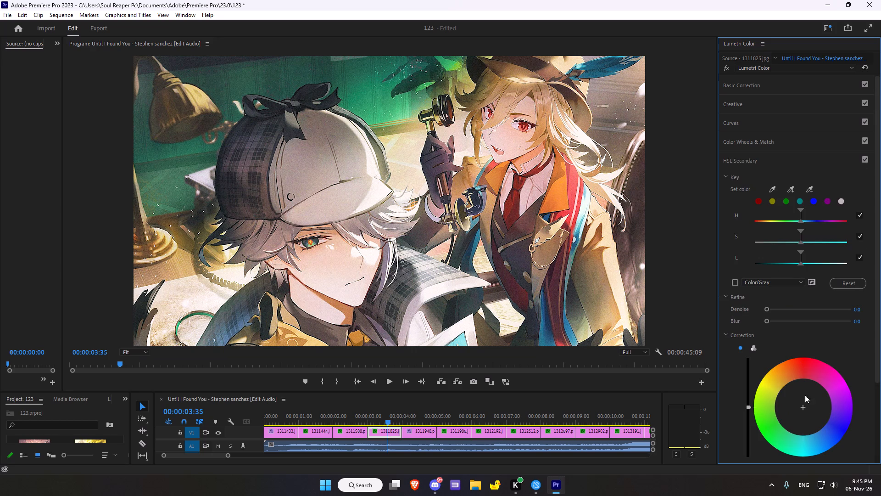
pyautogui.scroll(-15, 797, 393)
pyautogui.scroll(1, 797, 388)
pyautogui.scroll(-4, 792, 388)
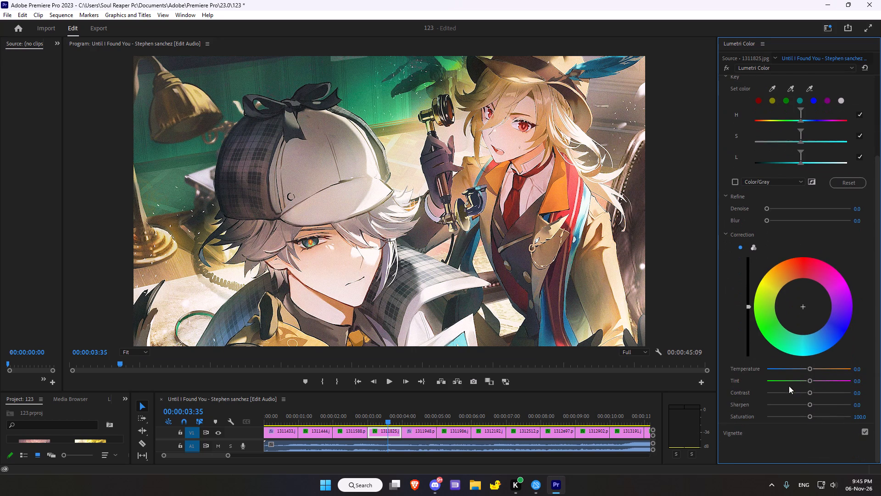
pyautogui.moveTo(810, 393); pyautogui.dragTo(772, 394)
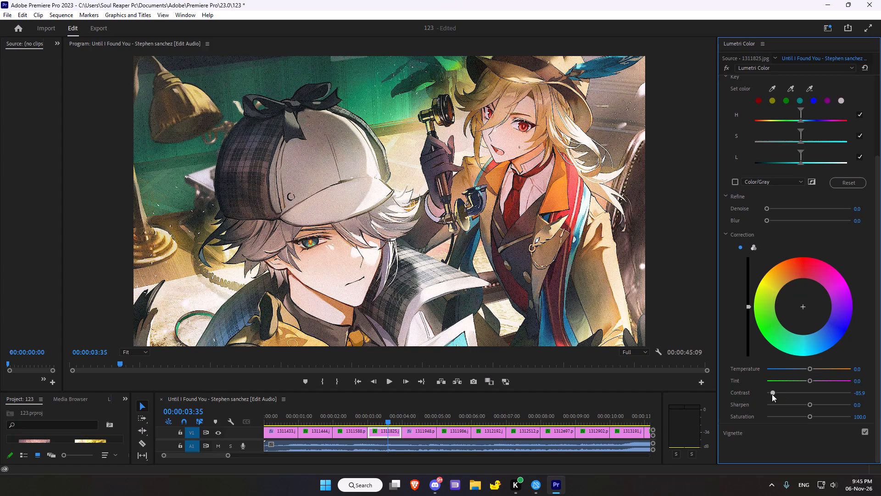
pyautogui.moveTo(772, 394); pyautogui.dragTo(744, 396)
pyautogui.moveTo(769, 393); pyautogui.dragTo(810, 389)
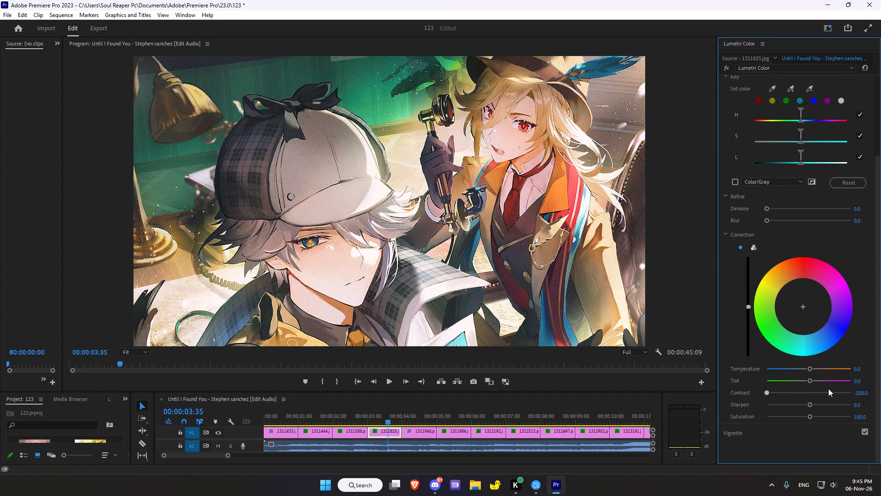
# Set the vignette on clip 1311825.jpg to amount -3.0, midpoint 21.2, roundness -42.4 and feather 54.3.
pyautogui.scroll(-11, 824, 389)
pyautogui.click(734, 431)
pyautogui.scroll(-4, 762, 389)
pyautogui.click(737, 437)
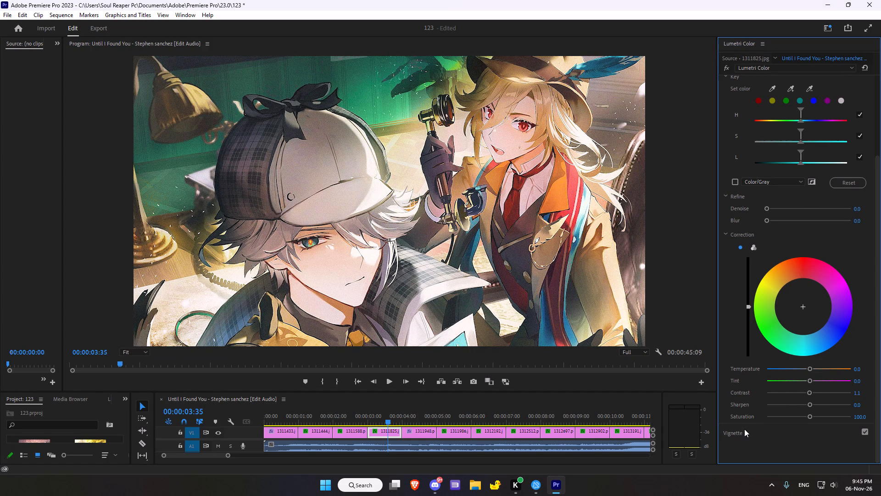
pyautogui.click(740, 430)
pyautogui.scroll(-6, 763, 371)
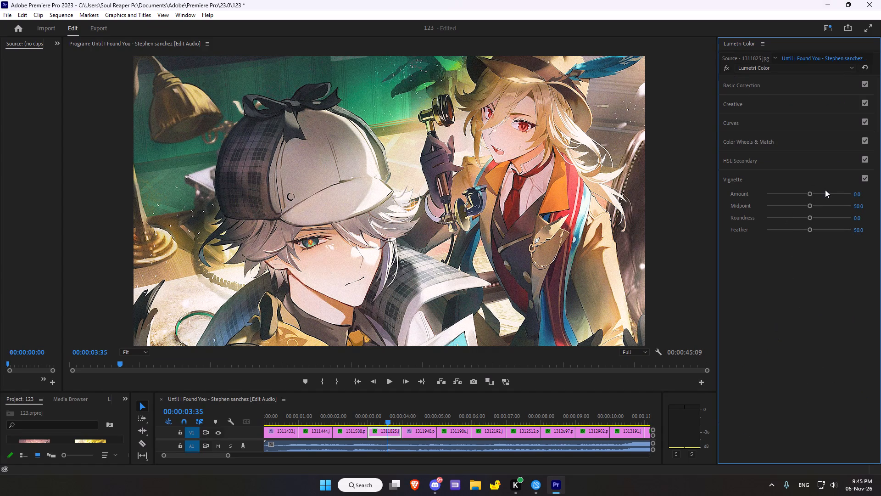
pyautogui.moveTo(808, 196); pyautogui.dragTo(754, 202)
pyautogui.moveTo(810, 204); pyautogui.dragTo(788, 206)
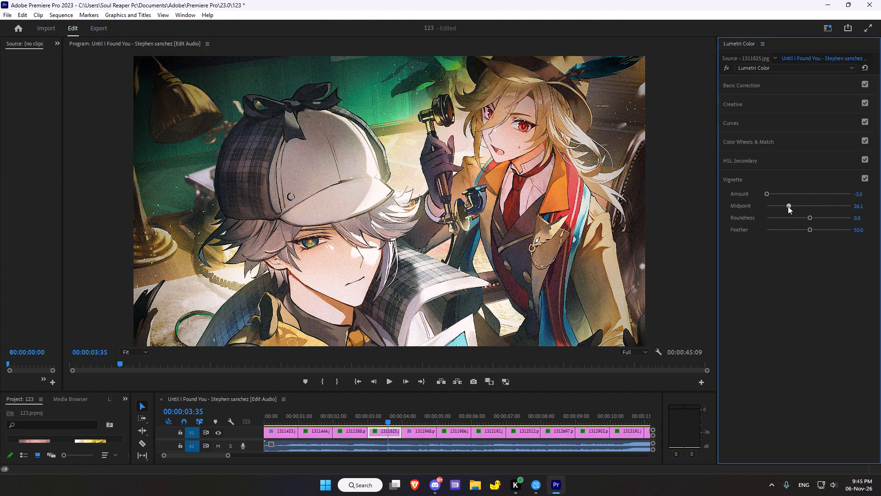
pyautogui.moveTo(788, 206); pyautogui.dragTo(784, 206)
pyautogui.moveTo(808, 216); pyautogui.dragTo(790, 215)
pyautogui.moveTo(808, 228); pyautogui.dragTo(812, 223)
# Move the playhead to the fifth clip, 1311948.png, compare it with its Lumetri effect off and on, and reset that effect.
pyautogui.scroll(-5, 705, 239)
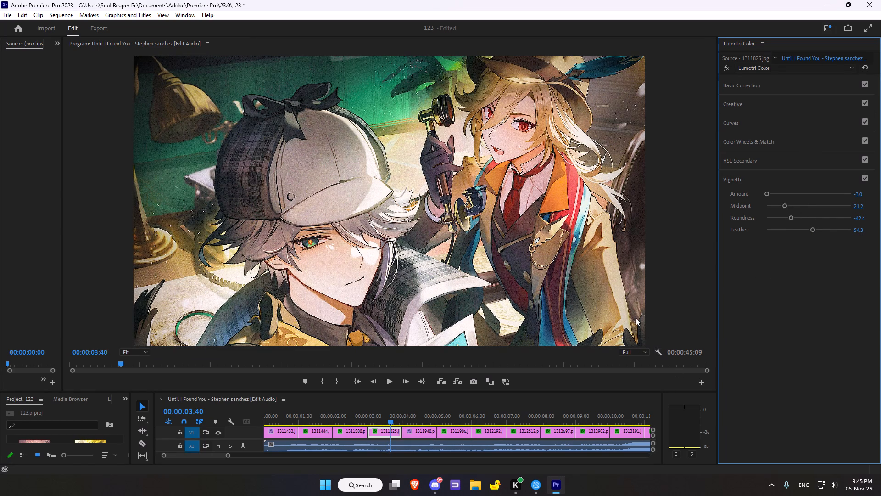
pyautogui.scroll(-18, 484, 365)
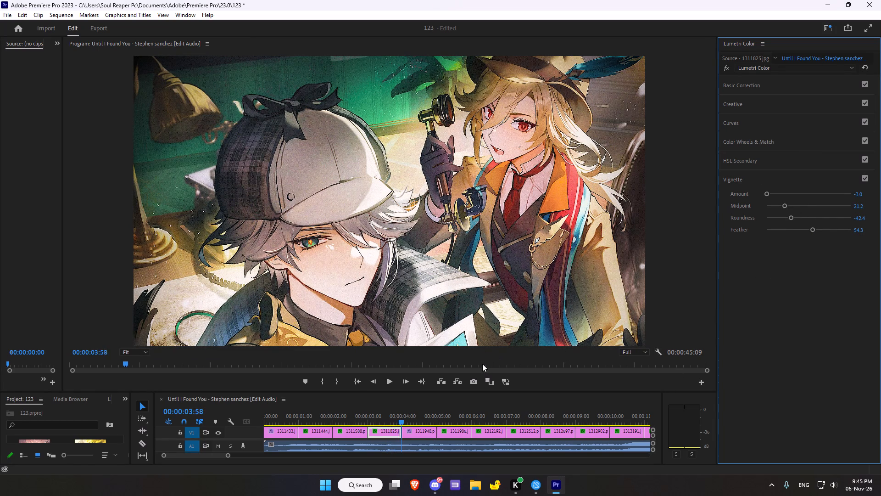
pyautogui.scroll(-20, 482, 364)
pyautogui.scroll(-14, 482, 364)
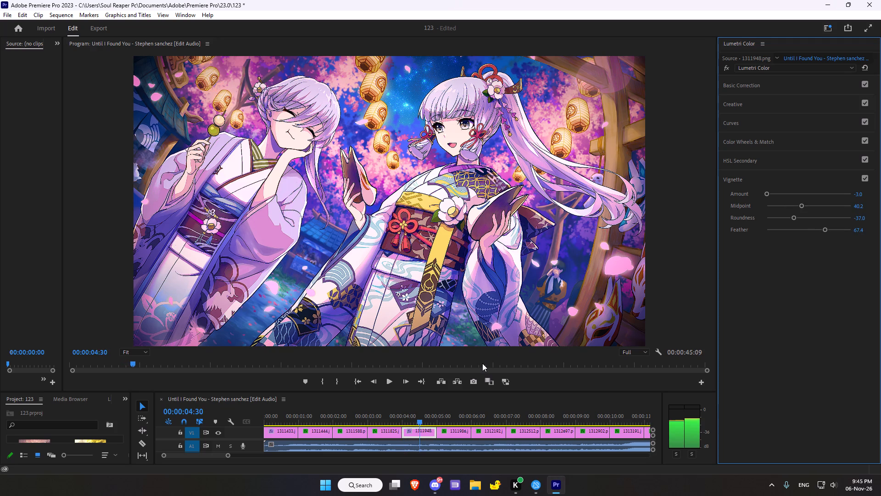
pyautogui.scroll(-11, 482, 363)
pyautogui.scroll(9, 482, 363)
pyautogui.click(724, 69)
pyautogui.click(724, 69)
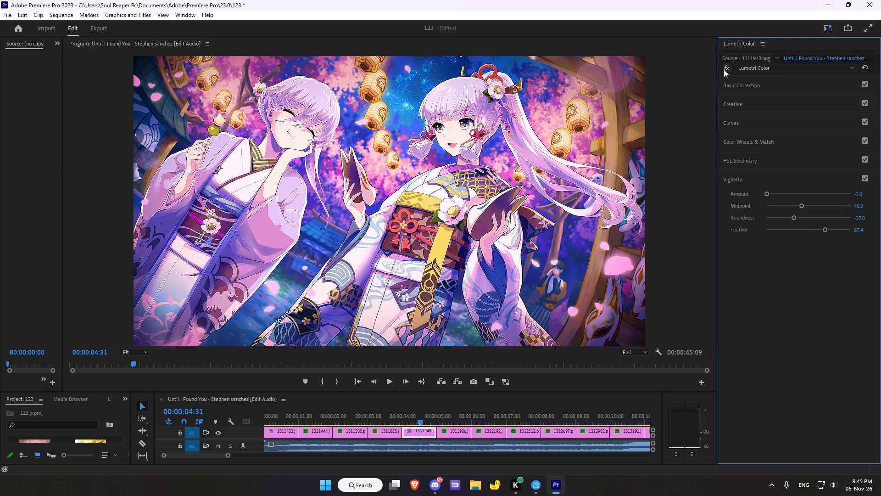
pyautogui.click(865, 69)
# In Basic Correction, test temperature shifts, lower exposure to -0.9, and set temperature to -1.1, tint to 5.4 and saturation to 101.1.
pyautogui.click(739, 84)
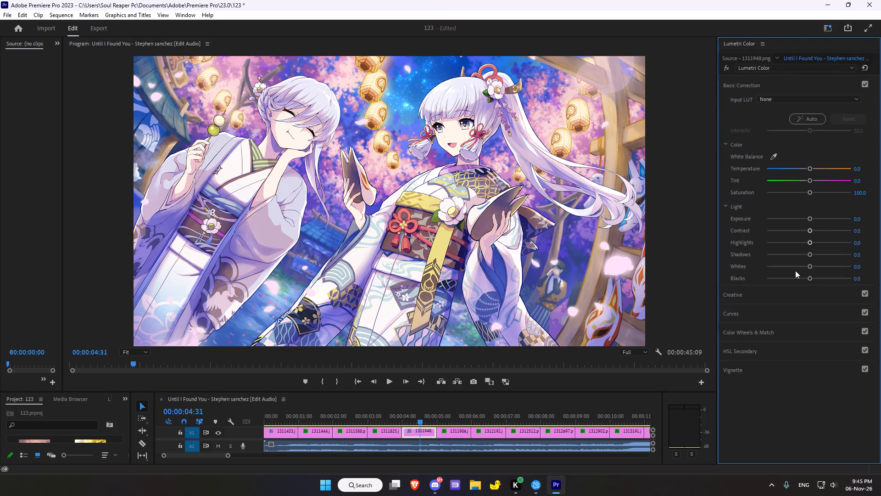
pyautogui.click(811, 168)
pyautogui.doubleClick(807, 167)
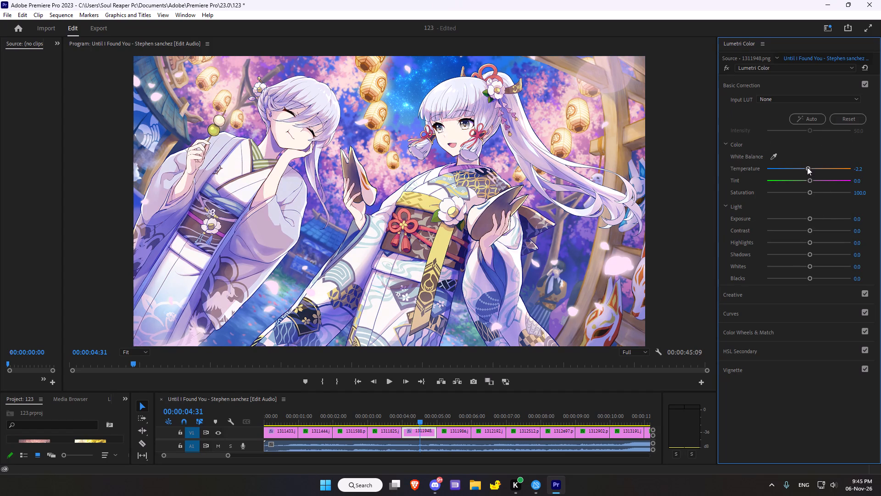
pyautogui.click(808, 167)
pyautogui.doubleClick(811, 167)
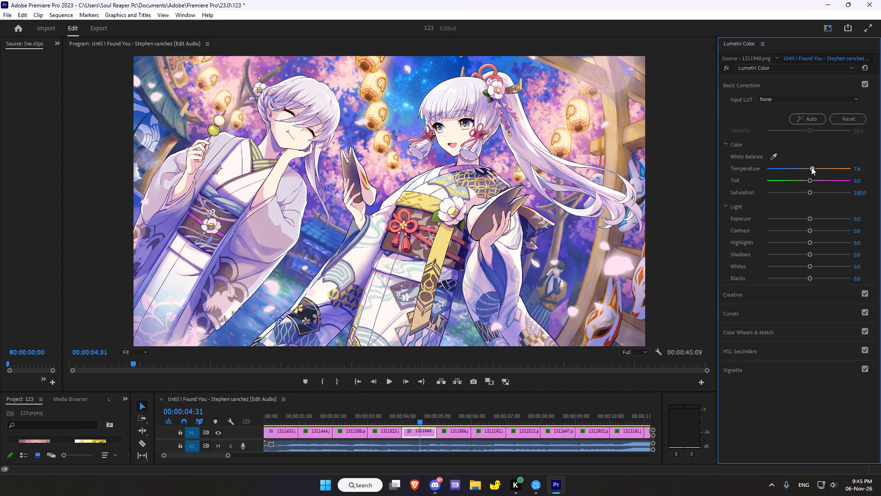
pyautogui.moveTo(807, 222); pyautogui.dragTo(800, 222)
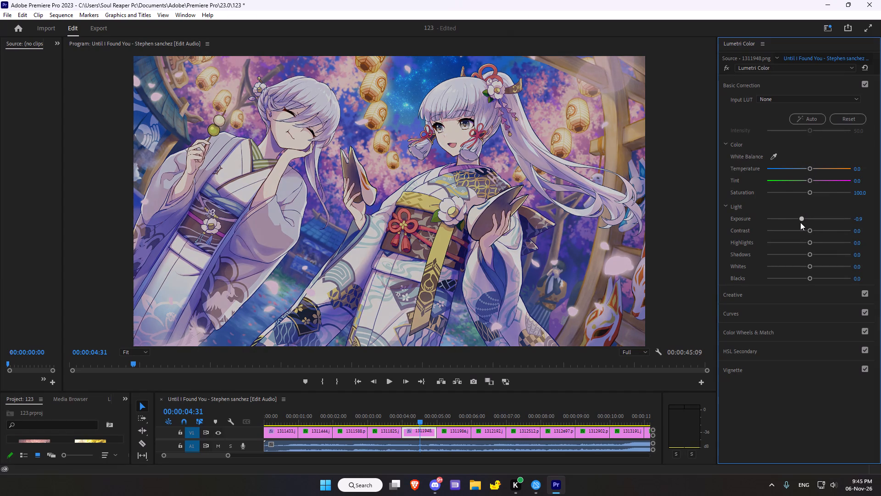
pyautogui.moveTo(800, 222); pyautogui.dragTo(801, 220)
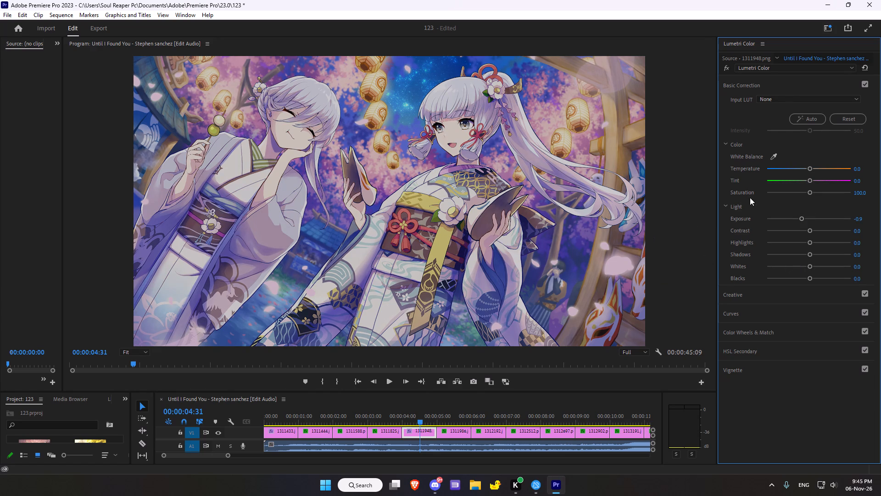
pyautogui.click(809, 169)
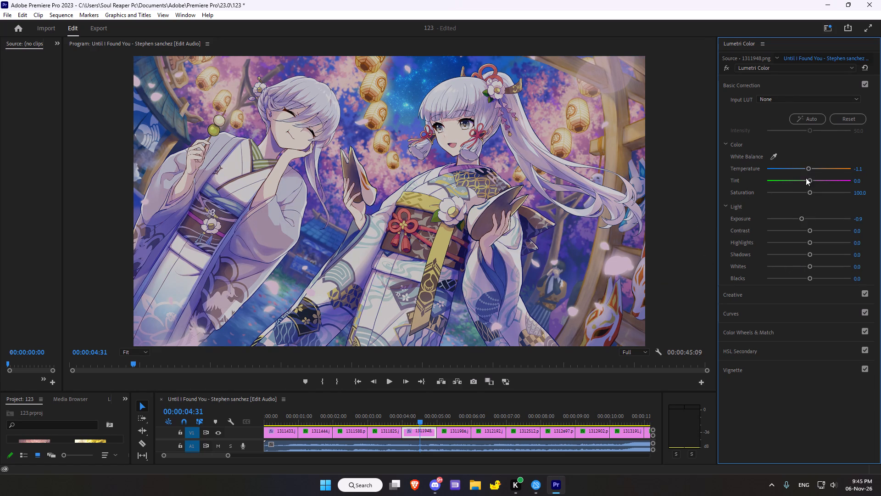
pyautogui.click(808, 181)
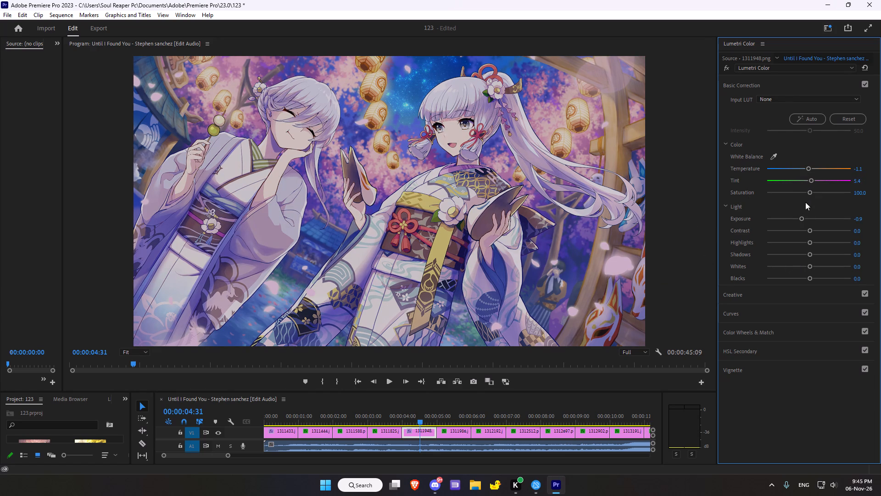
pyautogui.click(809, 192)
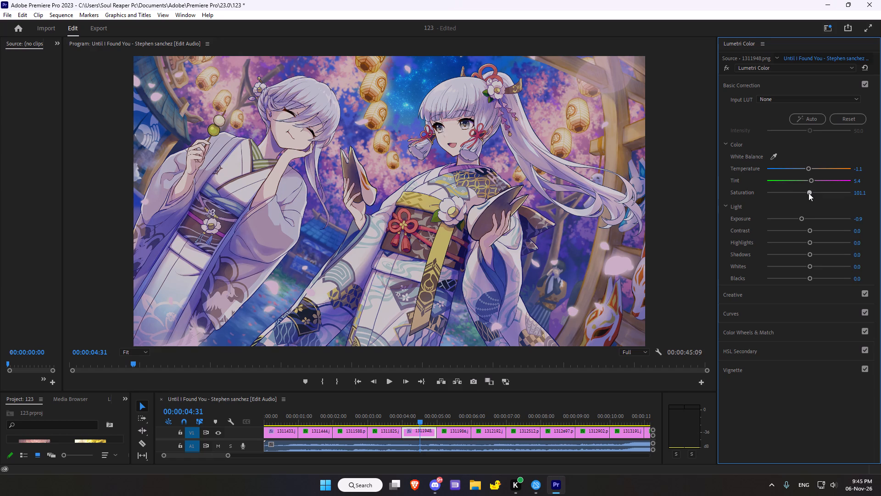
# Set the Light values to exposure -1.0, contrast 8.7, highlights -4.3, shadows -23.9, whites -9.8 and blacks -13.0.
pyautogui.click(801, 219)
pyautogui.click(809, 230)
pyautogui.moveTo(809, 242); pyautogui.dragTo(809, 242)
pyautogui.moveTo(809, 242); pyautogui.dragTo(810, 250)
pyautogui.moveTo(810, 250); pyautogui.dragTo(805, 244)
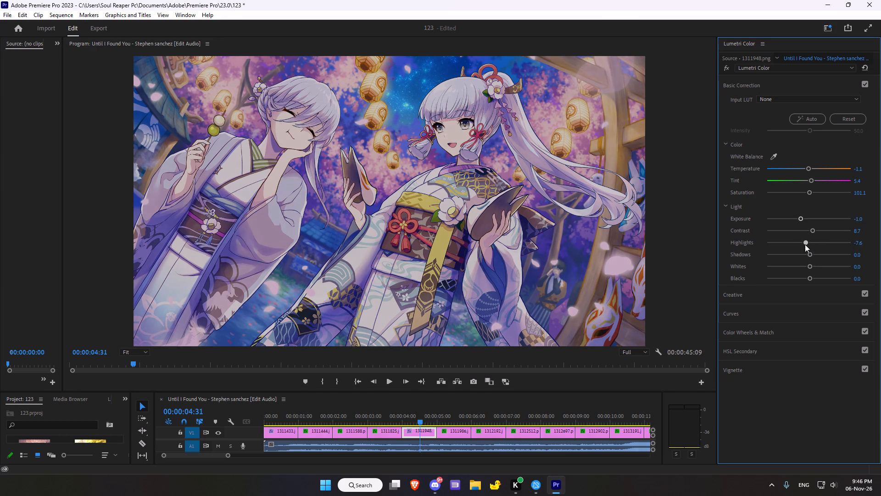
pyautogui.moveTo(805, 244); pyautogui.dragTo(803, 247)
pyautogui.moveTo(803, 247); pyautogui.dragTo(806, 246)
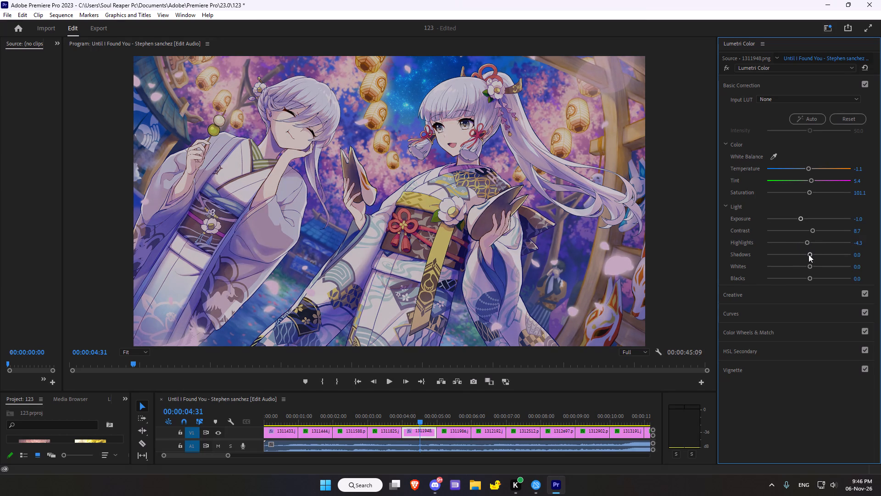
pyautogui.moveTo(809, 254); pyautogui.dragTo(798, 256)
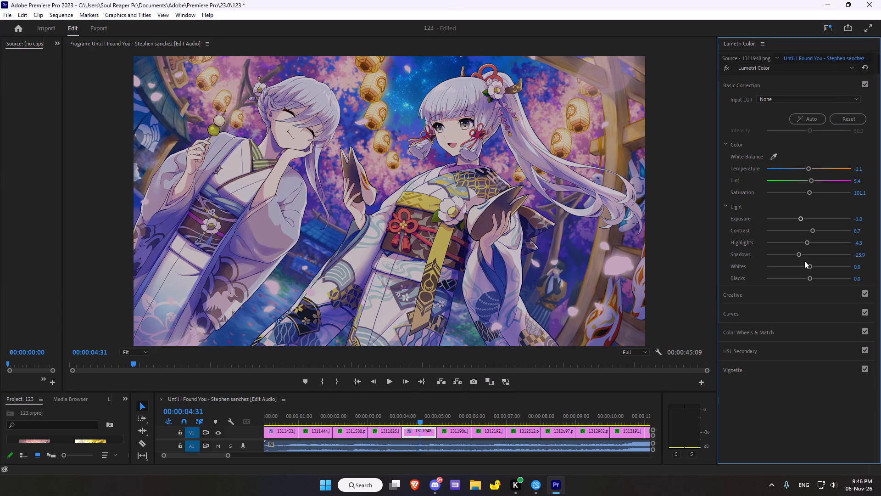
pyautogui.moveTo(811, 265); pyautogui.dragTo(804, 265)
pyautogui.moveTo(809, 277); pyautogui.dragTo(799, 275)
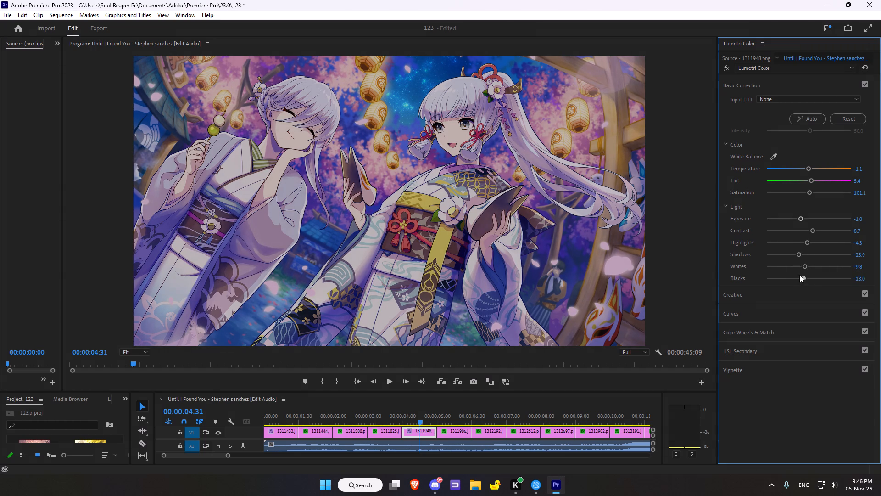
# Set the Blacks value of clip 1311948.png to -15.2 in Basic Correction.
pyautogui.moveTo(799, 275); pyautogui.dragTo(802, 274)
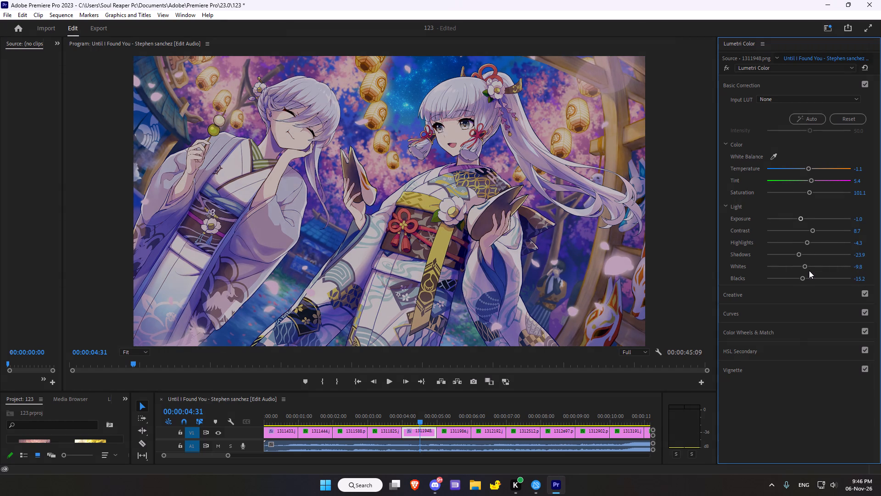
# In the Creative adjustments, set sharpen to 100.0, vibrance to -7.6 and saturation to 97.8.
pyautogui.scroll(-1, 722, 310)
pyautogui.click(732, 297)
pyautogui.click(738, 296)
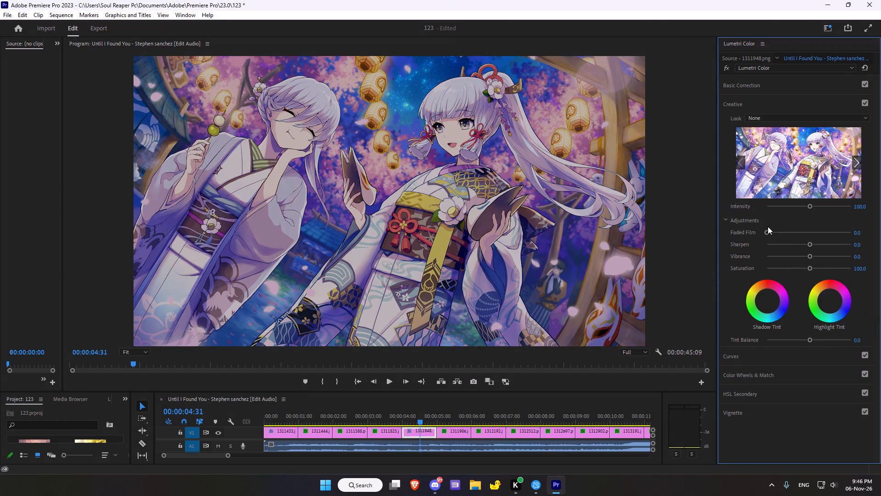
pyautogui.moveTo(809, 244); pyautogui.dragTo(858, 241)
pyautogui.moveTo(810, 255); pyautogui.dragTo(805, 255)
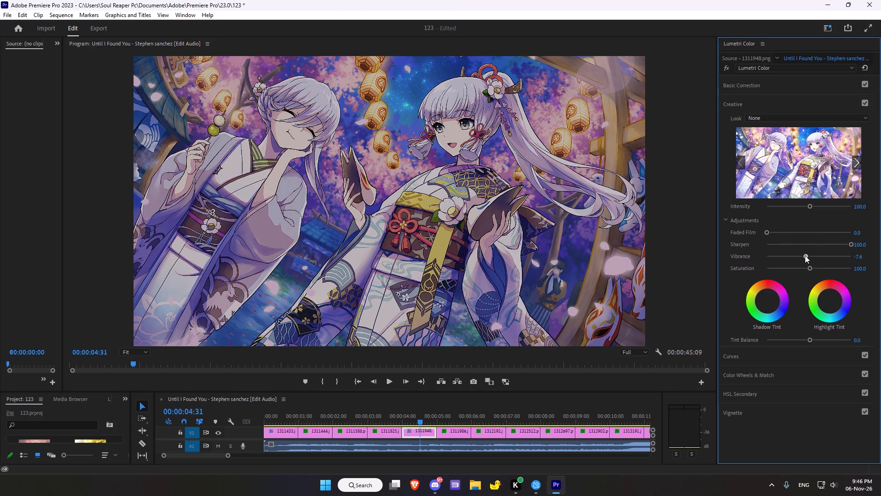
pyautogui.click(809, 266)
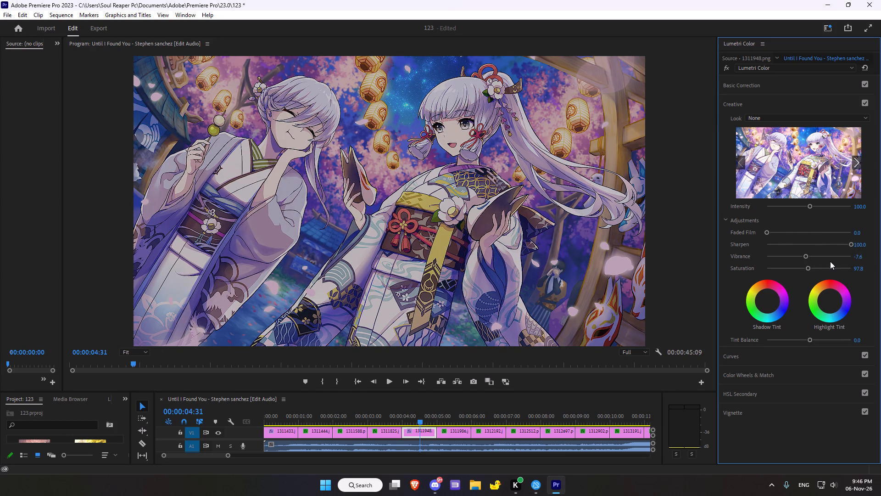
# Tint the shadows slightly toward yellow-green and the highlights slightly toward blue.
pyautogui.moveTo(769, 303); pyautogui.dragTo(734, 279)
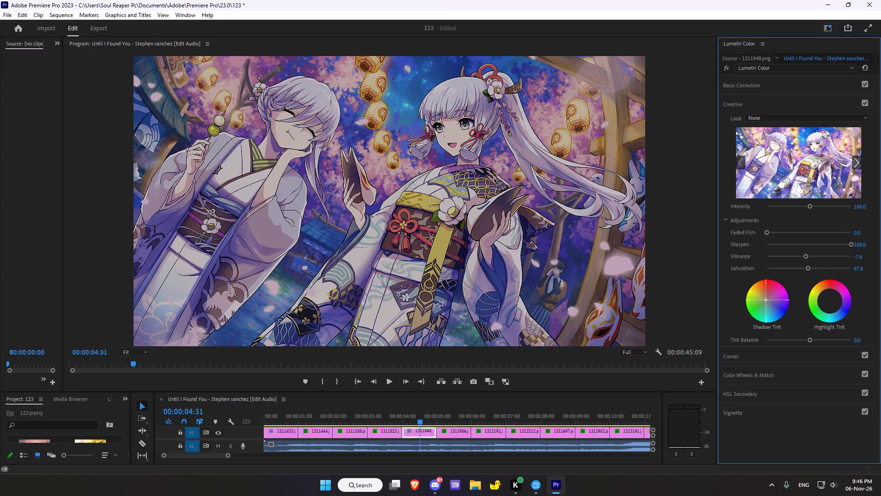
pyautogui.moveTo(734, 279); pyautogui.dragTo(721, 288)
pyautogui.moveTo(832, 301); pyautogui.dragTo(832, 317)
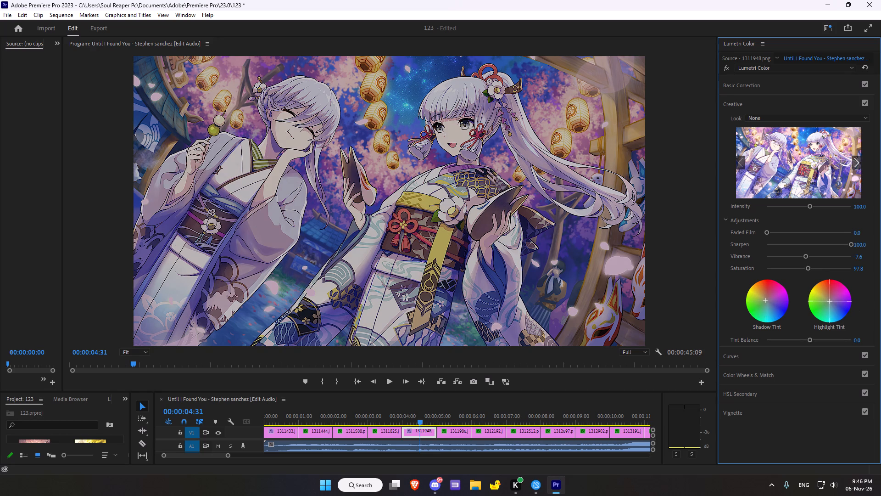
pyautogui.moveTo(832, 317); pyautogui.dragTo(856, 322)
# Add a midpoint to the white RGB curve and pull it slightly below the diagonal.
pyautogui.click(740, 355)
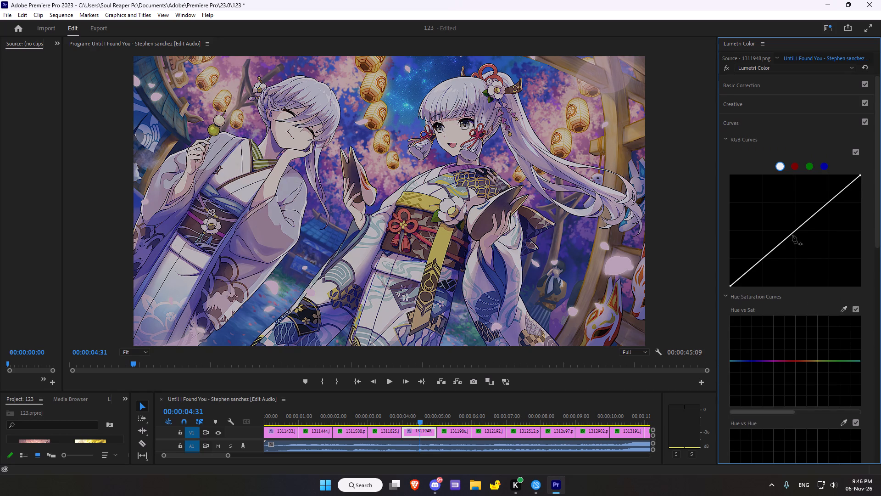
pyautogui.click(792, 235)
# Sample the red of the fox mask for Hue vs Sat and raise the red point about halfway above the baseline.
pyautogui.click(846, 316)
pyautogui.click(842, 307)
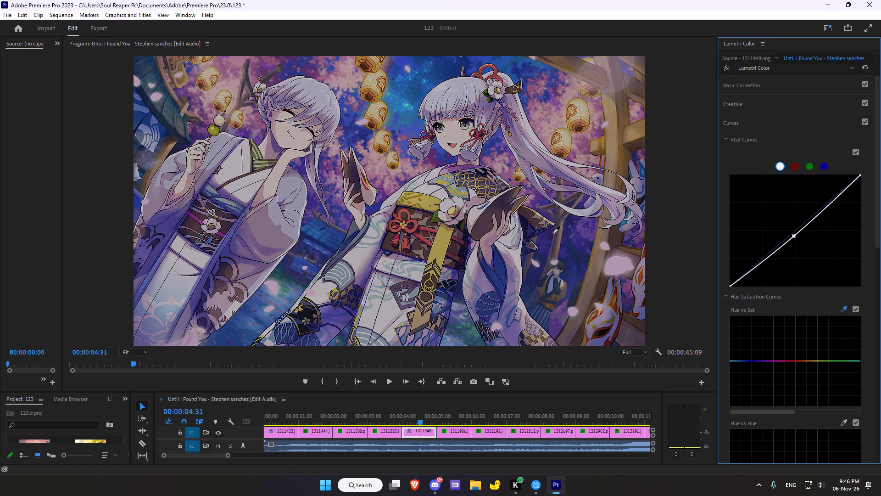
pyautogui.click(607, 344)
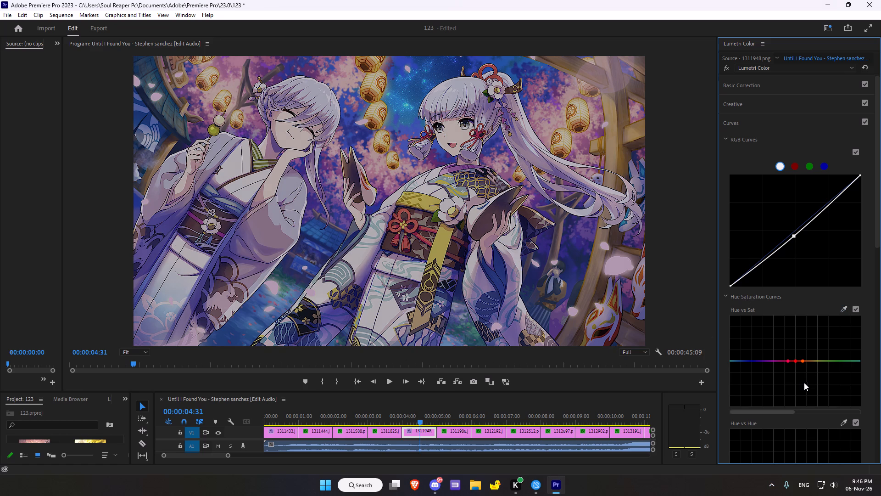
pyautogui.moveTo(797, 361); pyautogui.dragTo(793, 380)
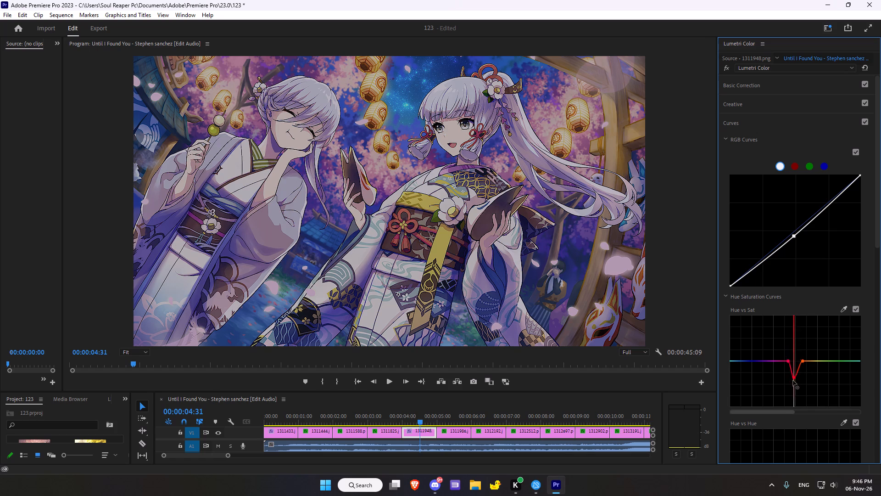
pyautogui.moveTo(793, 380); pyautogui.dragTo(794, 339)
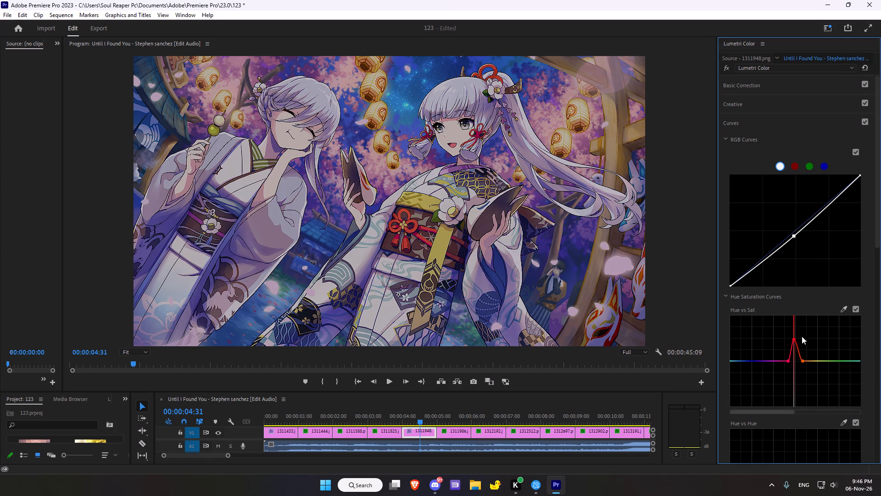
# Sample the green dumpling for Hue vs Sat, test its yellow-green points, and raise the middle one to a narrow peak above the red one.
pyautogui.click(844, 311)
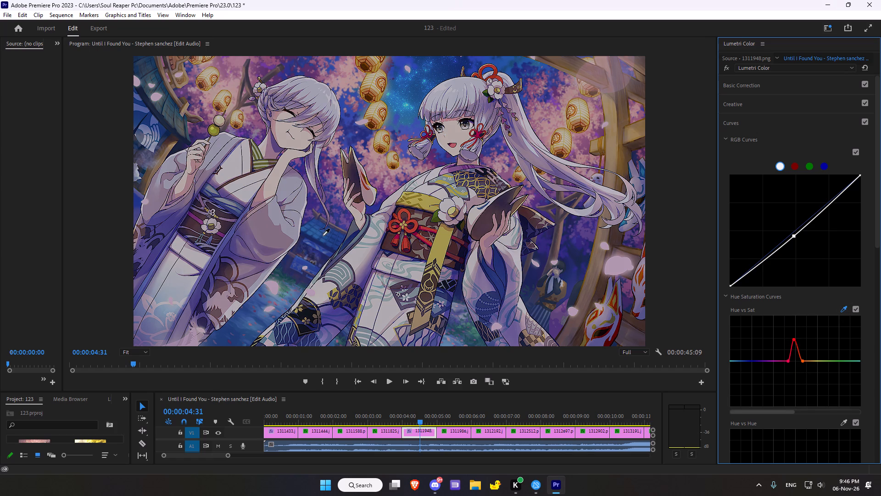
pyautogui.click(212, 130)
pyautogui.moveTo(821, 358); pyautogui.dragTo(822, 355)
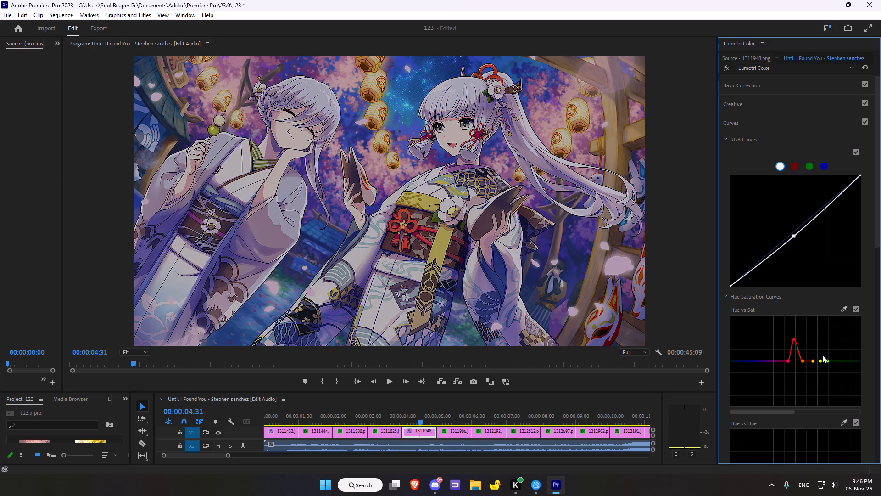
pyautogui.moveTo(822, 355); pyautogui.dragTo(825, 332)
pyautogui.moveTo(820, 360); pyautogui.dragTo(820, 282)
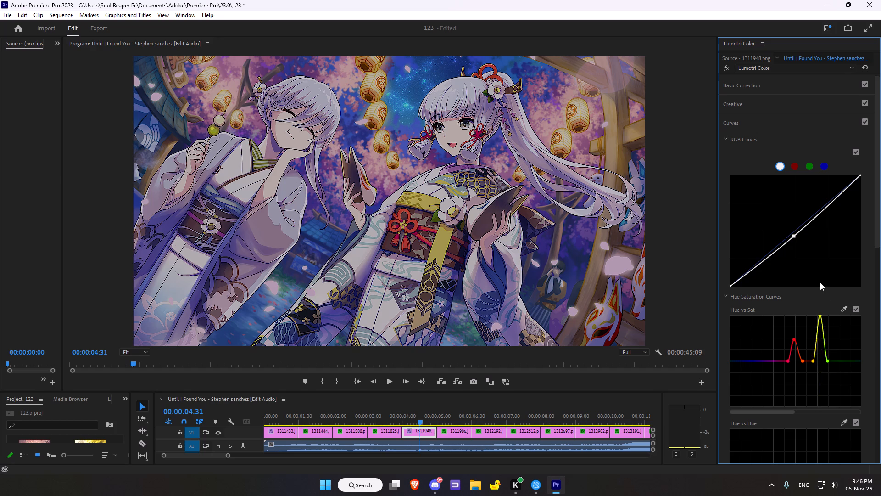
pyautogui.moveTo(820, 282); pyautogui.dragTo(804, 298)
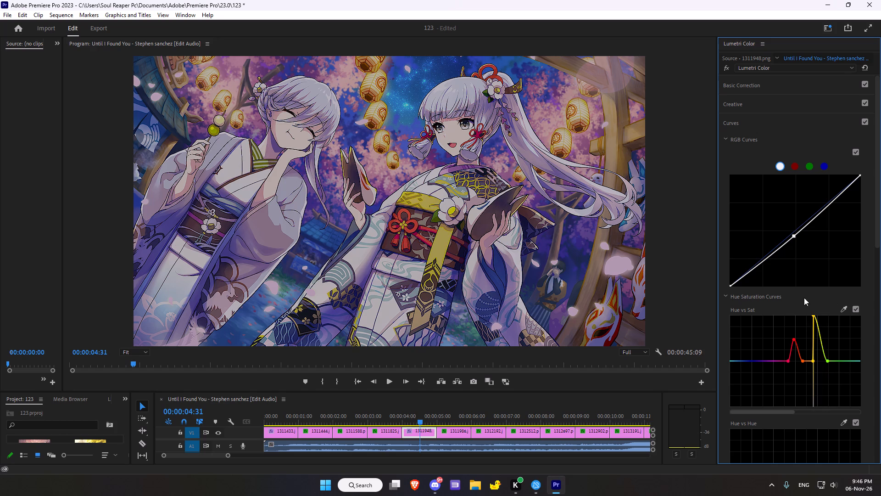
pyautogui.moveTo(804, 298); pyautogui.dragTo(840, 353)
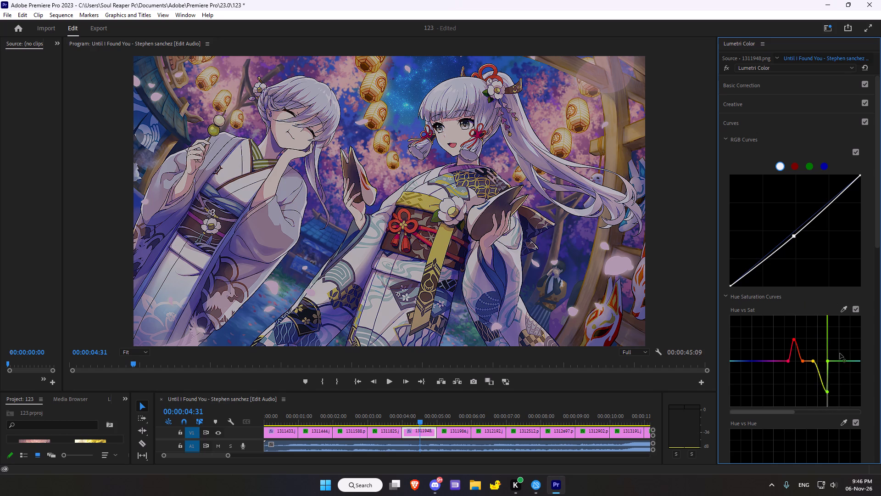
pyautogui.moveTo(840, 353); pyautogui.dragTo(812, 349)
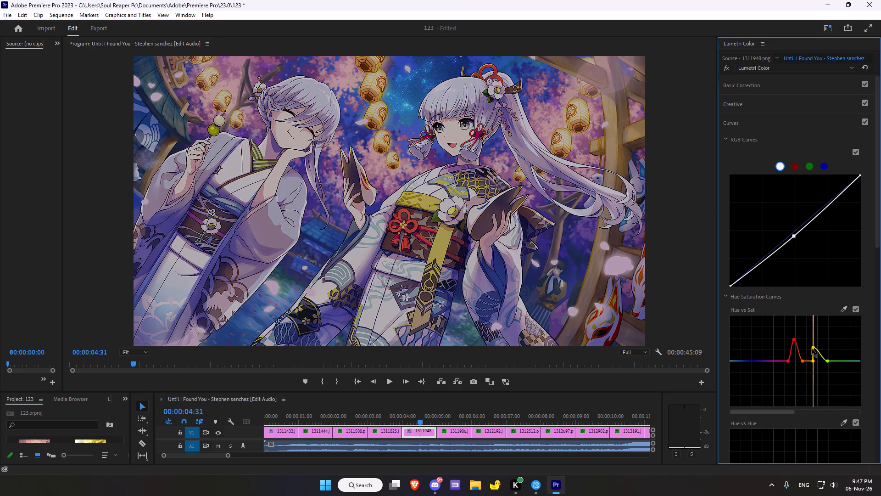
pyautogui.moveTo(812, 349); pyautogui.dragTo(821, 330)
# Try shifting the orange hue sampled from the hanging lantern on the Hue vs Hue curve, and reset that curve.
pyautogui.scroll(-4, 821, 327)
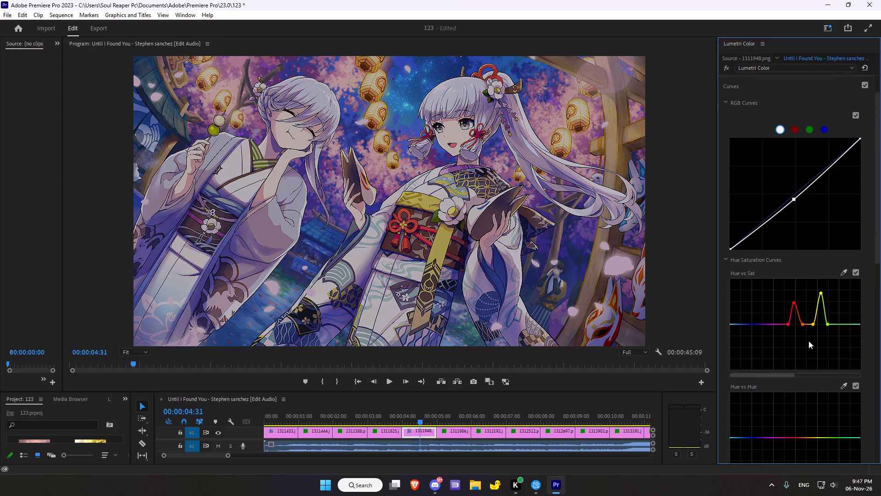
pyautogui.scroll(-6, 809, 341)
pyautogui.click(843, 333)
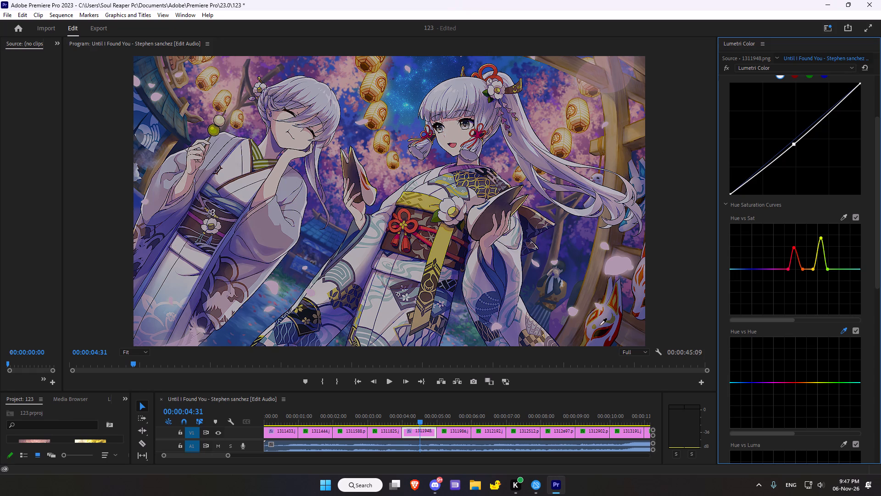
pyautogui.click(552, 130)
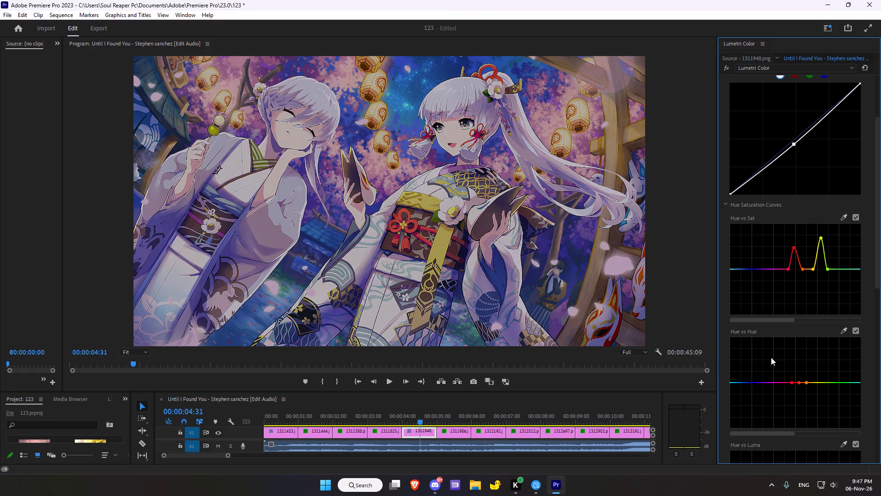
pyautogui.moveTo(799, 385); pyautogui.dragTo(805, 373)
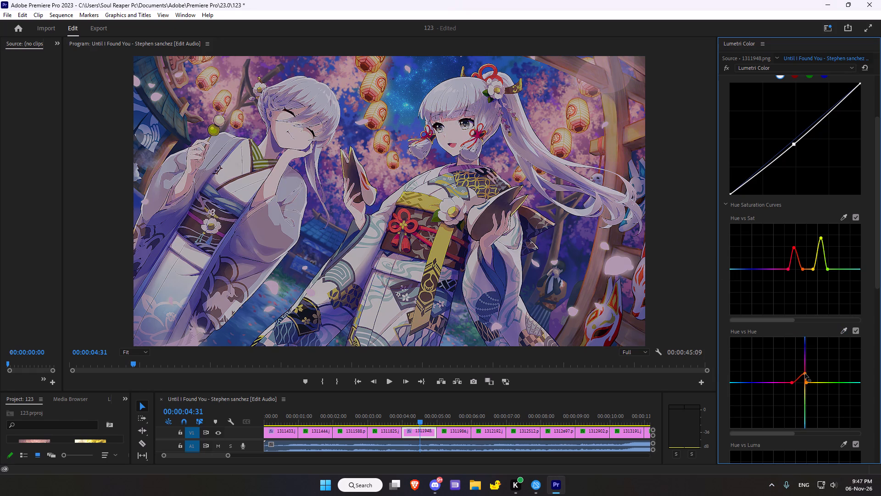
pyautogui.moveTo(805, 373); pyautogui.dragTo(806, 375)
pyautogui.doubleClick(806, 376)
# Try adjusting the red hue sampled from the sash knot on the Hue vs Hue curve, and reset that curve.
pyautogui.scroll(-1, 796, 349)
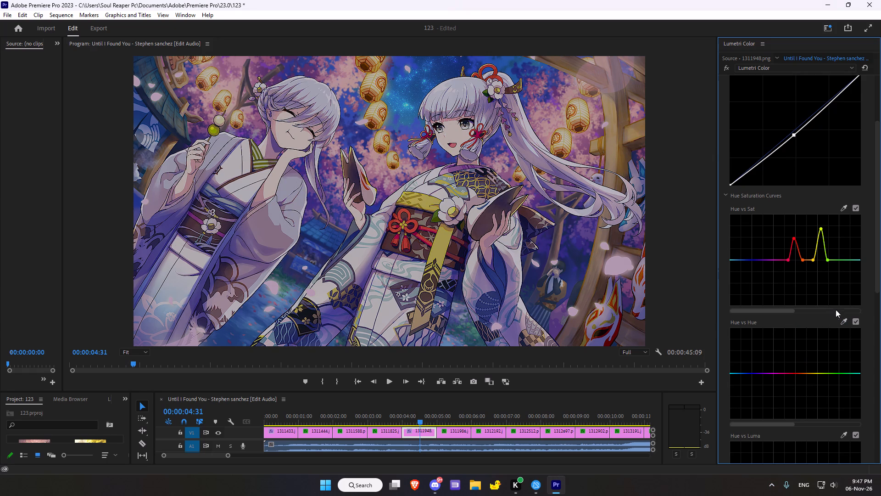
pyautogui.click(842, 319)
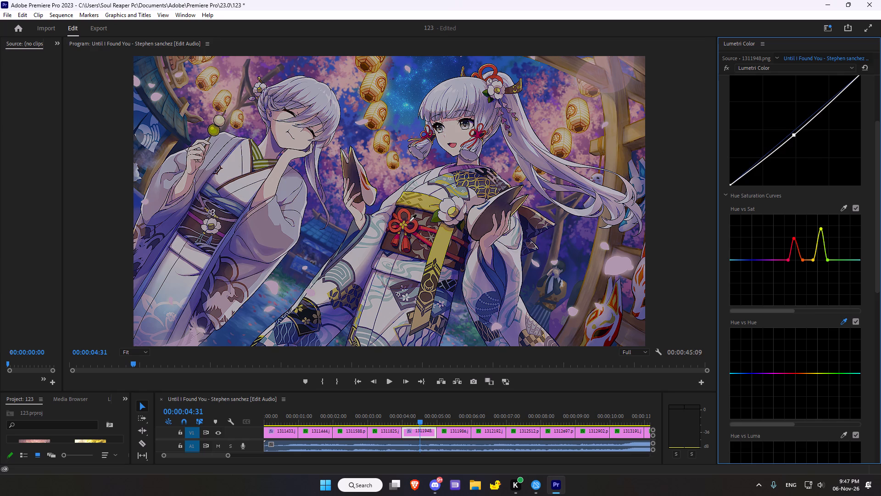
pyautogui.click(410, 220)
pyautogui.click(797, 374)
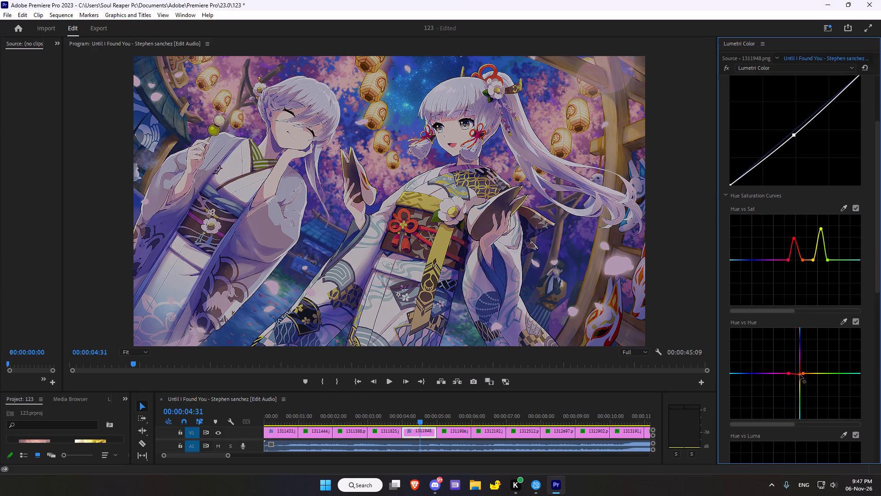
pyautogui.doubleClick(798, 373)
# Sample the light-blue kimono hem for Hue vs Luma and raise the middle blue point slightly above the baseline.
pyautogui.scroll(-10, 797, 377)
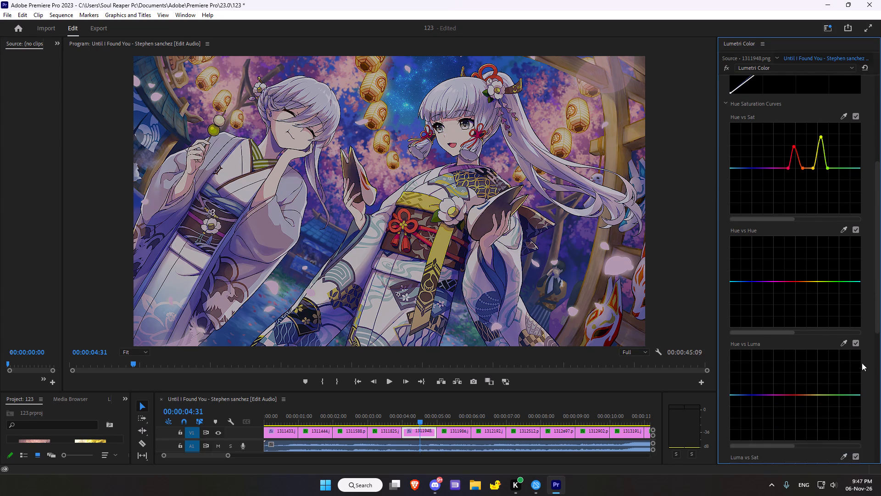
pyautogui.click(844, 346)
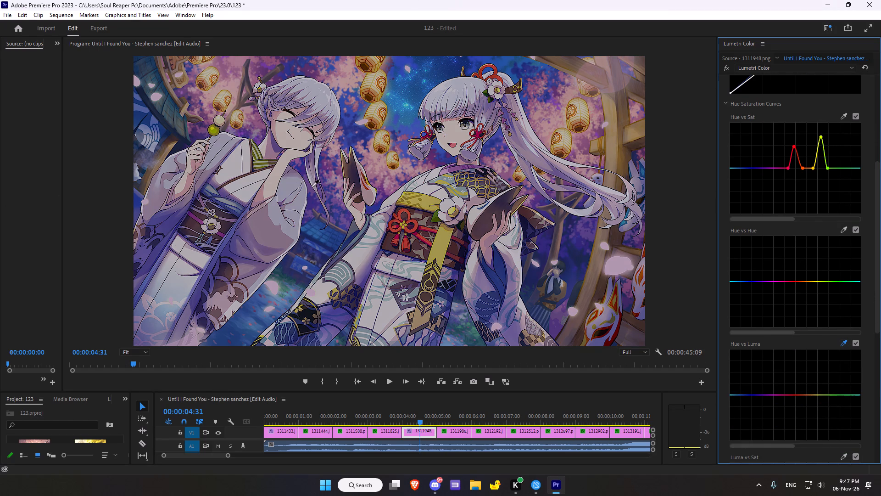
pyautogui.click(159, 312)
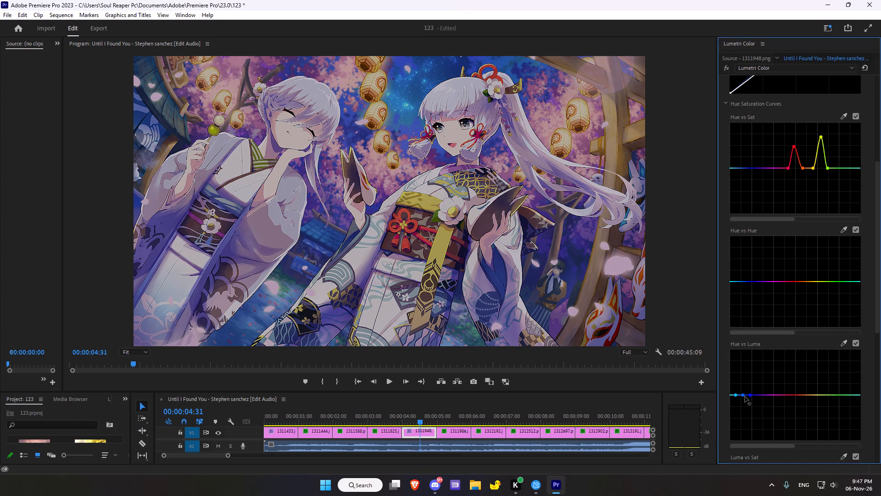
pyautogui.moveTo(745, 396); pyautogui.dragTo(747, 388)
# Sample the dark kimono fabric in the lower part of the image to add points to the Luma vs Sat curve.
pyautogui.scroll(-3, 819, 361)
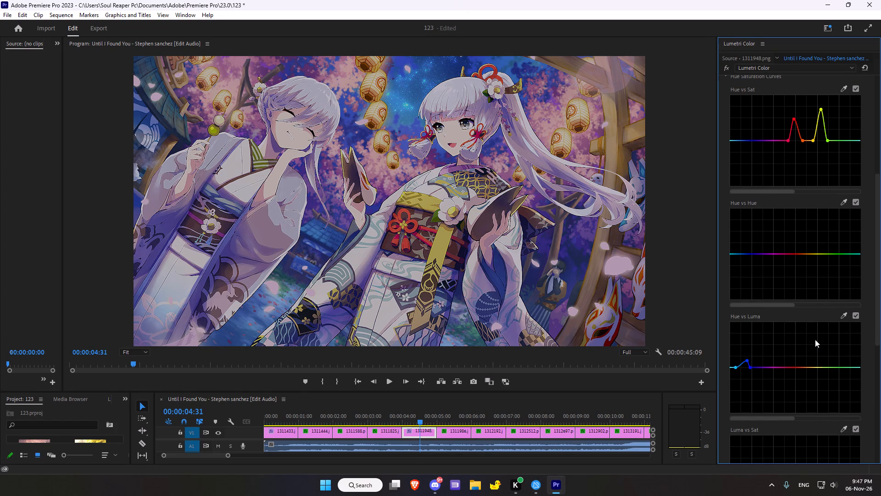
pyautogui.scroll(-5, 842, 331)
pyautogui.click(847, 387)
pyautogui.click(846, 380)
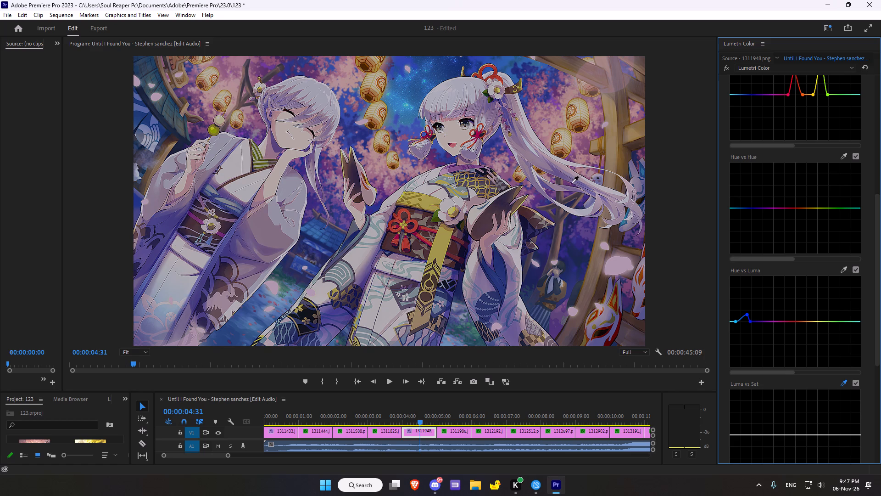
pyautogui.click(291, 332)
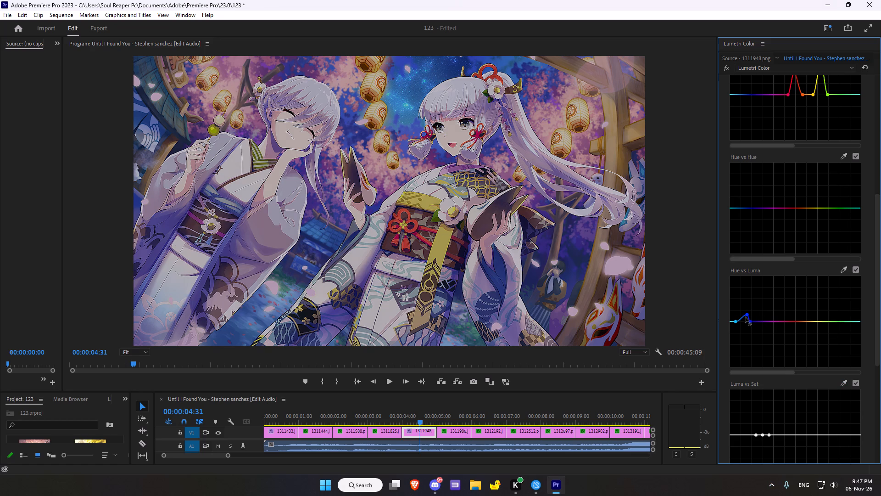
# Pull the middle blue point of the Hue vs Luma curve slightly below the baseline.
pyautogui.moveTo(745, 317); pyautogui.dragTo(742, 333)
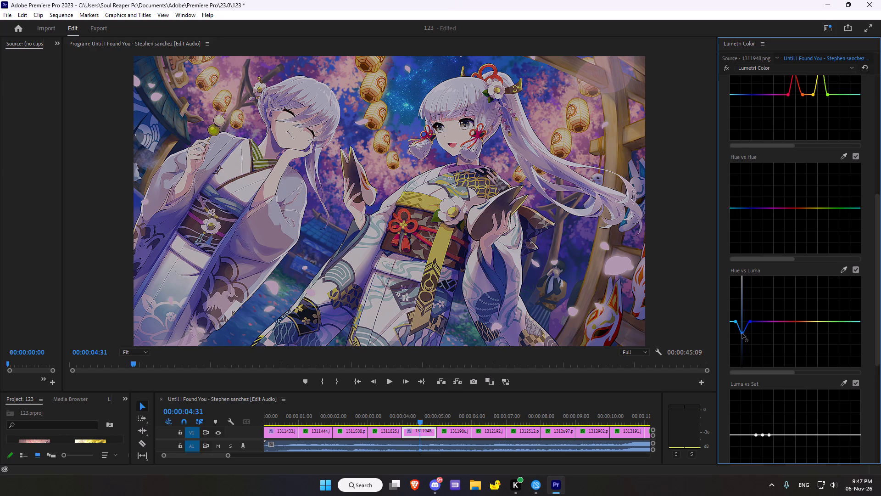
pyautogui.scroll(-9, 765, 320)
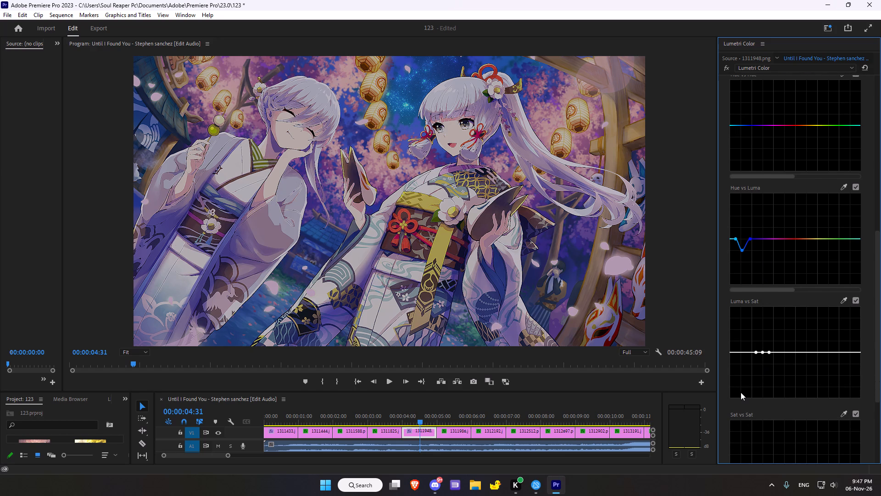
# Raise the middle point of the Luma vs Sat curve slightly above the baseline, close to its neighbouring darker point.
pyautogui.scroll(-4, 741, 392)
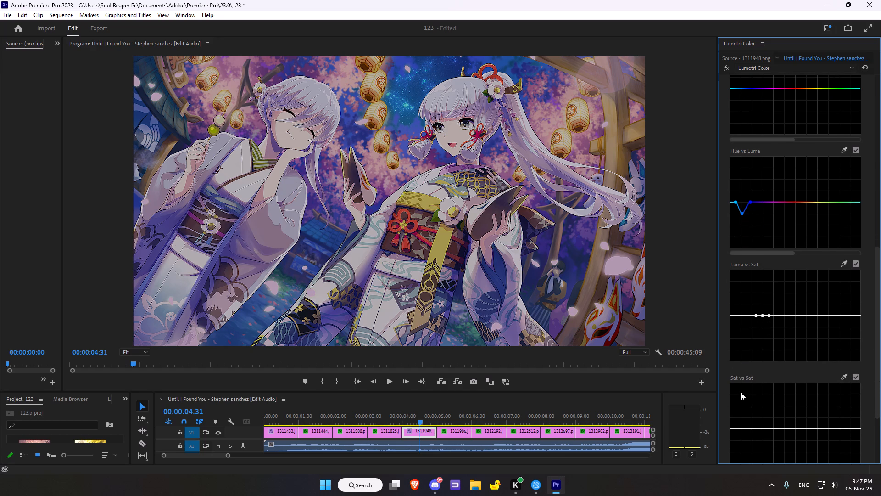
pyautogui.scroll(-2, 747, 389)
pyautogui.scroll(-2, 749, 305)
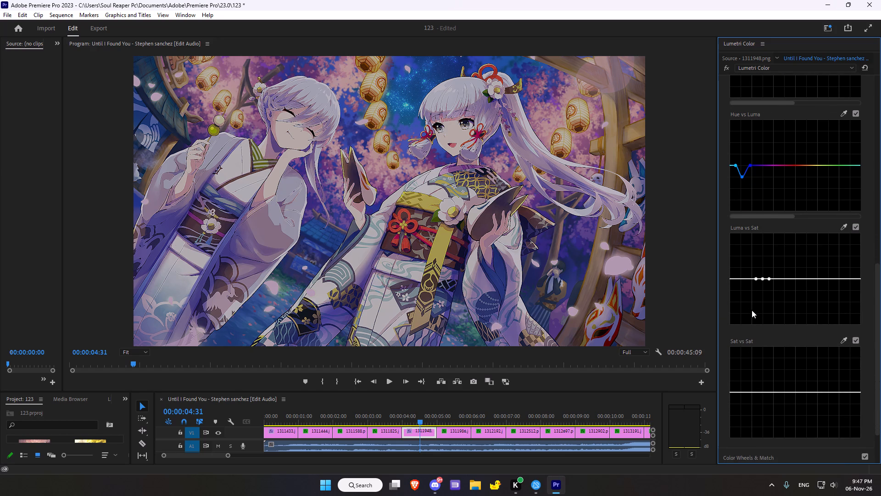
pyautogui.scroll(-3, 752, 310)
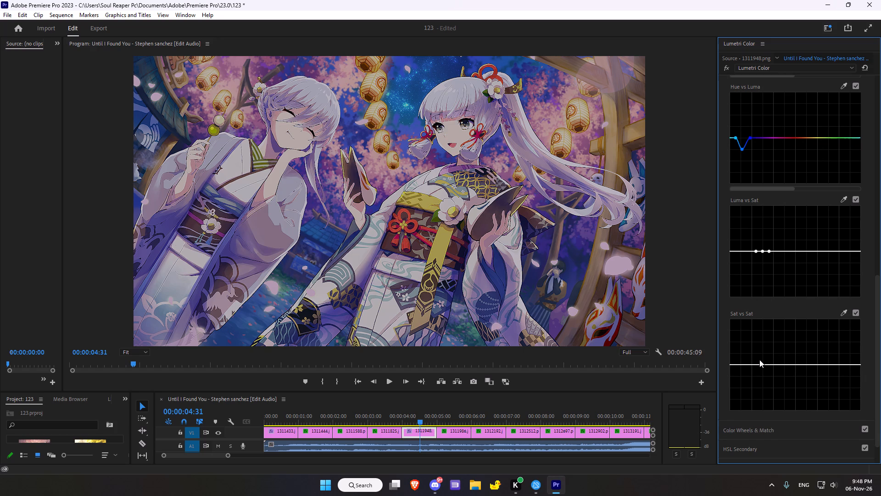
pyautogui.scroll(-2, 775, 331)
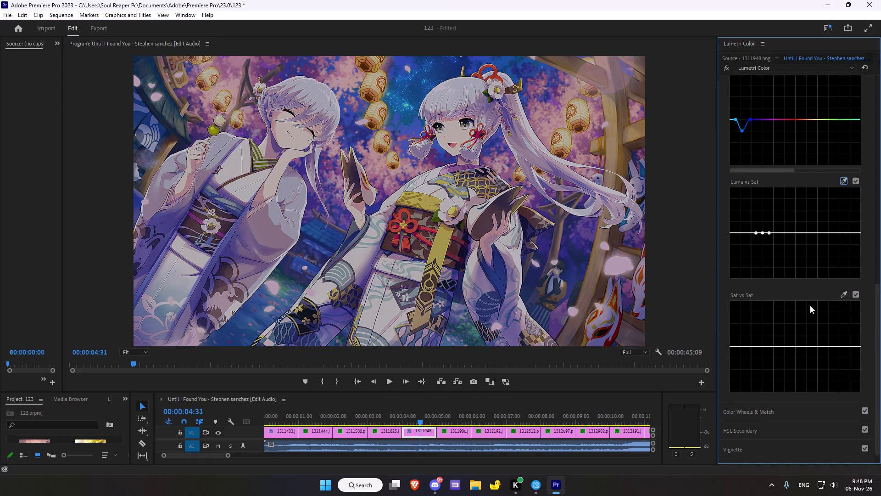
pyautogui.scroll(-2, 810, 305)
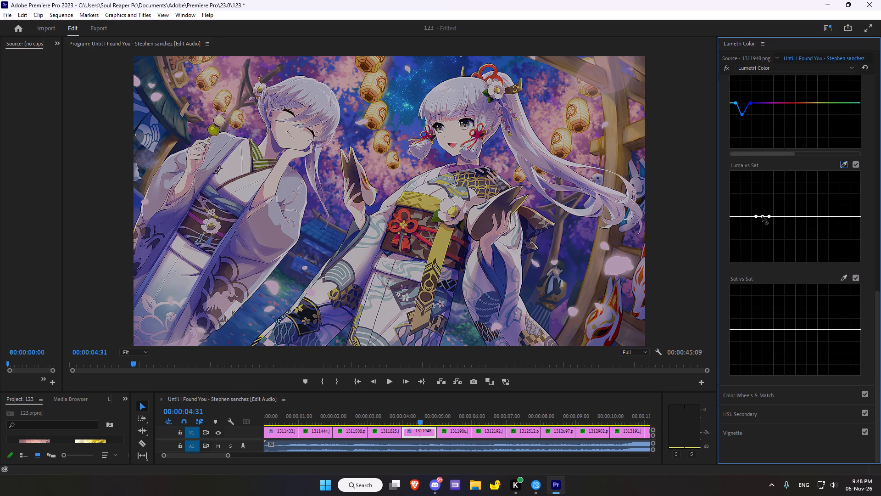
pyautogui.moveTo(762, 216); pyautogui.dragTo(765, 205)
pyautogui.moveTo(765, 205); pyautogui.dragTo(759, 210)
# Sample the dark blue roof area in the image for Sat vs Sat and pull the middle point slightly below the baseline.
pyautogui.click(842, 283)
pyautogui.click(843, 277)
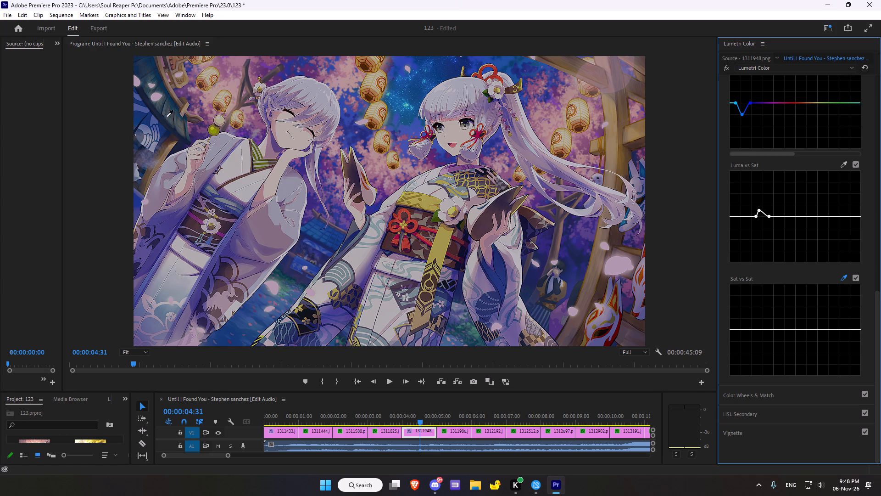
pyautogui.click(164, 133)
pyautogui.scroll(-5, 842, 332)
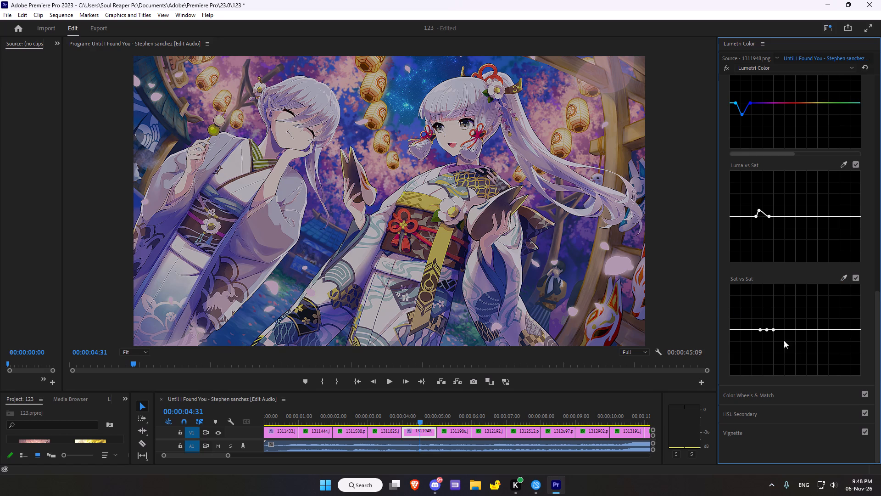
pyautogui.moveTo(768, 330); pyautogui.dragTo(756, 335)
pyautogui.moveTo(756, 335); pyautogui.dragTo(765, 339)
pyautogui.moveTo(765, 339); pyautogui.dragTo(766, 334)
# In Color Wheels & Match, nudge the midtones slightly toward yellow, the shadows toward red and the highlights toward magenta.
pyautogui.scroll(-3, 766, 334)
pyautogui.click(760, 398)
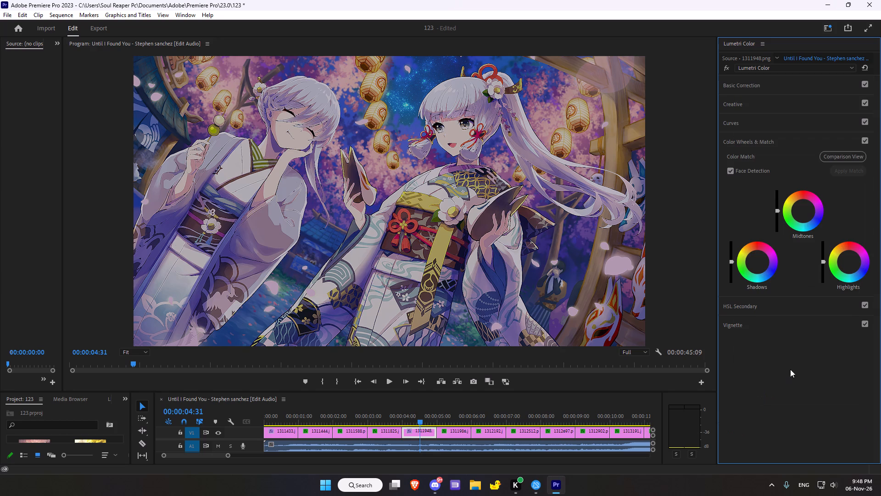
pyautogui.moveTo(804, 212); pyautogui.dragTo(764, 182)
pyautogui.click(804, 212)
pyautogui.moveTo(756, 261); pyautogui.dragTo(690, 243)
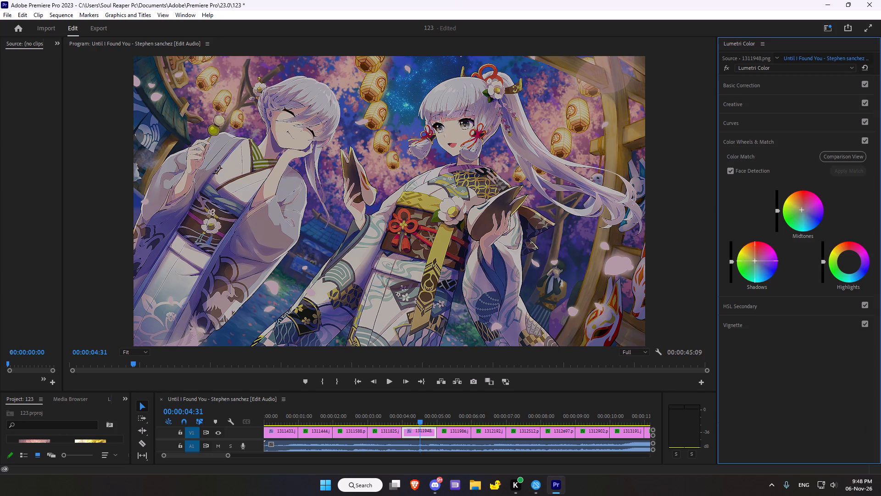
pyautogui.moveTo(690, 243); pyautogui.dragTo(757, 230)
pyautogui.moveTo(847, 261); pyautogui.dragTo(865, 252)
# Add a vignette to 1311948.png with amount -1.5, midpoint 39.1, roundness -20.7 and feather 67.4.
pyautogui.click(735, 328)
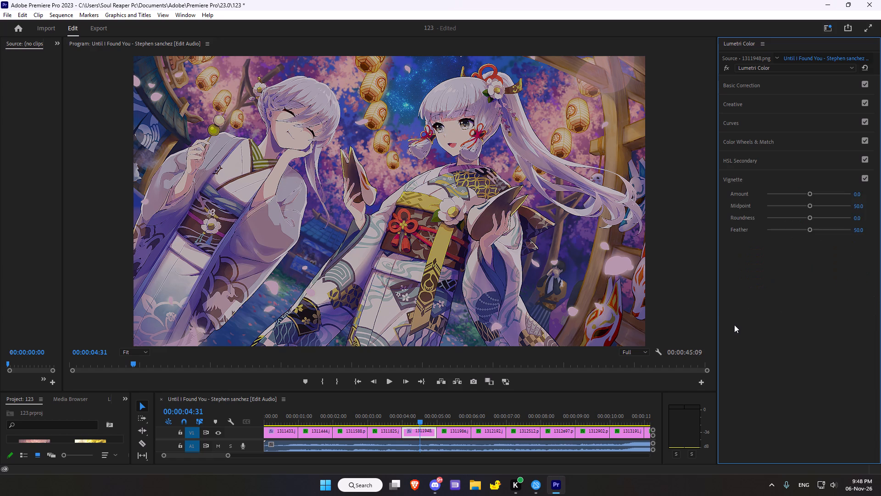
pyautogui.moveTo(810, 192); pyautogui.dragTo(794, 194)
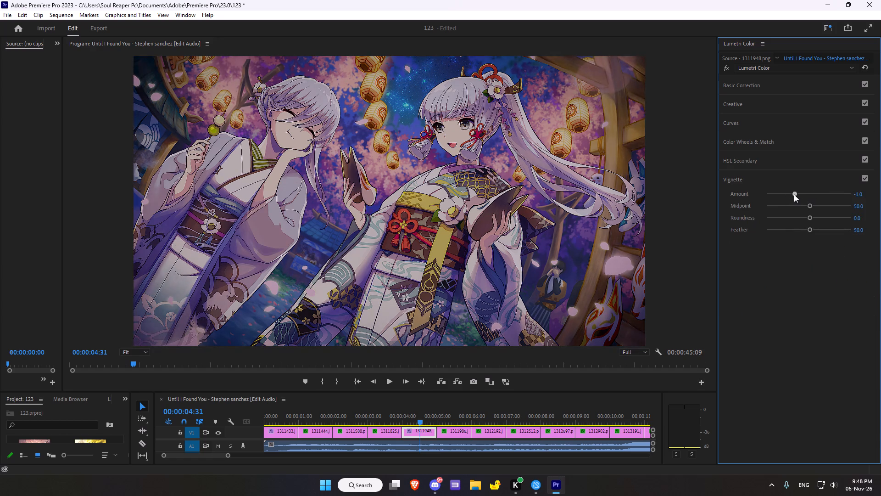
pyautogui.moveTo(794, 194); pyautogui.dragTo(786, 196)
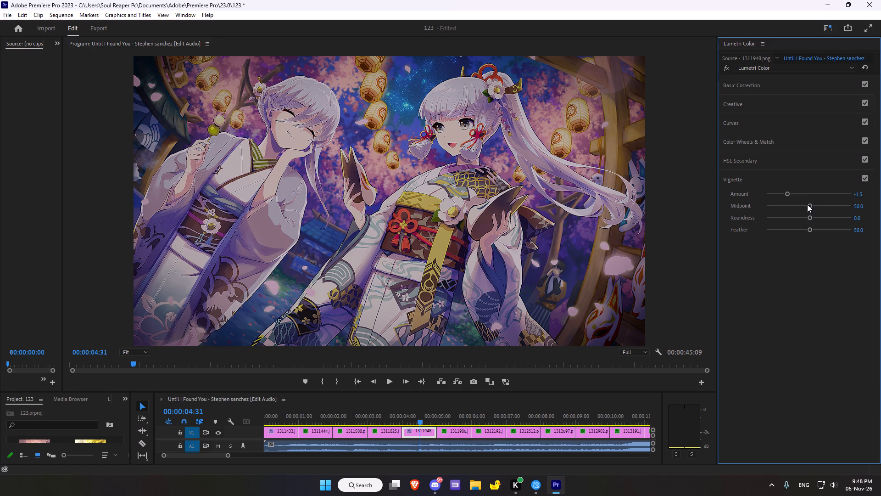
pyautogui.moveTo(809, 204); pyautogui.dragTo(810, 204)
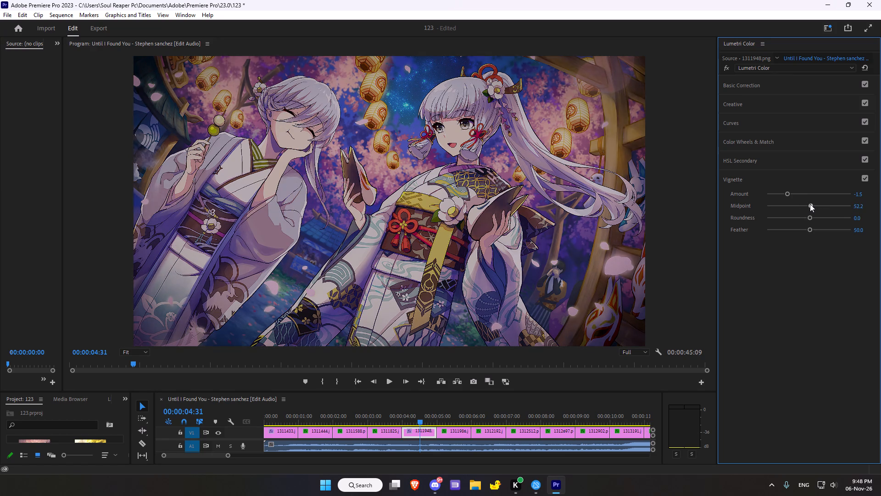
pyautogui.moveTo(810, 204); pyautogui.dragTo(799, 206)
pyautogui.moveTo(811, 216); pyautogui.dragTo(803, 218)
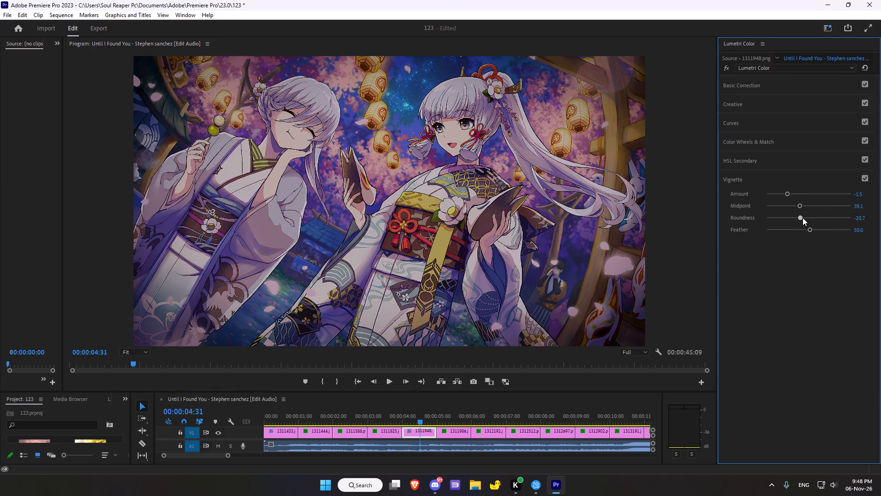
pyautogui.moveTo(803, 218); pyautogui.dragTo(799, 217)
pyautogui.moveTo(809, 230); pyautogui.dragTo(784, 228)
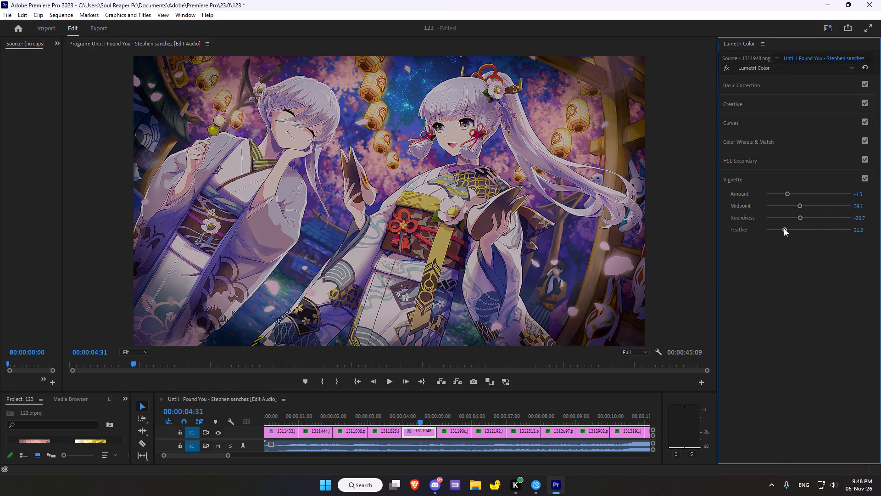
pyautogui.moveTo(786, 228); pyautogui.dragTo(823, 223)
# Move the playhead onto the 1311986.jpeg clip and reset its Lumetri Color effect.
pyautogui.scroll(-3, 622, 246)
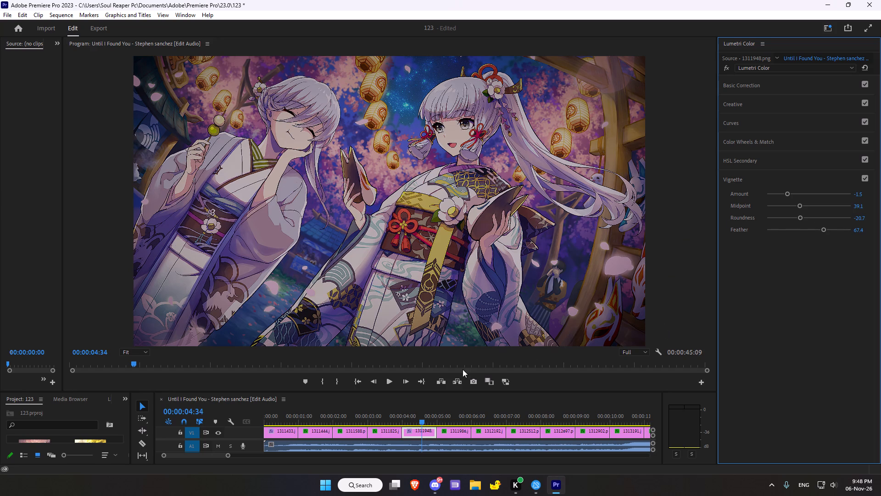
pyautogui.scroll(-12, 452, 367)
pyautogui.scroll(-15, 466, 355)
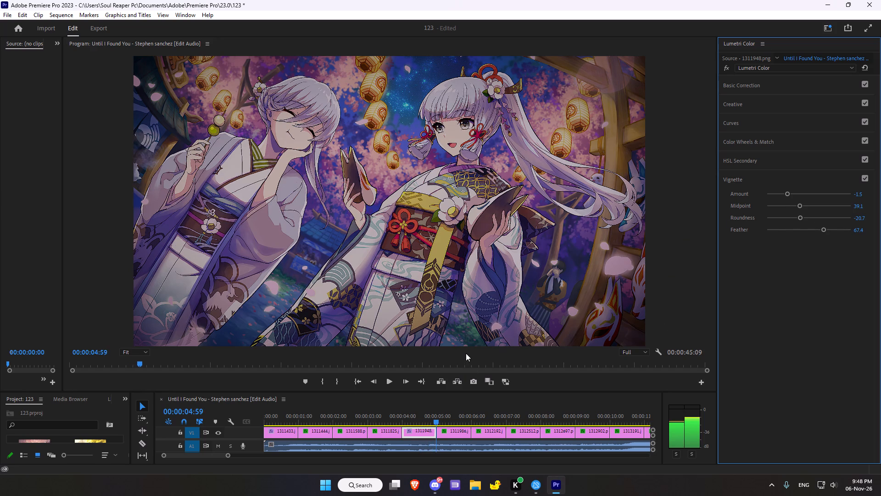
pyautogui.scroll(-20, 466, 353)
pyautogui.scroll(-12, 466, 353)
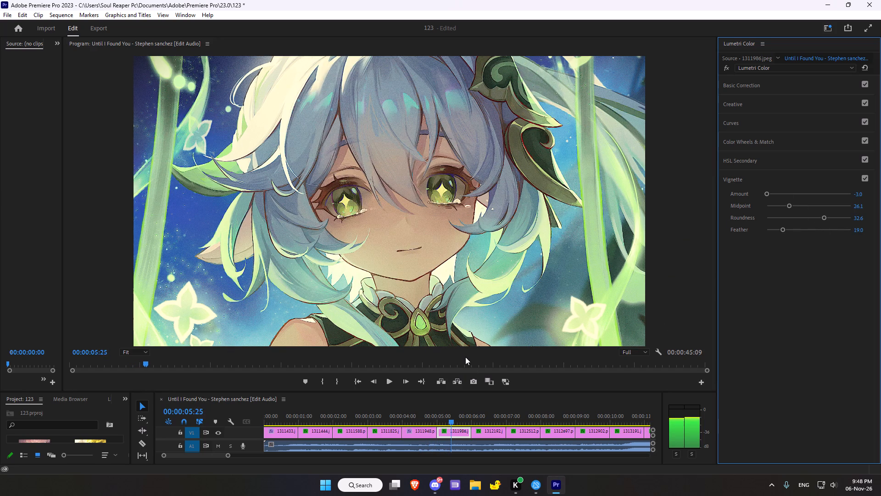
pyautogui.scroll(-11, 465, 357)
pyautogui.click(732, 86)
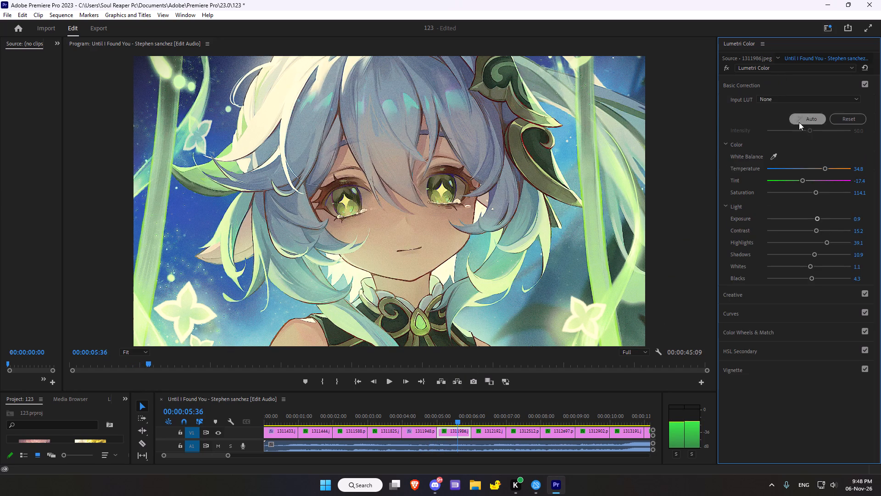
pyautogui.click(864, 67)
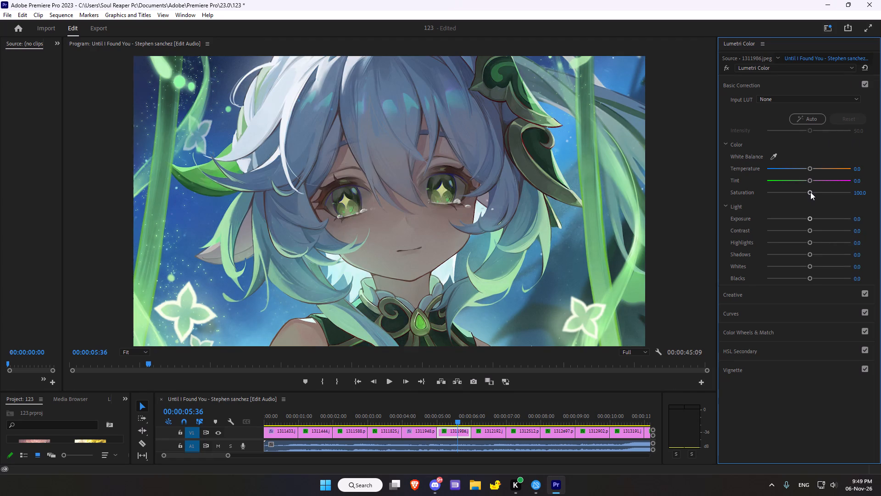
# Set the basic color correction of 1311986.jpeg to temperature -22.8, tint 27.2 and saturation 128.3.
pyautogui.moveTo(809, 167); pyautogui.dragTo(798, 169)
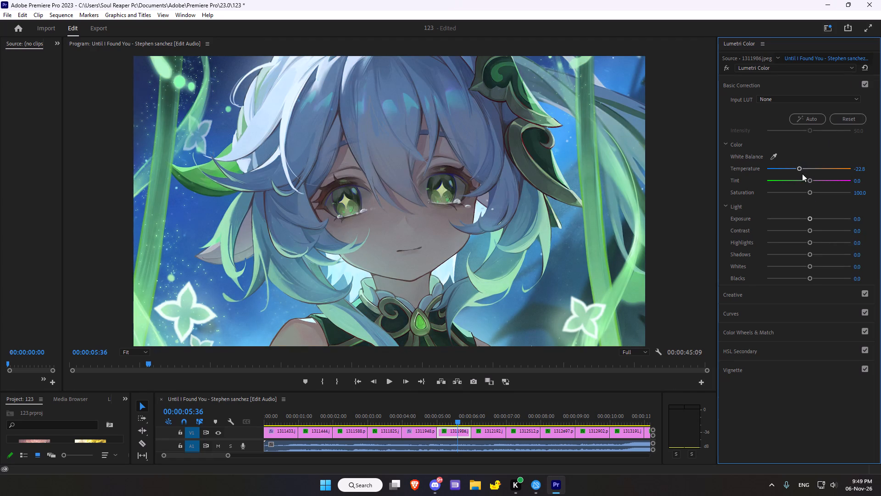
pyautogui.moveTo(809, 181); pyautogui.dragTo(800, 181)
pyautogui.moveTo(800, 181); pyautogui.dragTo(800, 180)
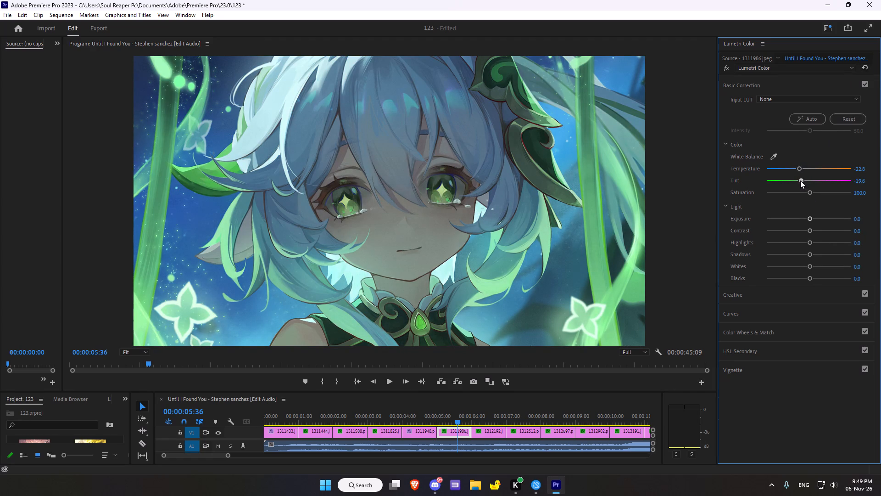
pyautogui.moveTo(800, 180); pyautogui.dragTo(820, 172)
pyautogui.moveTo(813, 192); pyautogui.dragTo(820, 186)
# Set the basic light correction of 1311986.jpeg to exposure 0.6, contrast 22.8, highlights -20.7, shadows -4.3 and whites -2.2.
pyautogui.moveTo(809, 218); pyautogui.dragTo(813, 215)
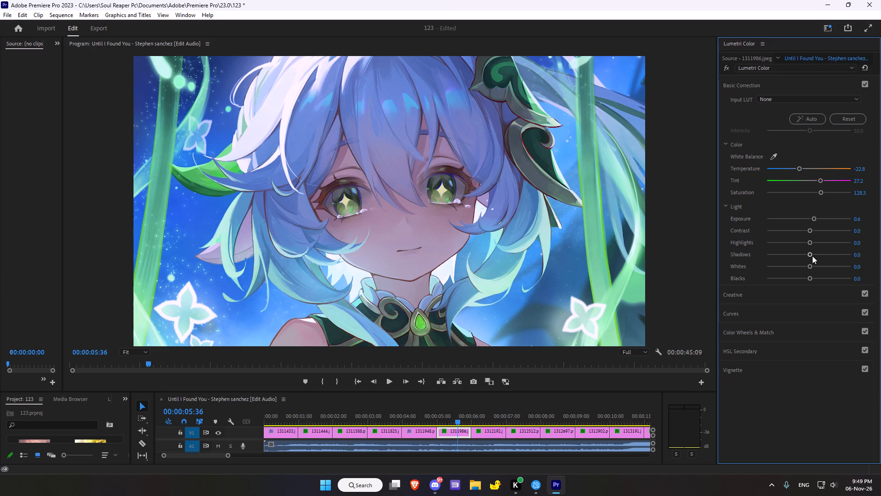
pyautogui.moveTo(811, 230); pyautogui.dragTo(808, 231)
pyautogui.moveTo(808, 231); pyautogui.dragTo(818, 231)
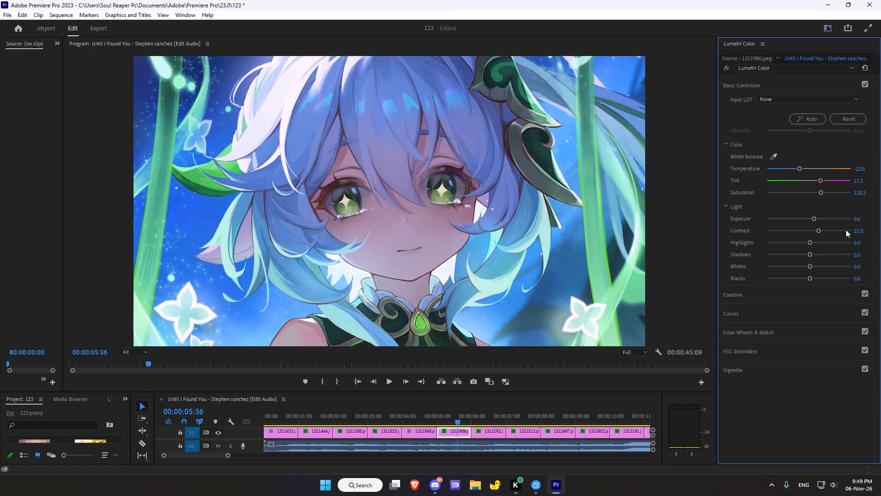
pyautogui.moveTo(812, 244); pyautogui.dragTo(806, 248)
pyautogui.moveTo(806, 248); pyautogui.dragTo(799, 242)
pyautogui.moveTo(811, 255); pyautogui.dragTo(809, 253)
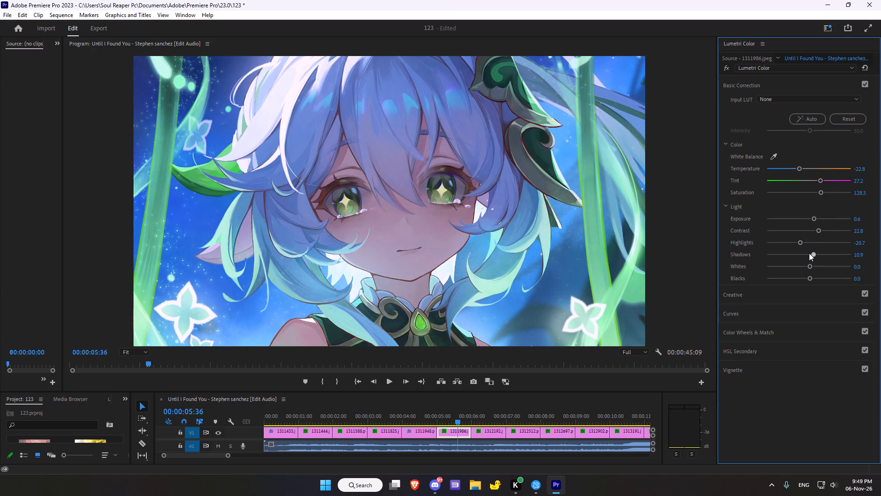
pyautogui.moveTo(809, 253); pyautogui.dragTo(806, 248)
pyautogui.click(811, 265)
pyautogui.click(810, 280)
# Slightly shift the shadow tint and highlight tint in the Creative adjustments of 1311986.jpeg.
pyautogui.click(764, 295)
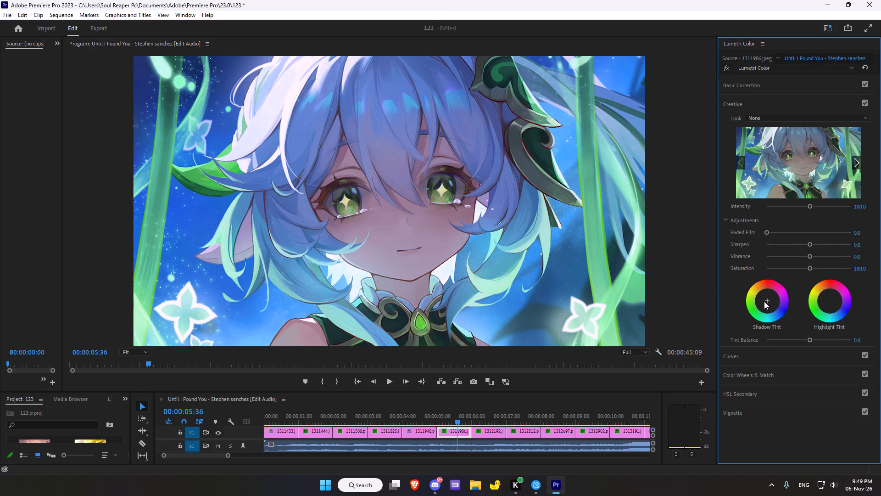
pyautogui.moveTo(766, 301); pyautogui.dragTo(791, 243)
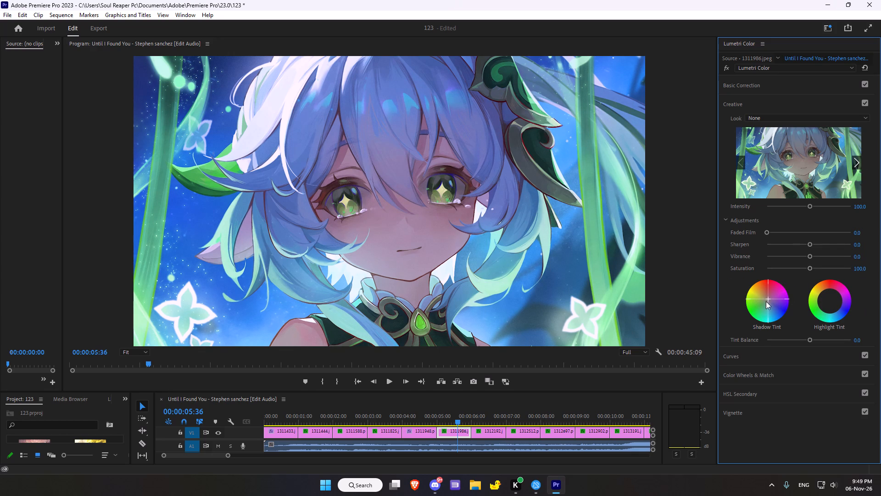
pyautogui.moveTo(831, 299); pyautogui.dragTo(828, 262)
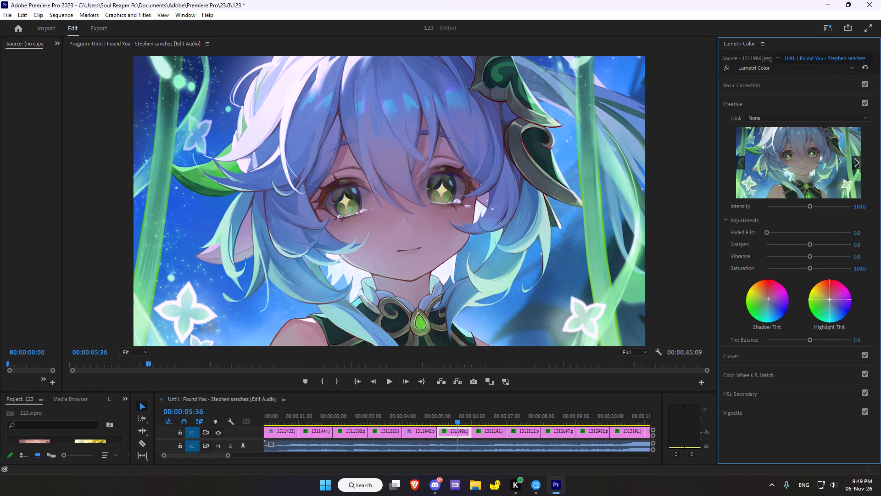
pyautogui.moveTo(828, 262); pyautogui.dragTo(837, 232)
# Raise the midpoint of the white RGB curve slightly on 1311986.jpeg to brighten the midtones.
pyautogui.click(754, 355)
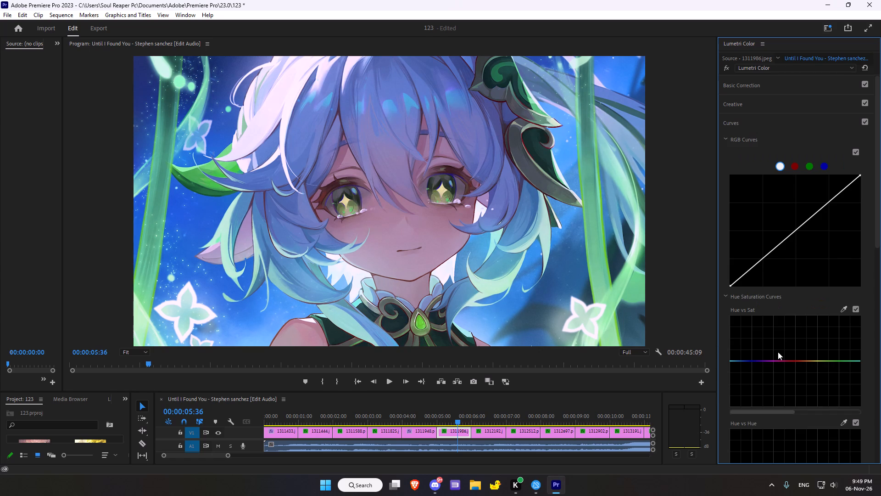
pyautogui.moveTo(795, 231); pyautogui.dragTo(796, 227)
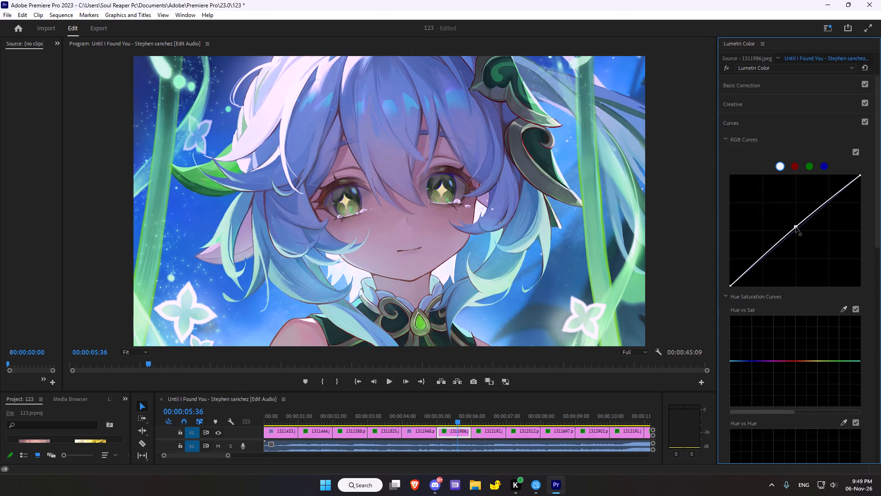
pyautogui.moveTo(796, 227); pyautogui.dragTo(795, 225)
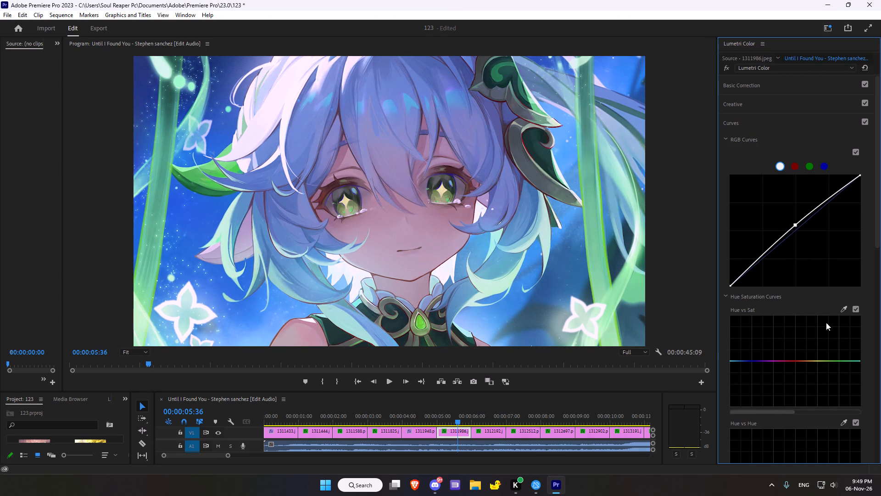
# Sample the skin below the eye for the Hue vs Sat curve and lower the sampled magenta-red point slightly.
pyautogui.click(846, 309)
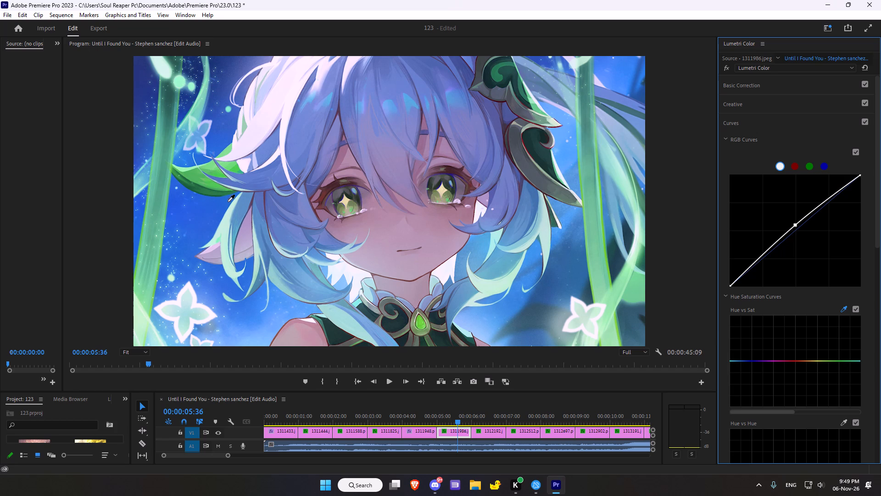
pyautogui.click(436, 213)
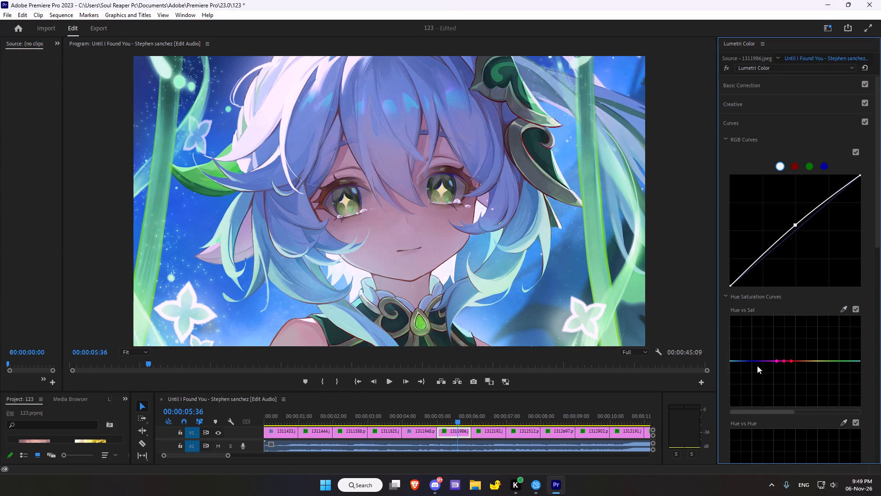
pyautogui.moveTo(783, 362); pyautogui.dragTo(786, 375)
pyautogui.moveTo(786, 375); pyautogui.dragTo(783, 366)
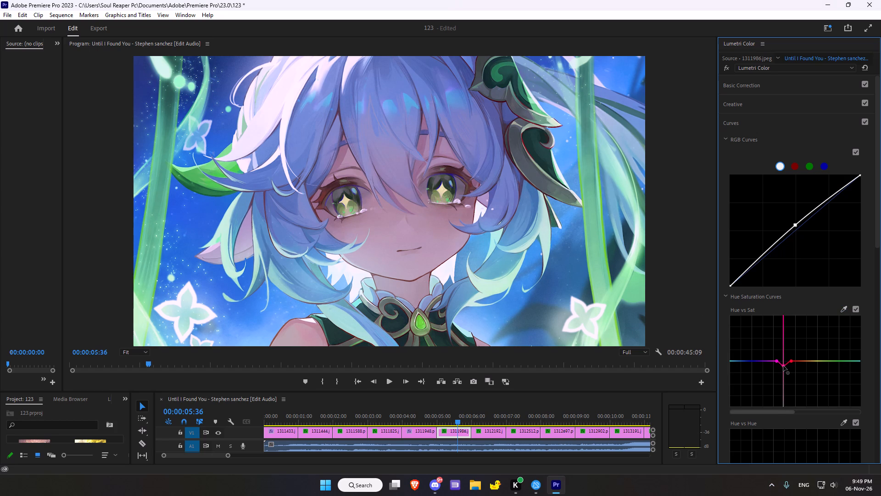
pyautogui.moveTo(783, 366); pyautogui.dragTo(780, 372)
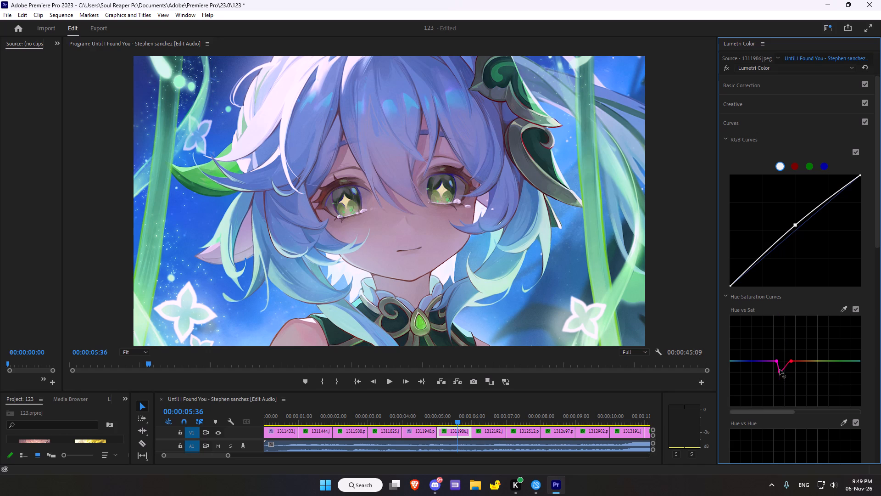
pyautogui.click(782, 369)
pyautogui.click(781, 372)
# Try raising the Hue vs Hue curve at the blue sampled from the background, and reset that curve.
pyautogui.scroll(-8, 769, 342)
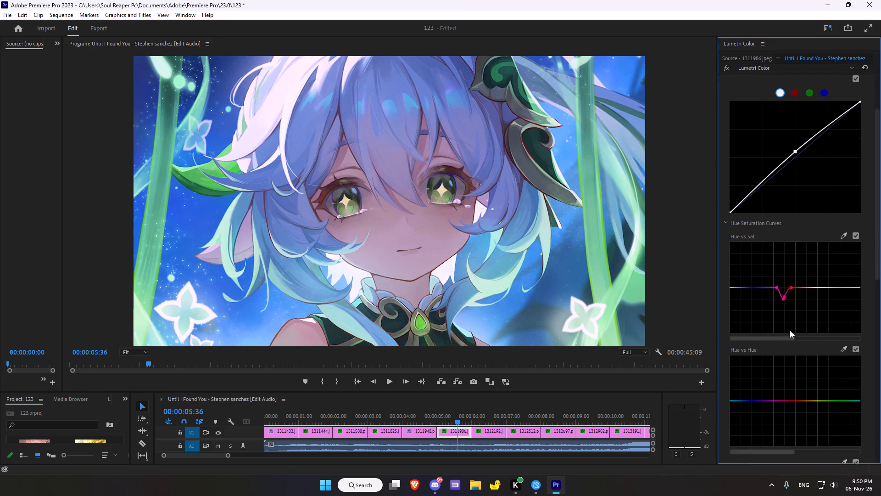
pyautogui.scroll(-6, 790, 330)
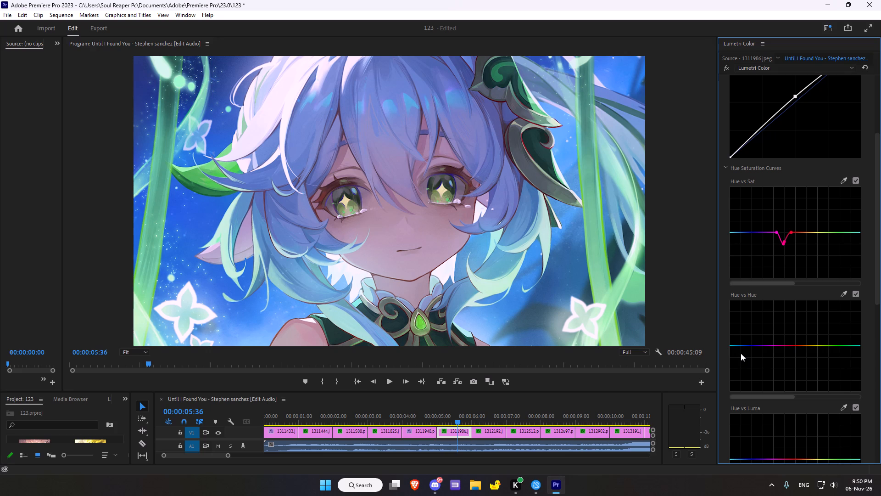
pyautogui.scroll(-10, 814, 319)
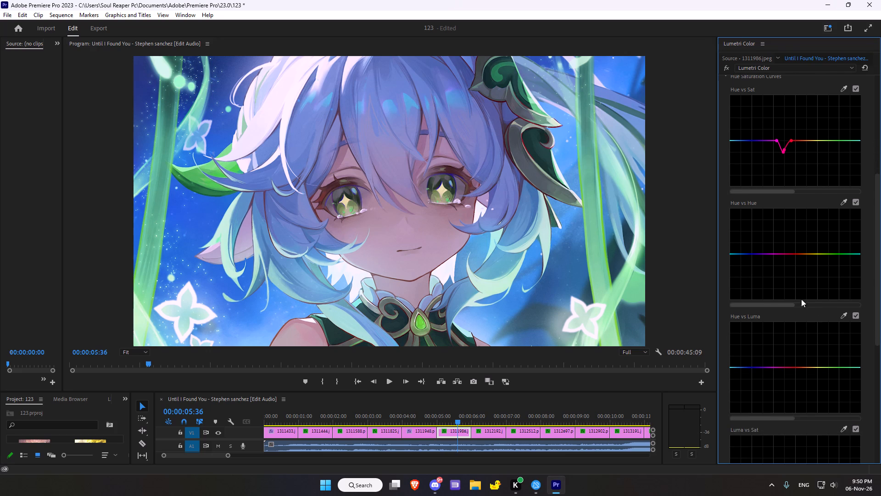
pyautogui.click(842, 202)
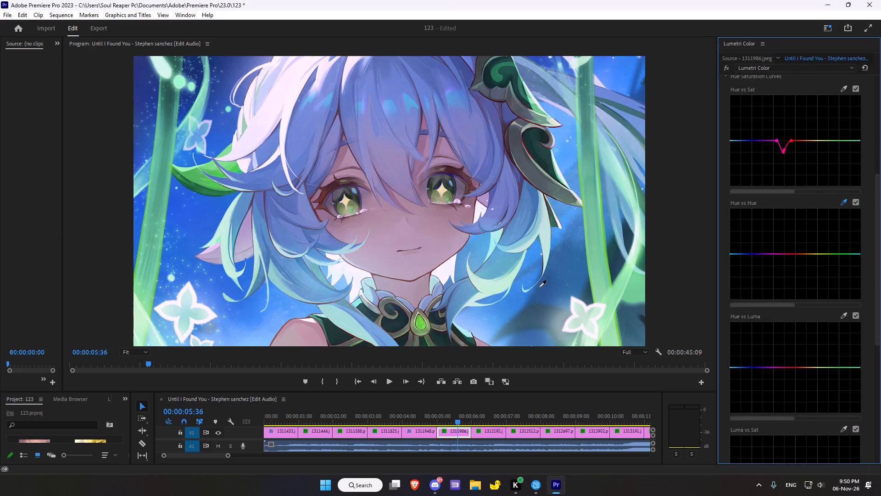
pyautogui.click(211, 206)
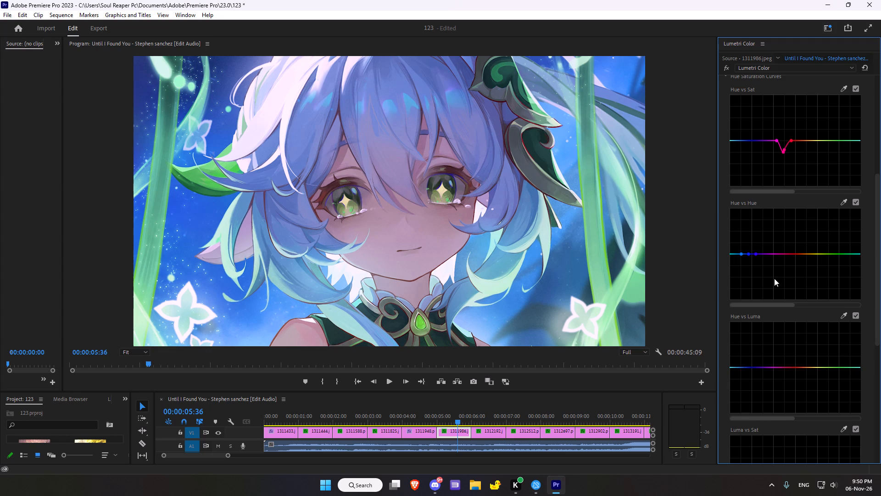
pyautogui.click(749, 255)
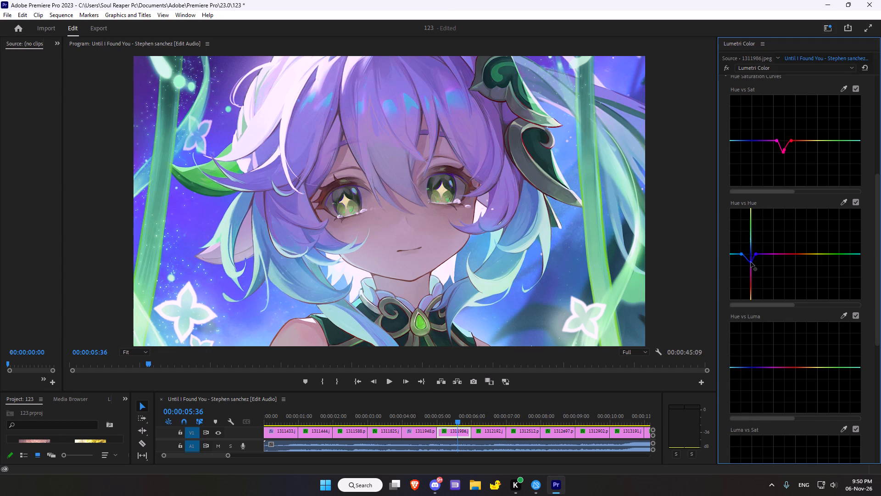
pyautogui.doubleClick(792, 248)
# Sample the green eye for the Hue vs Luma curve and raise the sampled green point slightly.
pyautogui.click(848, 315)
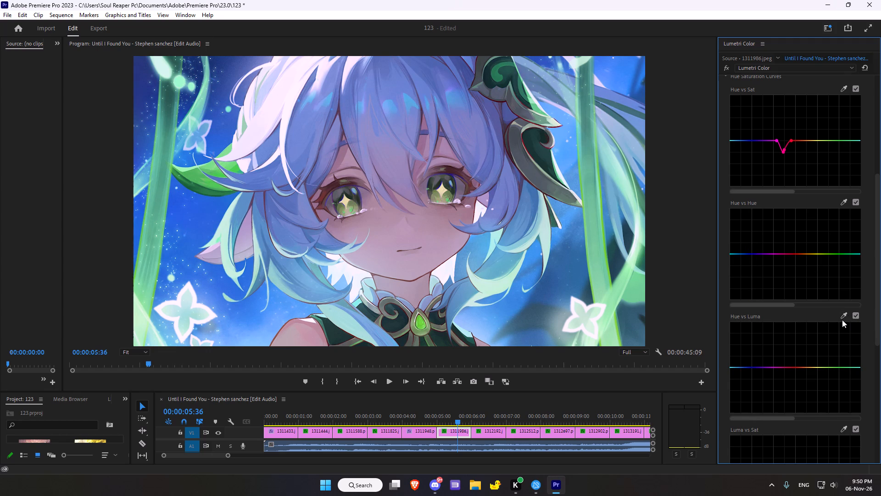
pyautogui.click(842, 320)
pyautogui.click(845, 315)
pyautogui.scroll(-5, 836, 303)
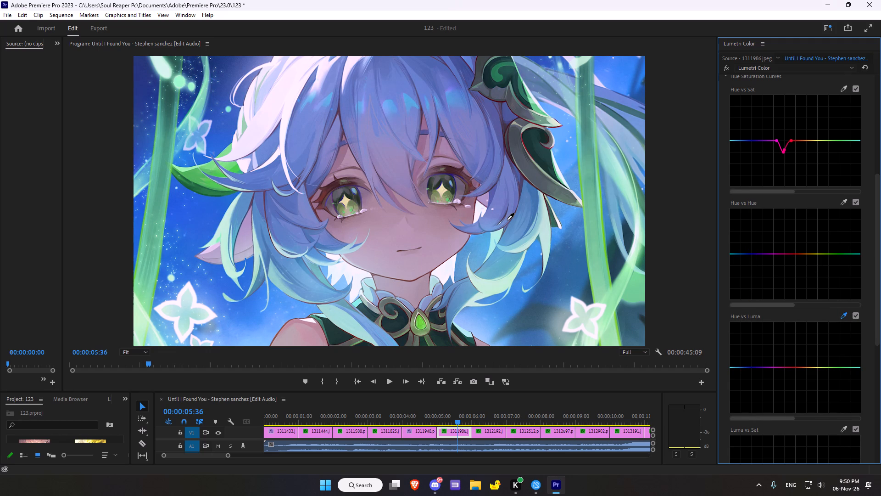
pyautogui.click(436, 195)
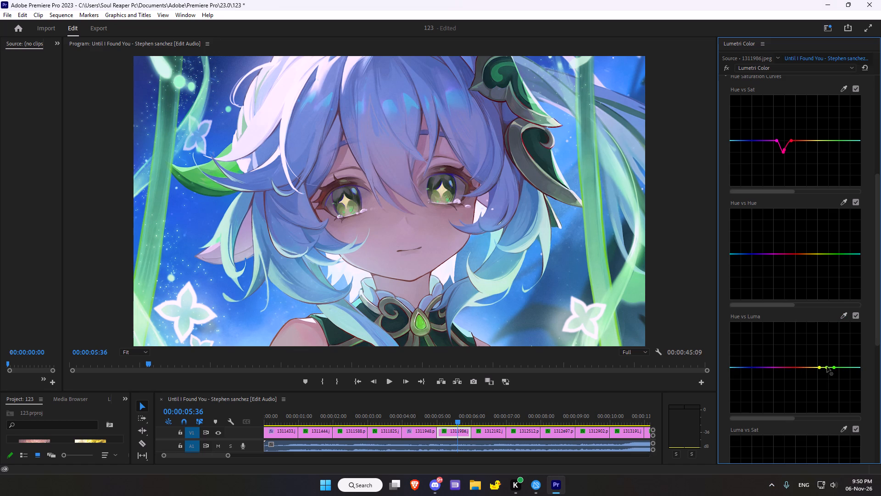
pyautogui.moveTo(827, 366); pyautogui.dragTo(832, 383)
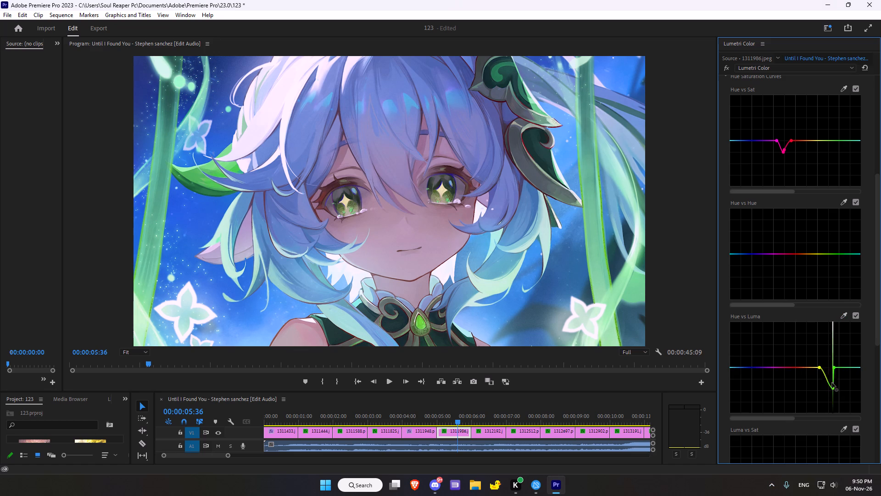
pyautogui.moveTo(832, 383); pyautogui.dragTo(827, 359)
# Sample the character's shoulder for the Luma vs Sat curve and raise the middle point into a small peak.
pyautogui.scroll(-15, 825, 366)
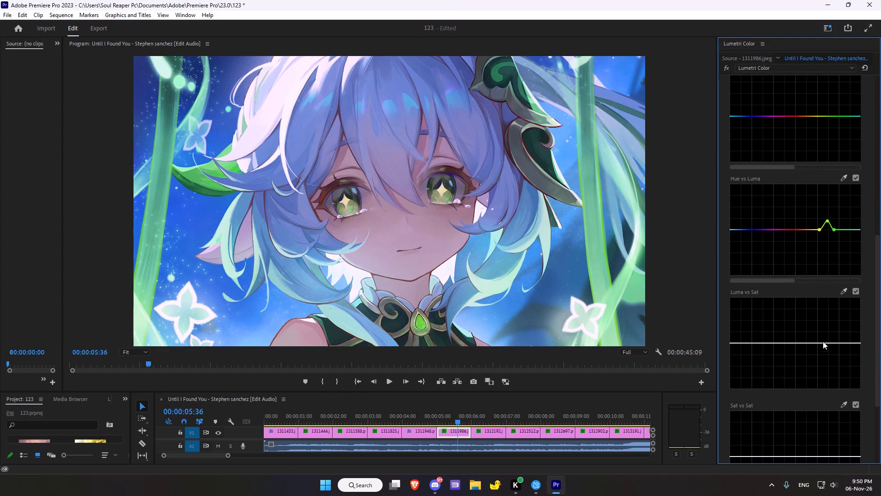
pyautogui.scroll(-3, 823, 341)
pyautogui.click(845, 260)
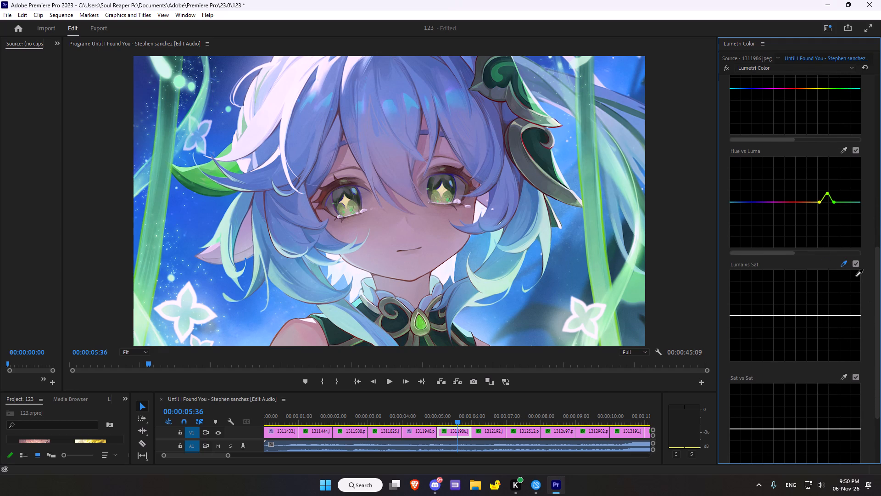
pyautogui.click(315, 326)
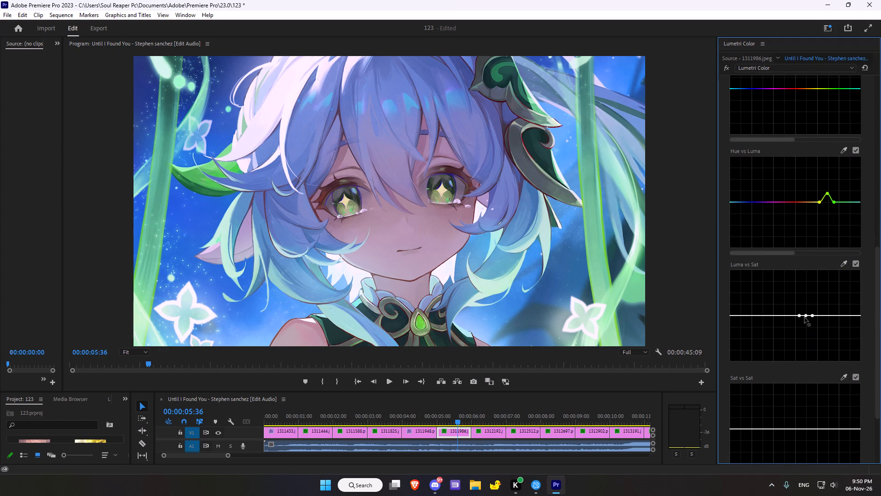
pyautogui.moveTo(807, 317); pyautogui.dragTo(805, 344)
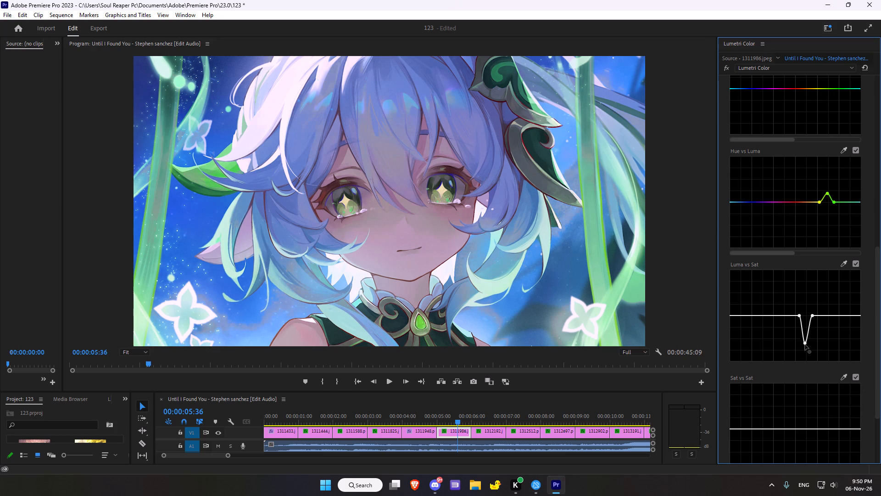
pyautogui.moveTo(805, 344); pyautogui.dragTo(804, 298)
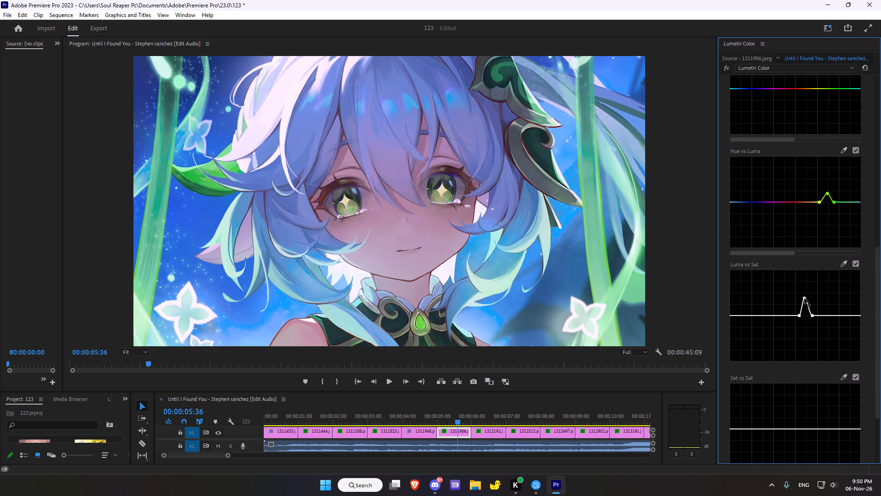
pyautogui.moveTo(804, 298); pyautogui.dragTo(807, 320)
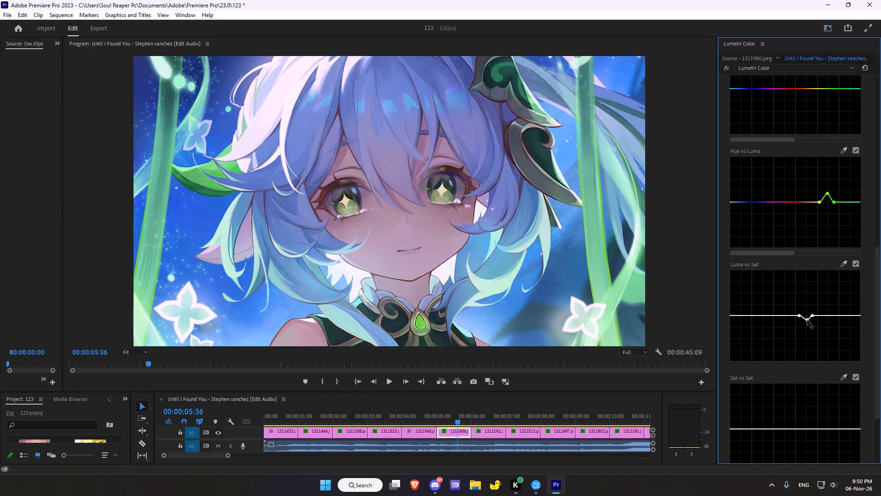
pyautogui.moveTo(807, 320); pyautogui.dragTo(806, 312)
pyautogui.moveTo(806, 312); pyautogui.dragTo(805, 299)
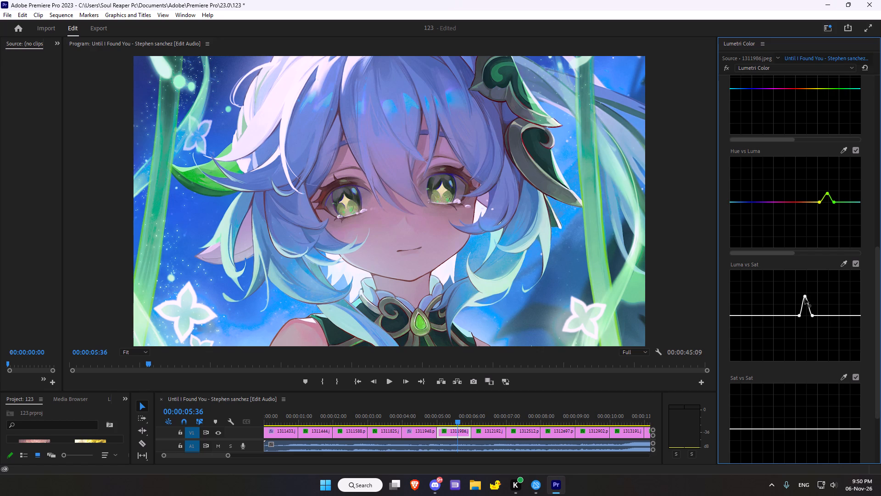
pyautogui.moveTo(805, 299); pyautogui.dragTo(805, 299)
# Sample the large white flower for the Sat vs Sat curve and raise the middle point slightly above the baseline.
pyautogui.scroll(-8, 805, 299)
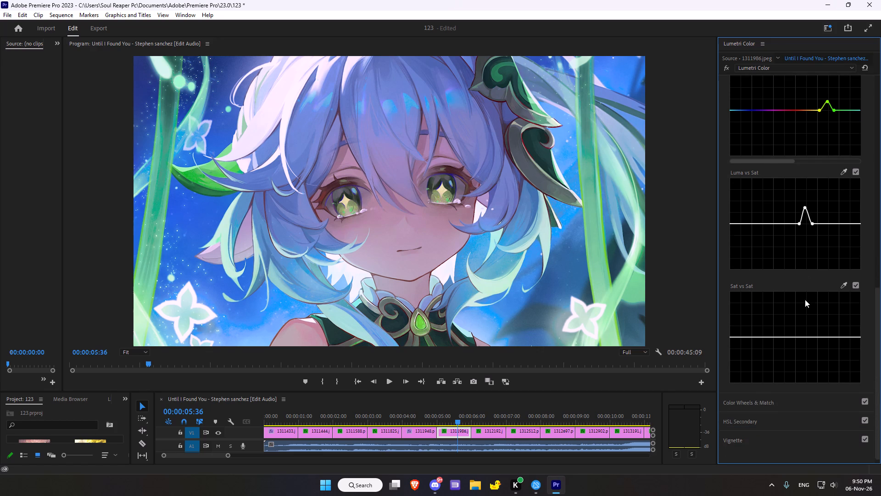
pyautogui.scroll(-4, 805, 299)
pyautogui.click(842, 278)
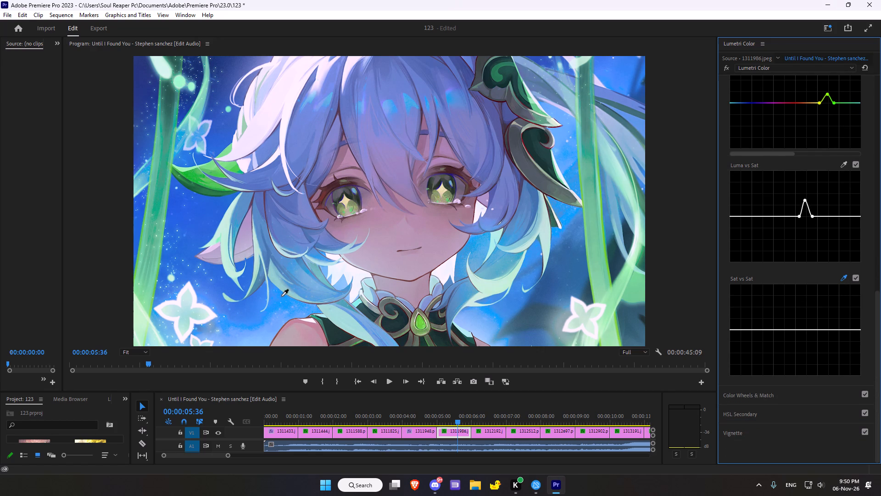
pyautogui.click(184, 313)
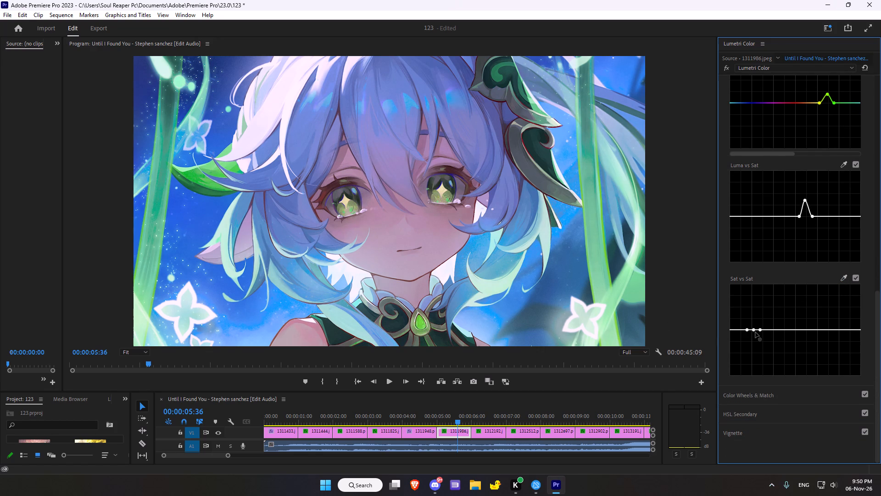
pyautogui.moveTo(753, 330); pyautogui.dragTo(757, 350)
pyautogui.moveTo(757, 350); pyautogui.dragTo(753, 321)
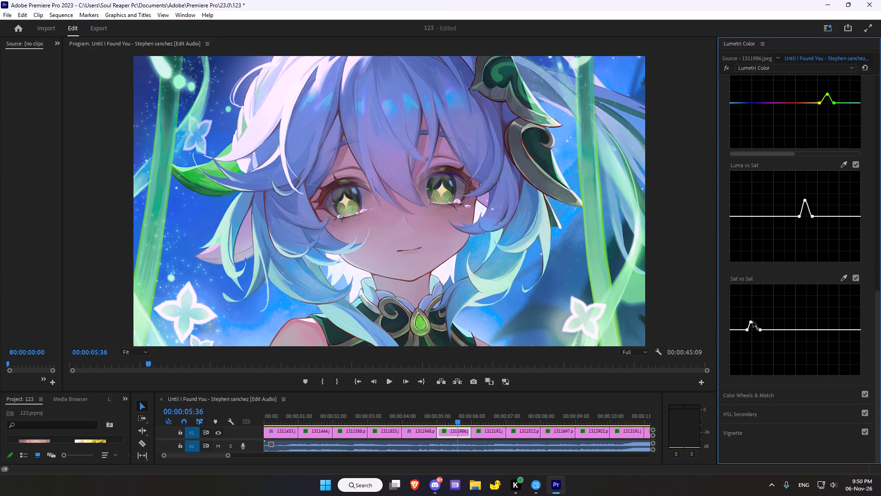
# Lower the middle point of the Sat vs Sat curve into a small dip just below the baseline.
pyautogui.moveTo(753, 321); pyautogui.dragTo(756, 339)
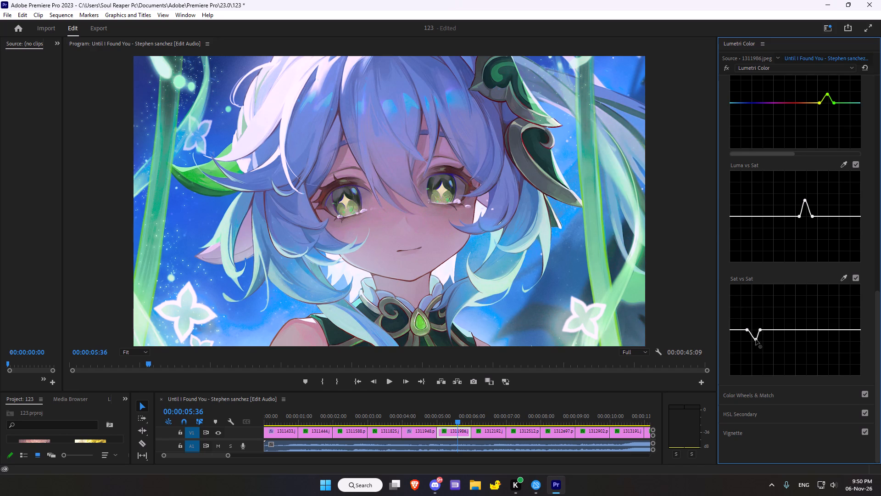
pyautogui.moveTo(756, 339); pyautogui.dragTo(757, 335)
pyautogui.moveTo(757, 335); pyautogui.dragTo(752, 336)
# Shift the Midtones, Shadows and Highlights color wheels of 1311986.jpeg slightly toward the warm yellow-orange side.
pyautogui.scroll(-1, 880, 413)
pyautogui.scroll(-2, 809, 326)
pyautogui.click(755, 395)
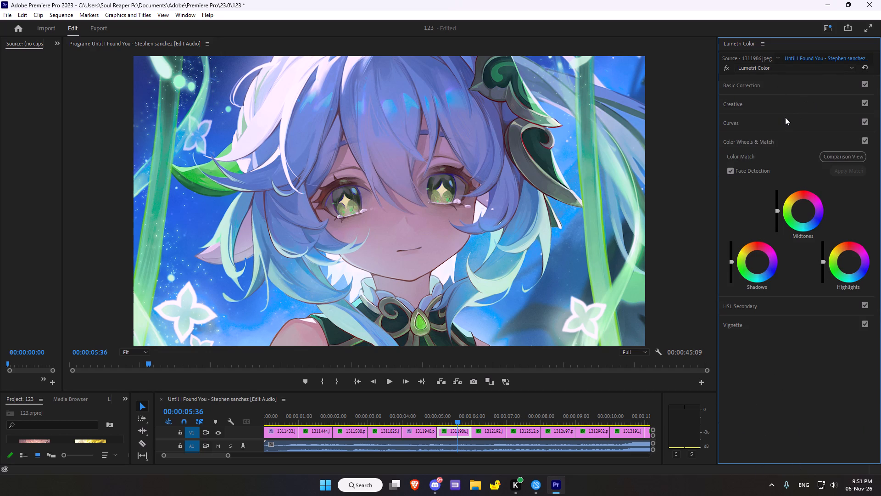
pyautogui.moveTo(803, 211); pyautogui.dragTo(768, 189)
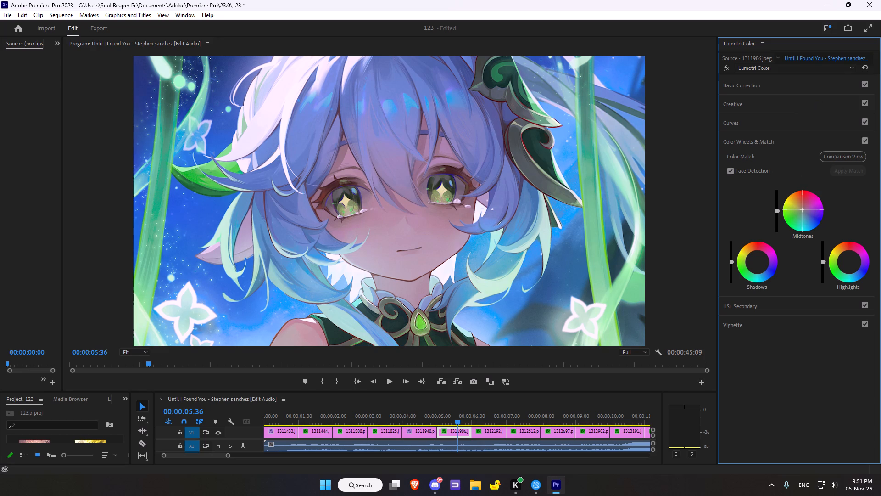
pyautogui.moveTo(768, 189); pyautogui.dragTo(781, 179)
pyautogui.moveTo(758, 263); pyautogui.dragTo(710, 254)
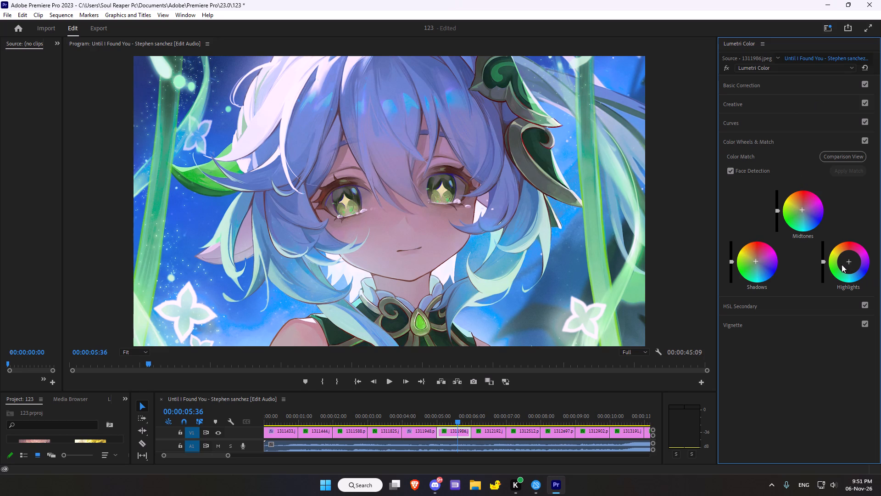
pyautogui.moveTo(851, 262); pyautogui.dragTo(806, 256)
# Set the vignette of 1311986.jpeg to Amount -2.1, Midpoint 10.9, Roundness 39.1 and Feather 47.8.
pyautogui.click(740, 326)
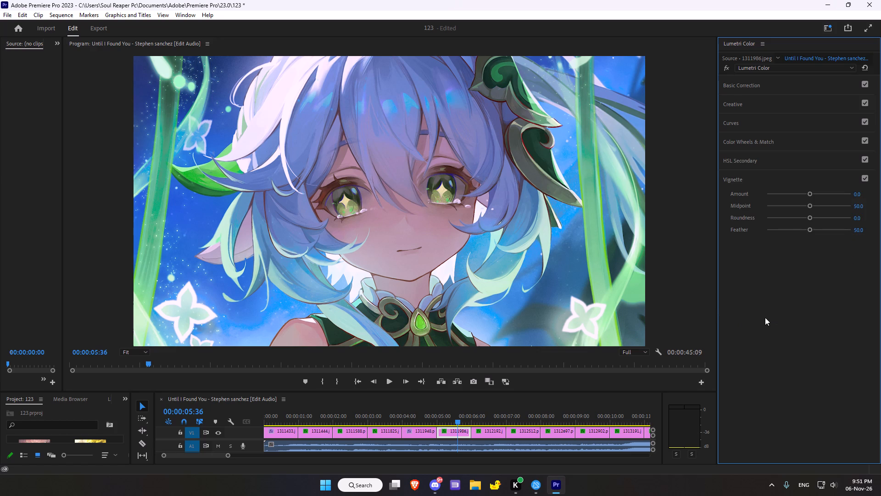
pyautogui.scroll(-3, 790, 228)
pyautogui.moveTo(811, 193); pyautogui.dragTo(779, 193)
pyautogui.moveTo(808, 206); pyautogui.dragTo(775, 207)
pyautogui.moveTo(810, 219); pyautogui.dragTo(825, 213)
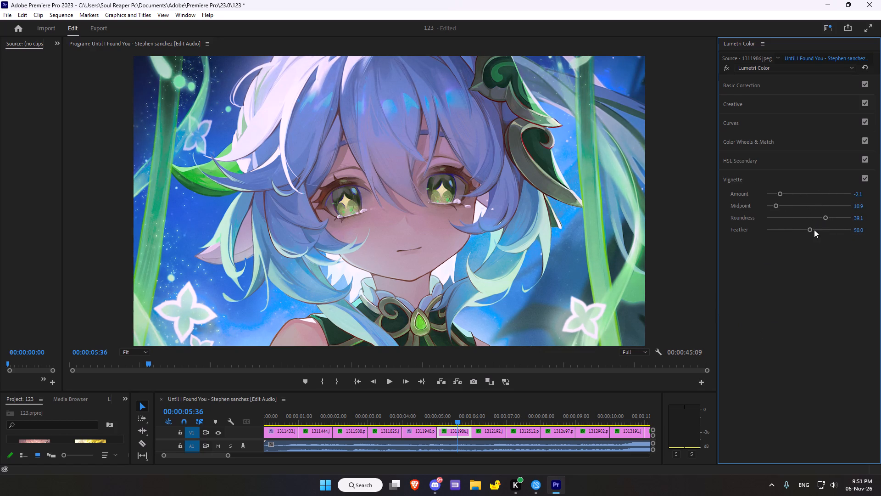
pyautogui.moveTo(810, 230); pyautogui.dragTo(804, 221)
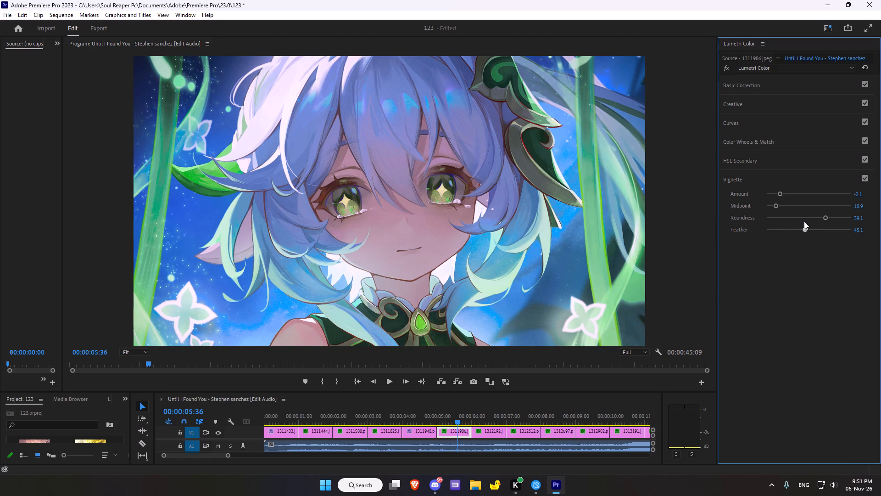
pyautogui.moveTo(804, 221); pyautogui.dragTo(806, 221)
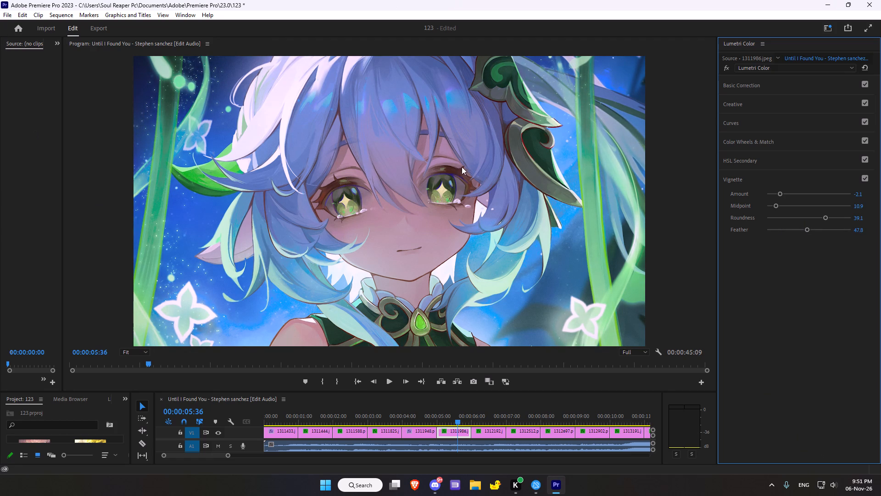
# Go to the 1312192.jpg clip at 00:00:06:28, compare it with and without its grade, and reset its Lumetri Color effect.
pyautogui.scroll(-7, 487, 366)
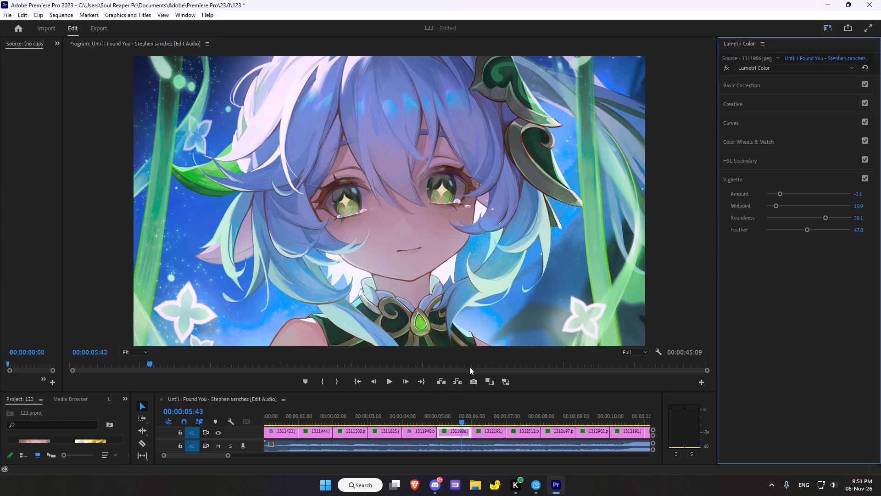
pyautogui.scroll(-18, 469, 367)
pyautogui.scroll(-7, 469, 367)
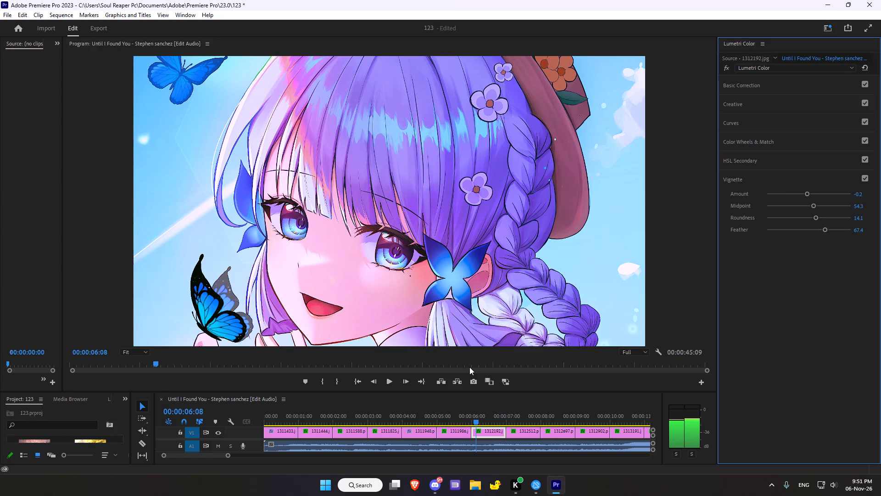
pyautogui.scroll(-19, 469, 367)
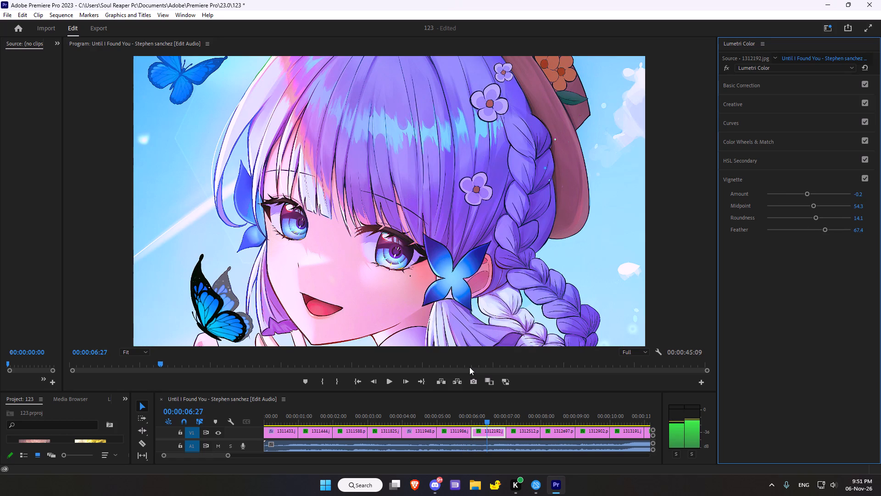
pyautogui.scroll(-1, 469, 367)
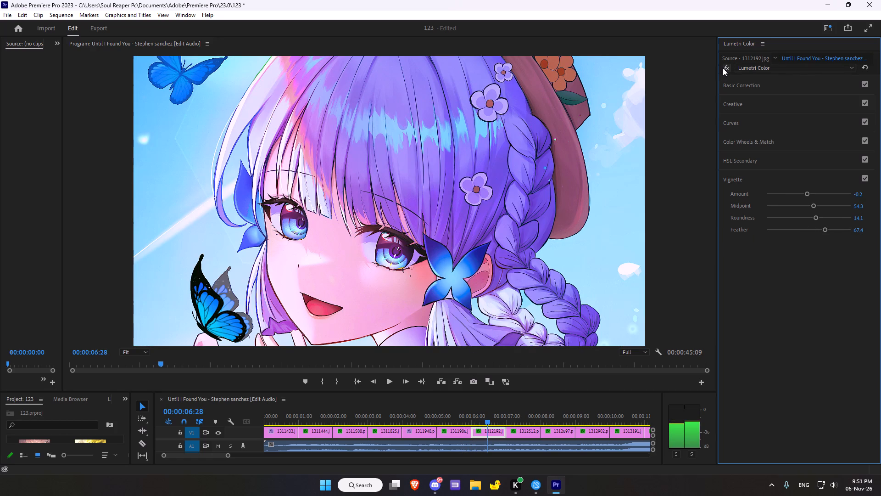
pyautogui.doubleClick(723, 68)
pyautogui.doubleClick(723, 68)
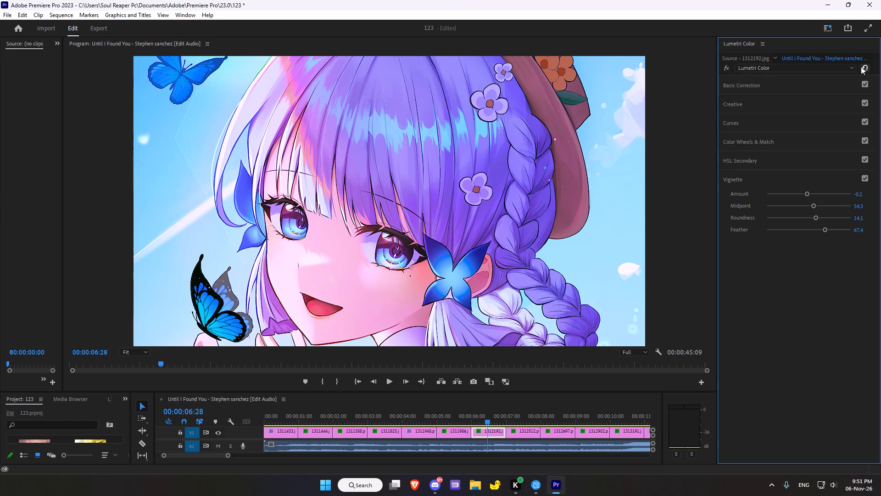
pyautogui.click(857, 68)
pyautogui.click(860, 66)
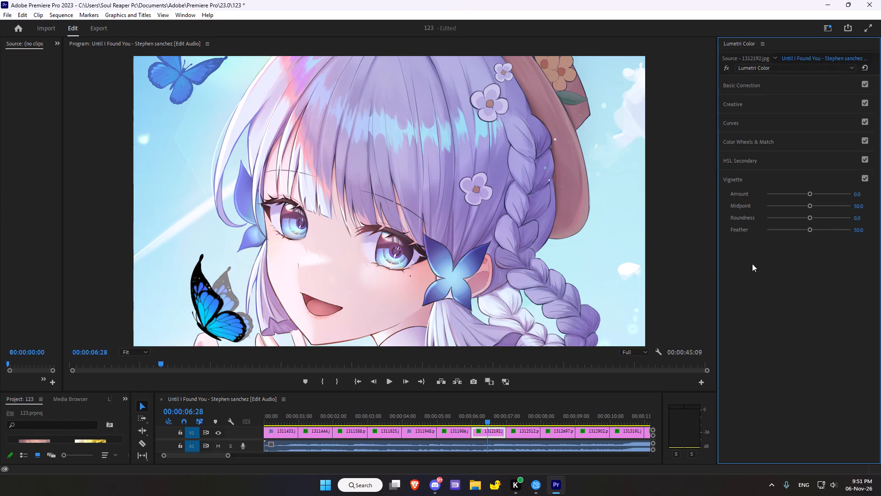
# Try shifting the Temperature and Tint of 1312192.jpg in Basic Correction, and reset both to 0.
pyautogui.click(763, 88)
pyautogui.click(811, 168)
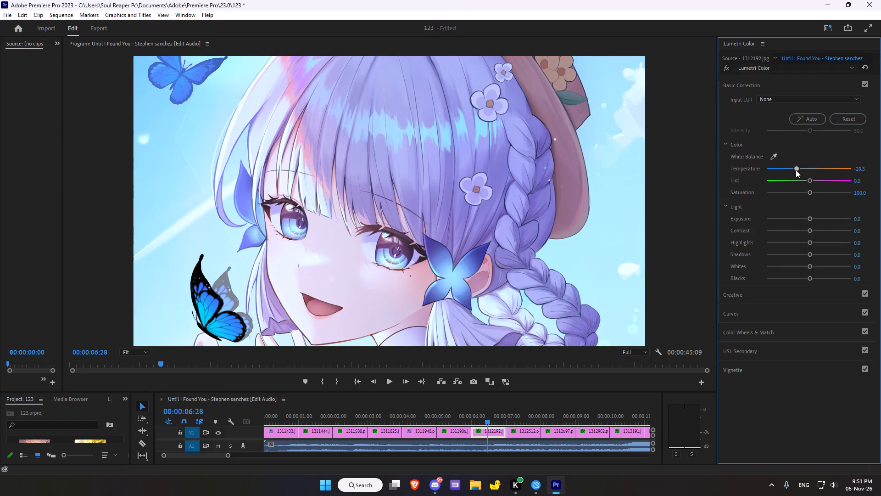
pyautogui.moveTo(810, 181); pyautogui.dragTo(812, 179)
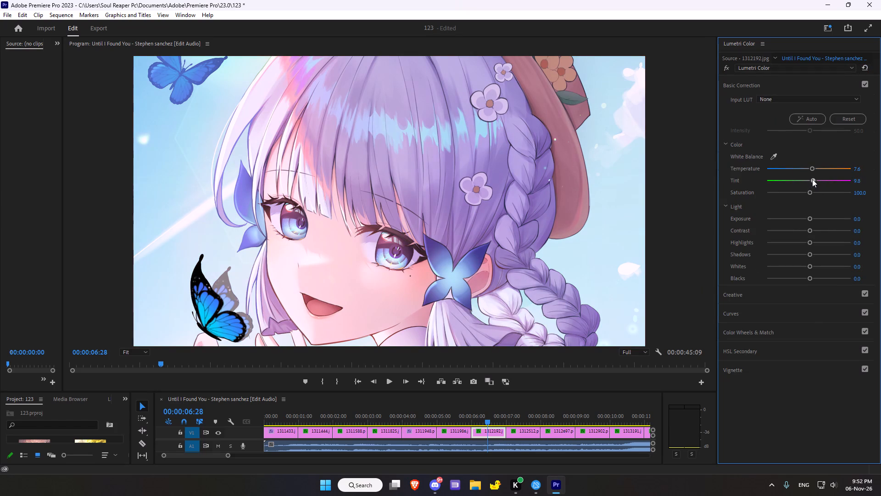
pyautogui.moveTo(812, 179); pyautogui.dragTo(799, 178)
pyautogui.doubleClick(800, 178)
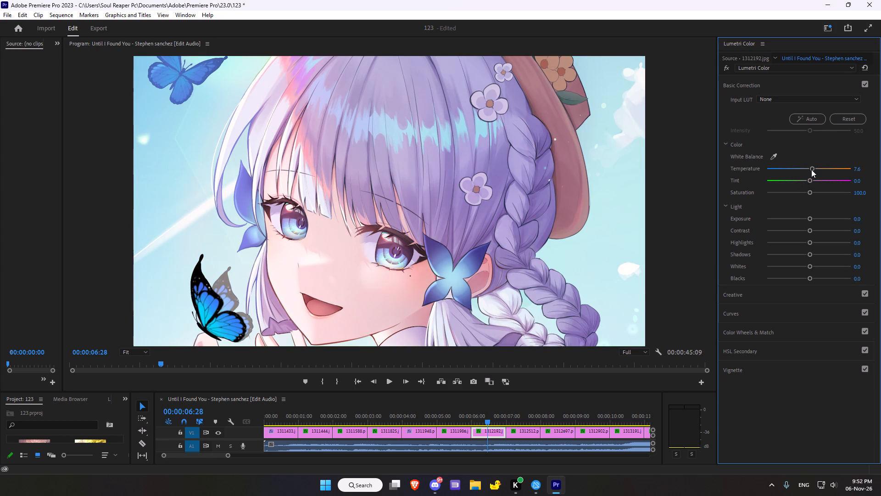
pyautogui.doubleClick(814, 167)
# Set the clip's Exposure to 0.7, Contrast to 19.6, Highlights to -100 and Shadows to -58.7, and compare with the ungraded image.
pyautogui.moveTo(810, 219); pyautogui.dragTo(815, 218)
pyautogui.moveTo(814, 218); pyautogui.dragTo(808, 218)
pyautogui.doubleClick(808, 218)
pyautogui.moveTo(809, 217); pyautogui.dragTo(814, 215)
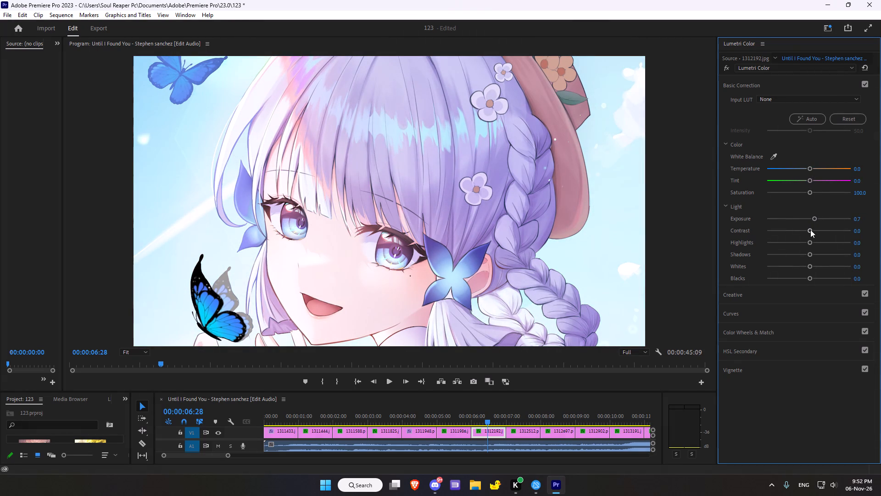
pyautogui.moveTo(810, 230); pyautogui.dragTo(783, 225)
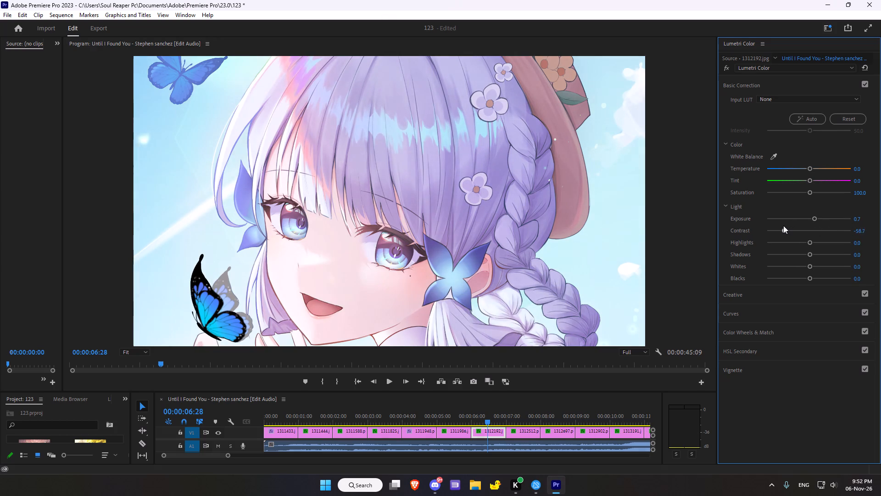
pyautogui.moveTo(783, 225); pyautogui.dragTo(816, 230)
pyautogui.moveTo(812, 241); pyautogui.dragTo(719, 237)
pyautogui.moveTo(809, 254); pyautogui.dragTo(782, 250)
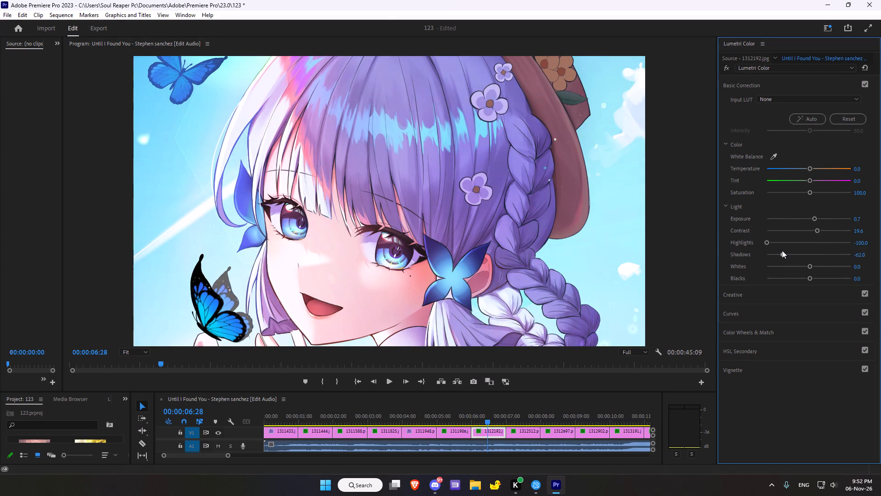
pyautogui.moveTo(782, 250); pyautogui.dragTo(783, 249)
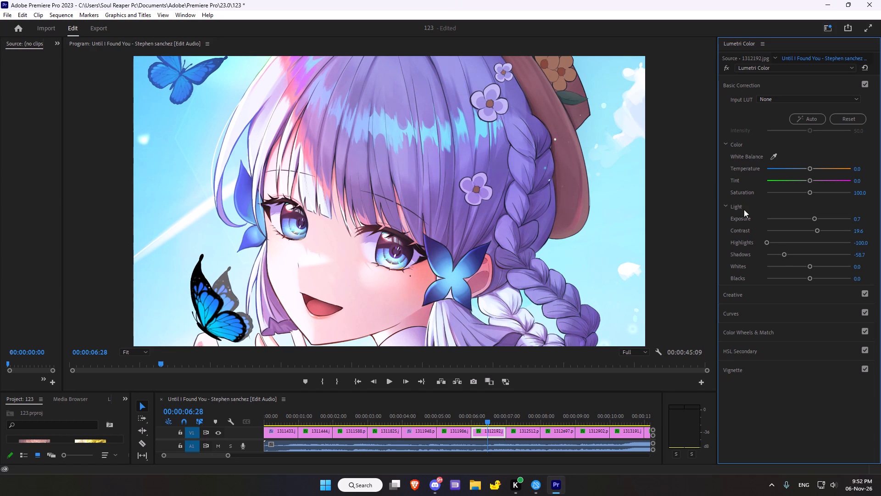
pyautogui.click(729, 68)
pyautogui.tripleClick(729, 68)
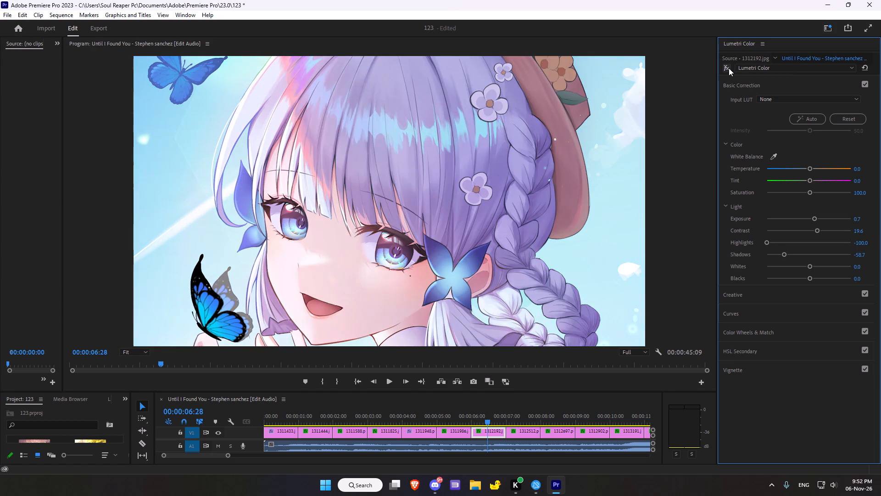
# Set the Whites of 1312192.jpg to -13.0 and its Blacks to -14.1.
pyautogui.moveTo(811, 267); pyautogui.dragTo(800, 268)
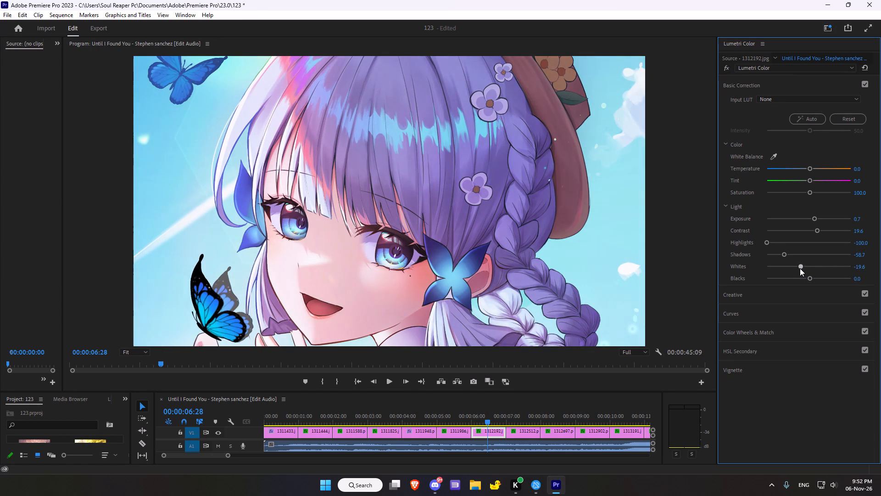
pyautogui.moveTo(800, 268); pyautogui.dragTo(803, 268)
pyautogui.moveTo(812, 277); pyautogui.dragTo(786, 286)
pyautogui.moveTo(786, 286); pyautogui.dragTo(800, 287)
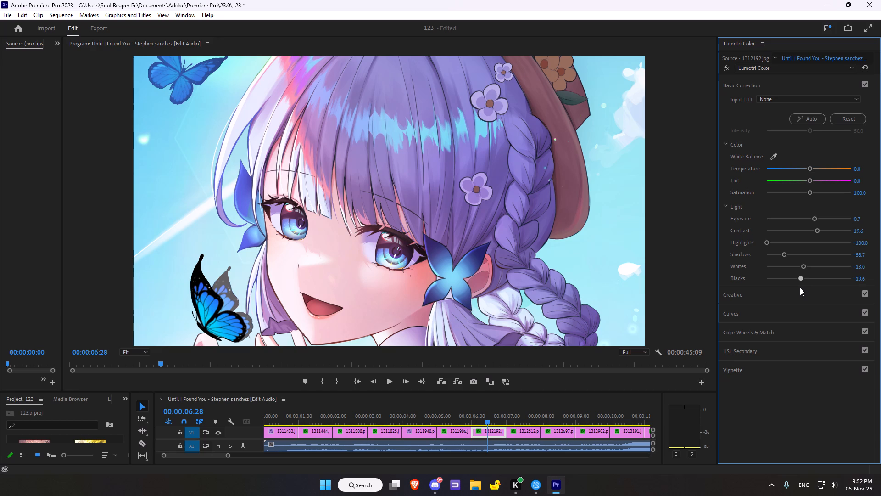
pyautogui.moveTo(800, 287); pyautogui.dragTo(802, 287)
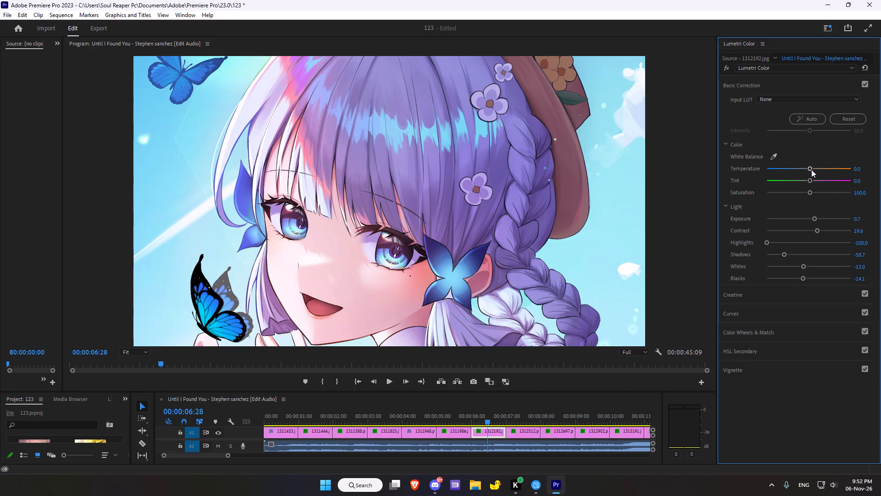
# Warm the white balance of 1312192.jpg by setting its Temperature to 19.6.
pyautogui.moveTo(811, 169); pyautogui.dragTo(820, 169)
pyautogui.doubleClick(820, 169)
pyautogui.moveTo(810, 168); pyautogui.dragTo(811, 168)
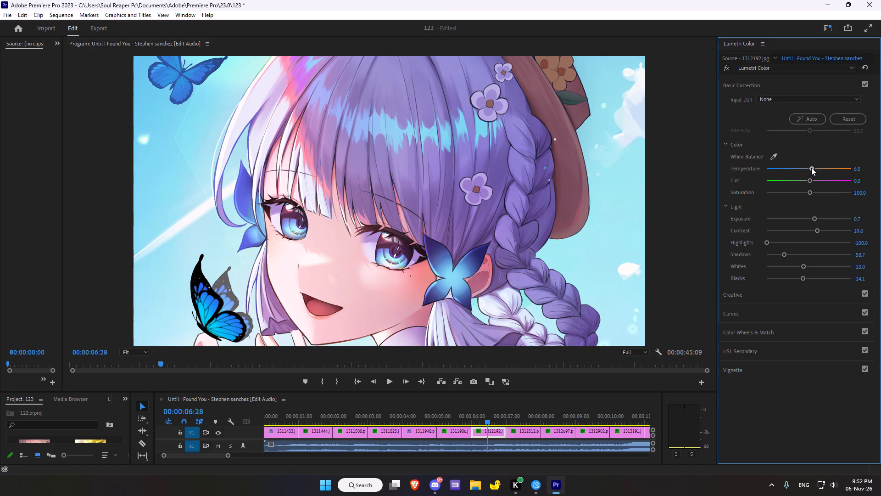
pyautogui.moveTo(811, 168); pyautogui.dragTo(816, 167)
# Ease the Temperature of 1312192.jpg to 18.5 in Basic Correction.
pyautogui.moveTo(816, 167); pyautogui.dragTo(816, 167)
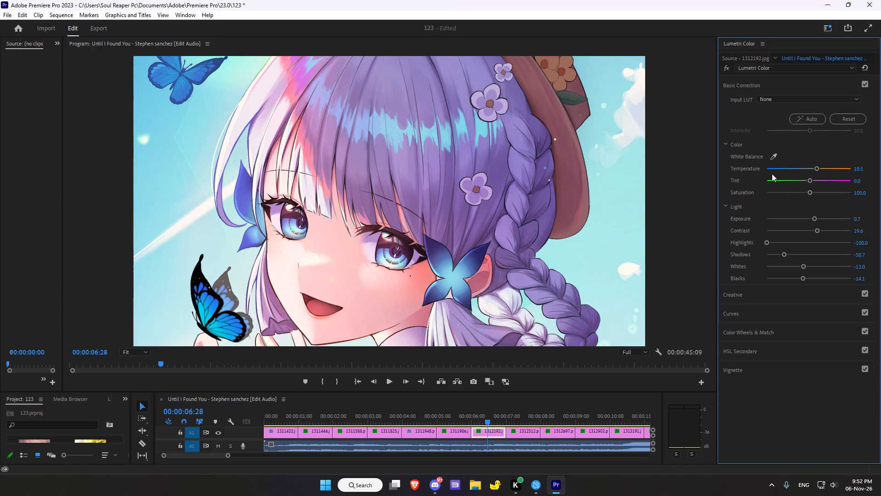
pyautogui.scroll(-6, 786, 190)
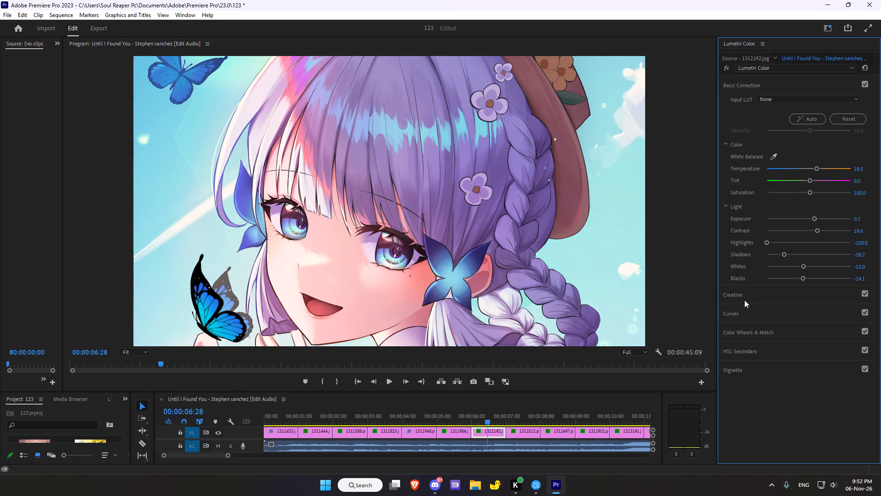
# In the Creative adjustments of 1312192.jpg, set Sharpen to 29.3, Vibrance to 29.3 and Saturation to 113.0.
pyautogui.click(736, 293)
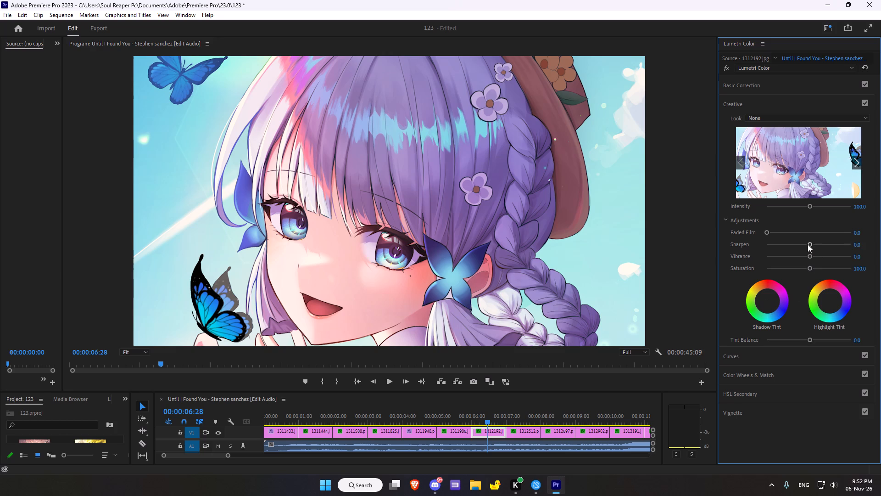
pyautogui.moveTo(808, 244); pyautogui.dragTo(820, 242)
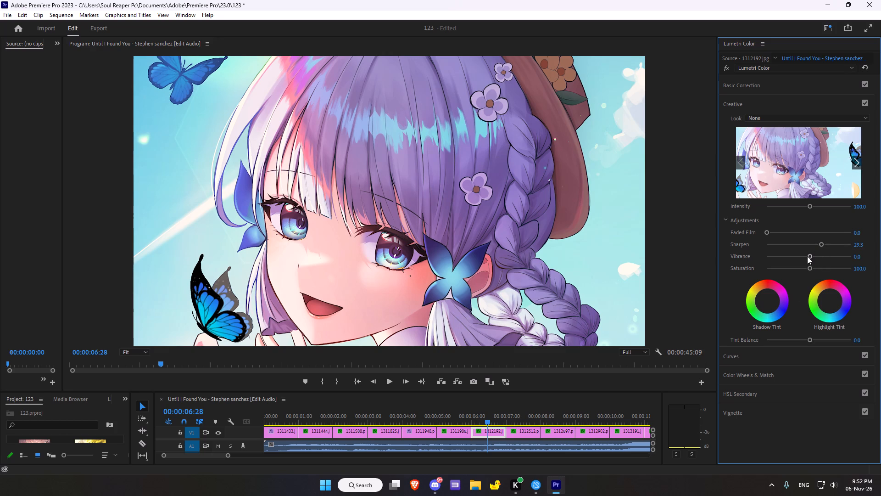
pyautogui.moveTo(810, 254); pyautogui.dragTo(823, 253)
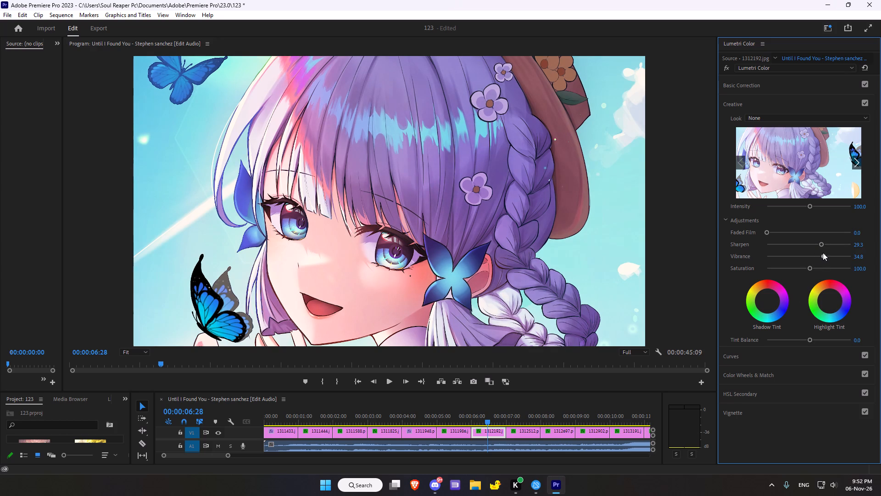
pyautogui.moveTo(823, 253); pyautogui.dragTo(820, 253)
pyautogui.moveTo(808, 266); pyautogui.dragTo(812, 267)
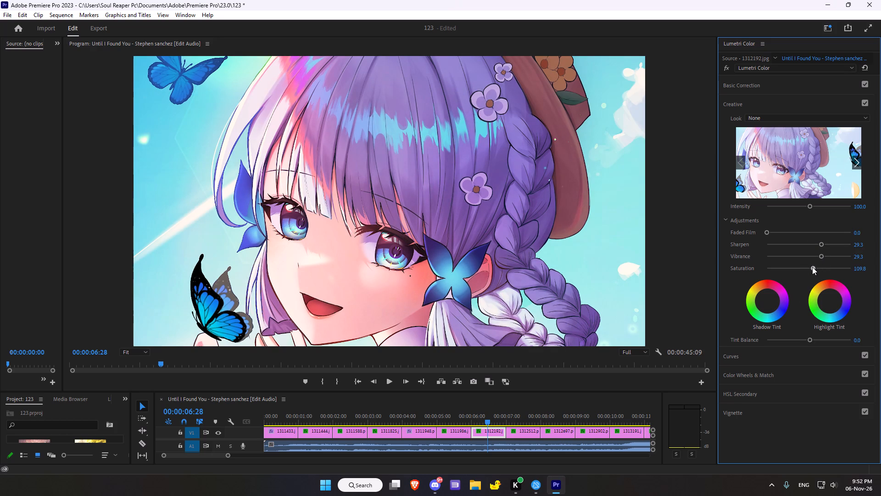
pyautogui.moveTo(812, 267); pyautogui.dragTo(814, 266)
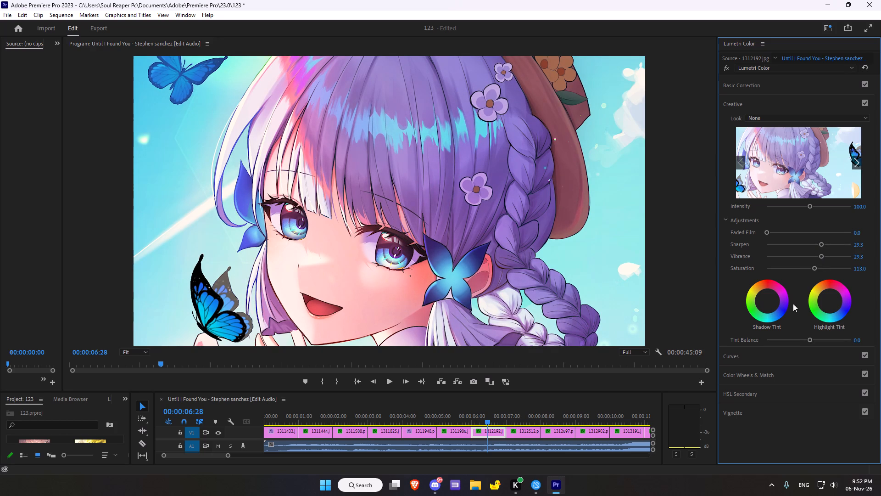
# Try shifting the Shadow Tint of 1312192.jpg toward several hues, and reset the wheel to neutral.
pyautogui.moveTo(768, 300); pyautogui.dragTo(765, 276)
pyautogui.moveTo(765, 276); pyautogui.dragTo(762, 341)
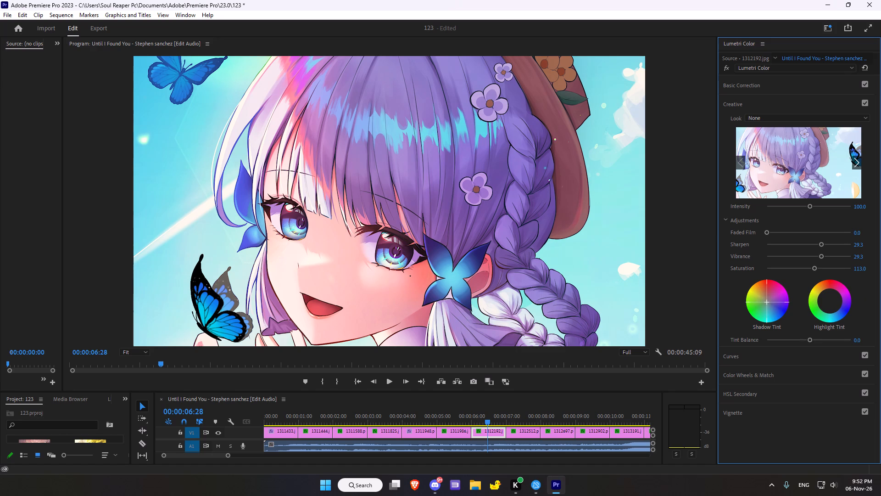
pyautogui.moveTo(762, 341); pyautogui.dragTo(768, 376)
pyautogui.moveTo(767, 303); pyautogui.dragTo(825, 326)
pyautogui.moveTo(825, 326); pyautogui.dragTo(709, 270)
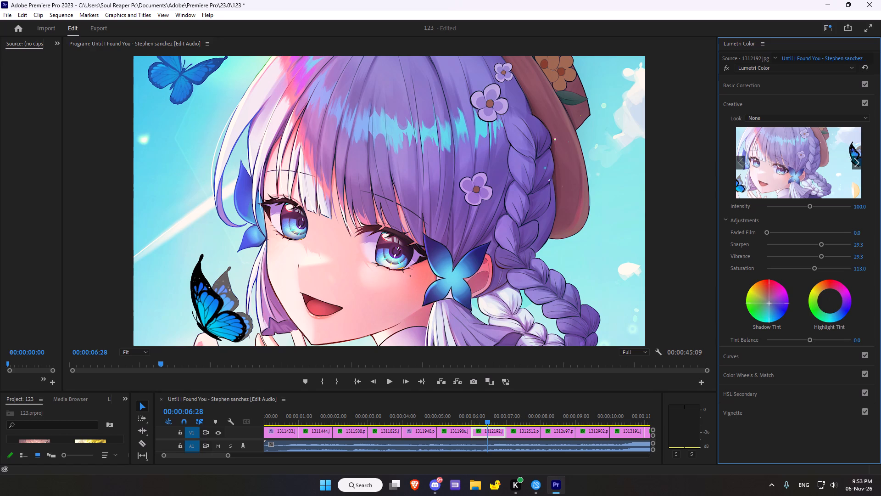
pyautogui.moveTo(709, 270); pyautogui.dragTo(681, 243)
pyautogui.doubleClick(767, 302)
# Shift the Shadow Tint of 1312192.jpg slightly toward blue and its Highlight Tint slightly toward magenta.
pyautogui.moveTo(767, 298); pyautogui.dragTo(776, 310)
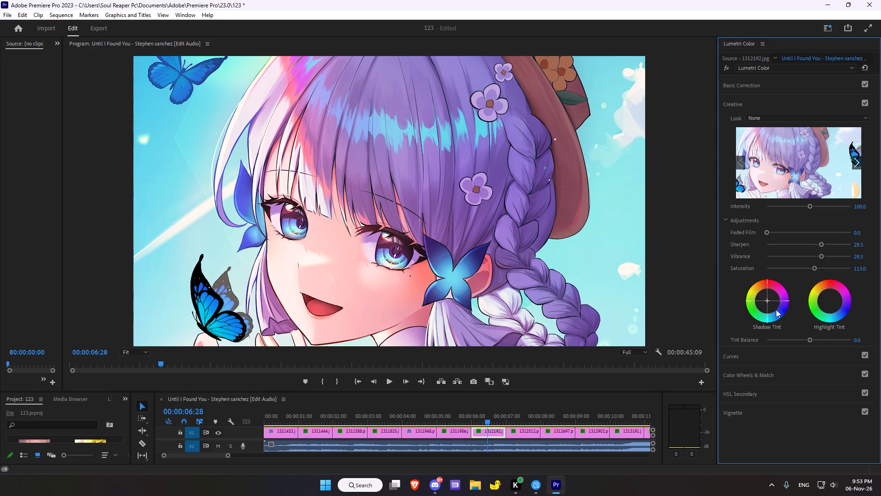
pyautogui.moveTo(776, 310); pyautogui.dragTo(795, 323)
pyautogui.moveTo(767, 301); pyautogui.dragTo(815, 329)
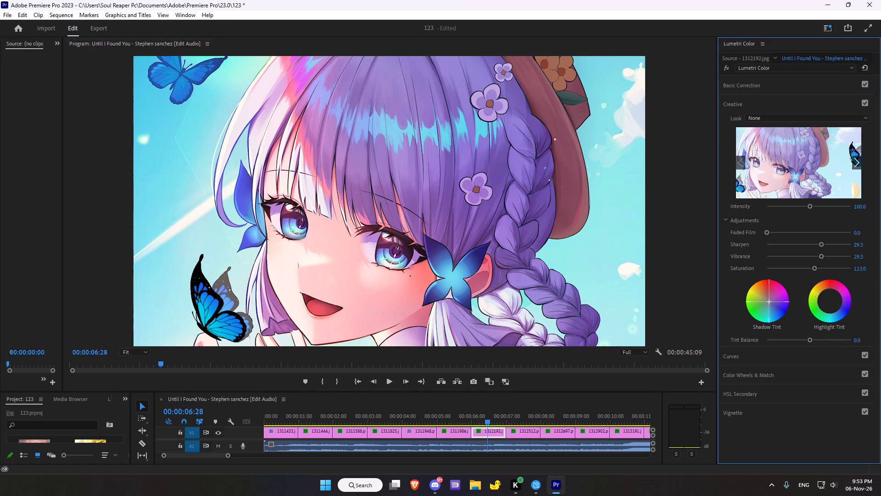
pyautogui.moveTo(815, 329); pyautogui.dragTo(818, 333)
pyautogui.moveTo(828, 299); pyautogui.dragTo(793, 274)
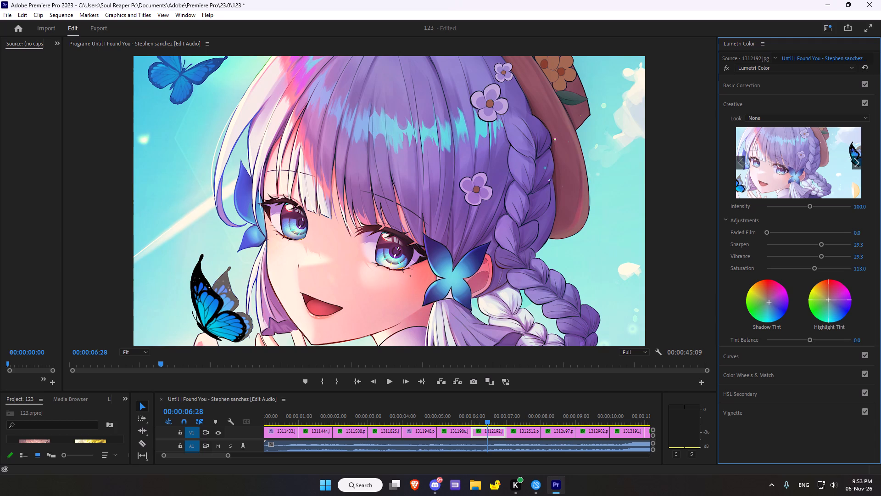
pyautogui.moveTo(793, 274); pyautogui.dragTo(862, 299)
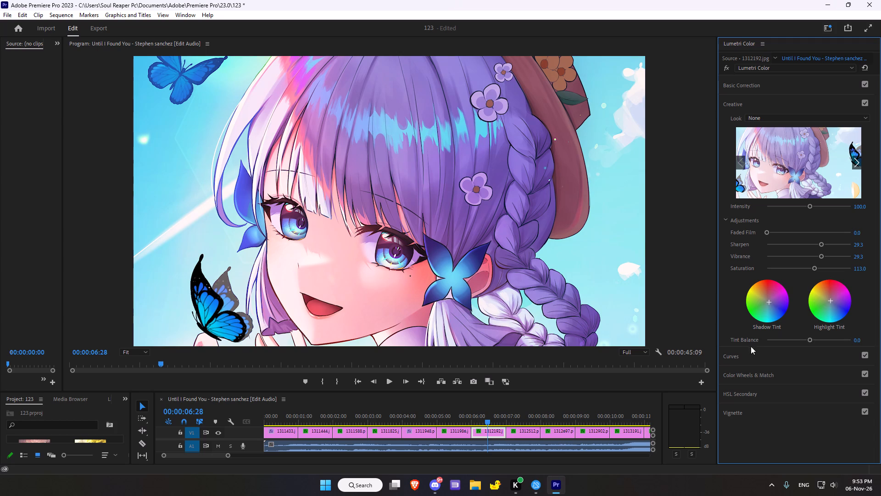
# Add a point in the upper midtones of the white RGB curve and lift it slightly above the diagonal.
pyautogui.click(755, 355)
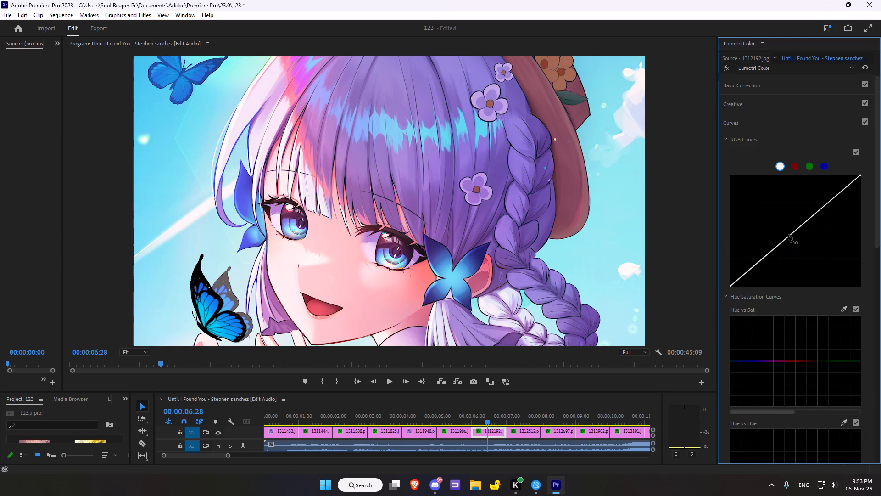
pyautogui.moveTo(788, 234); pyautogui.dragTo(801, 237)
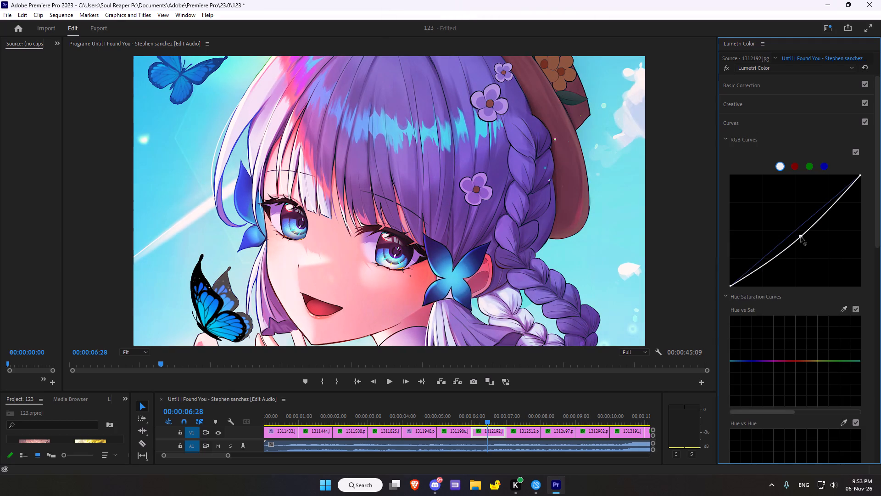
pyautogui.moveTo(801, 237); pyautogui.dragTo(814, 211)
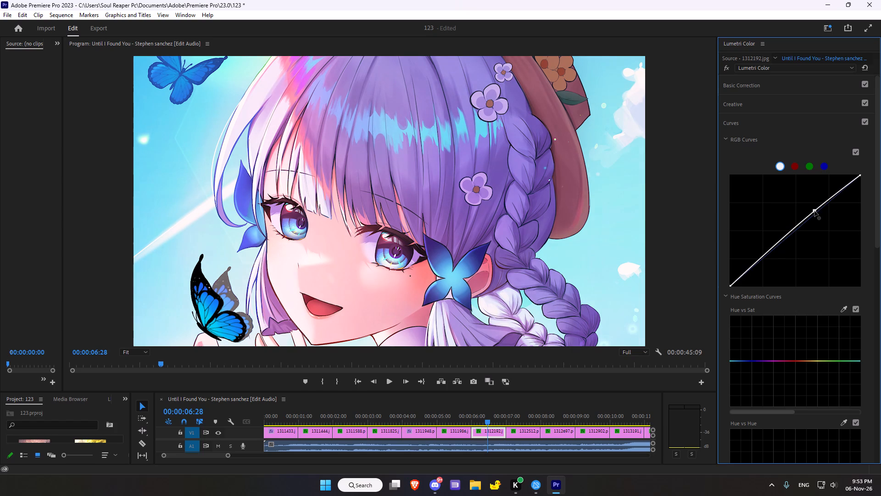
pyautogui.moveTo(814, 211); pyautogui.dragTo(814, 212)
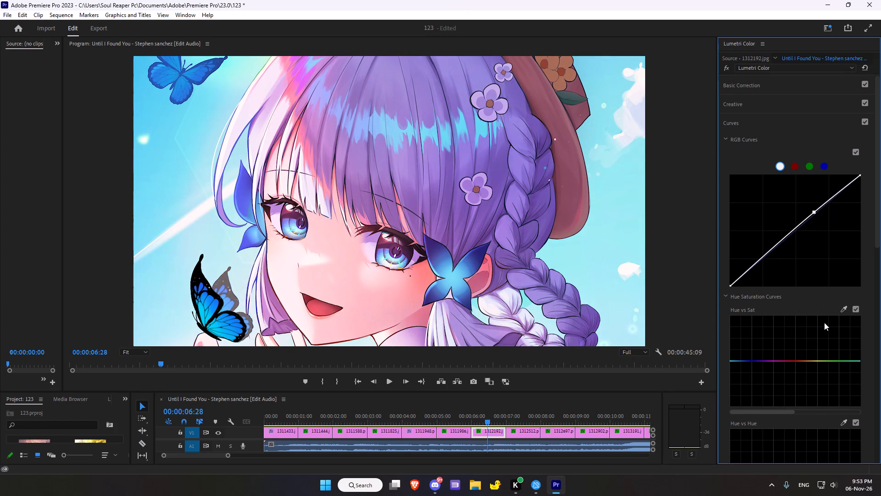
# Sample the red of the character's mouth for the Hue vs Sat curve and raise its centre point to boost red saturation.
pyautogui.scroll(-6, 801, 298)
pyautogui.click(843, 257)
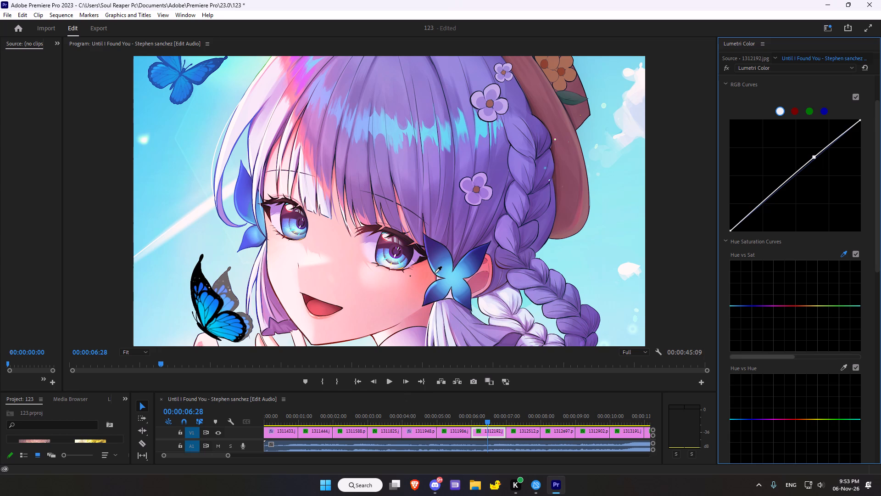
pyautogui.click(314, 310)
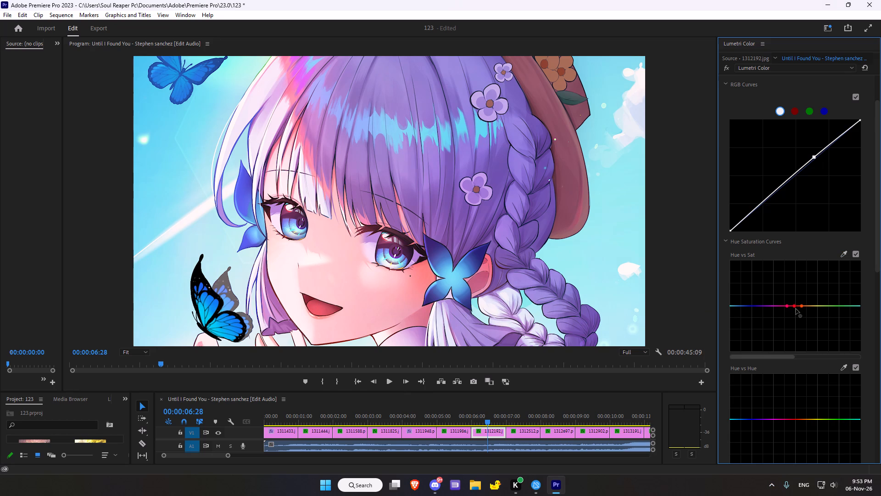
pyautogui.moveTo(795, 307); pyautogui.dragTo(799, 301)
pyautogui.moveTo(799, 301); pyautogui.dragTo(793, 303)
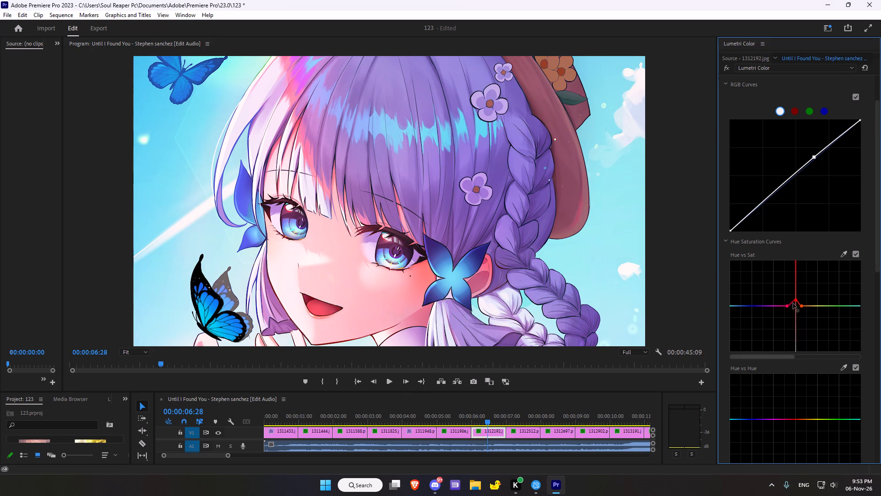
pyautogui.moveTo(793, 303); pyautogui.dragTo(795, 305)
pyautogui.moveTo(795, 305); pyautogui.dragTo(794, 298)
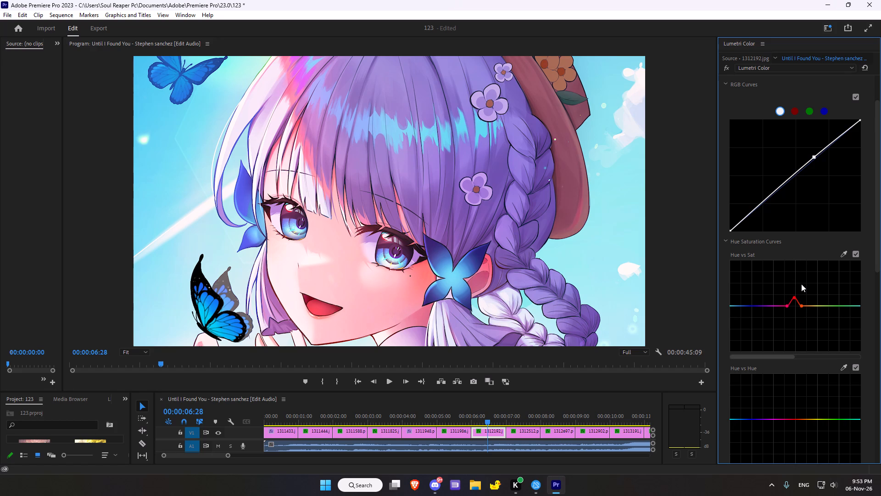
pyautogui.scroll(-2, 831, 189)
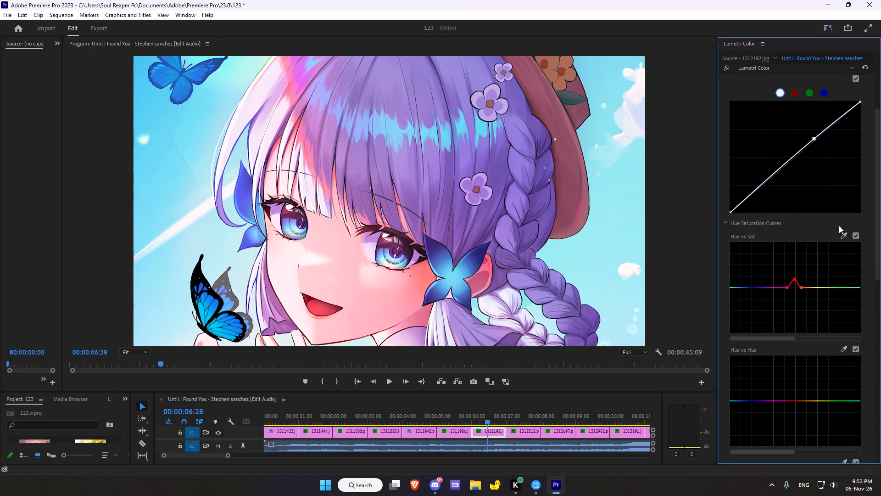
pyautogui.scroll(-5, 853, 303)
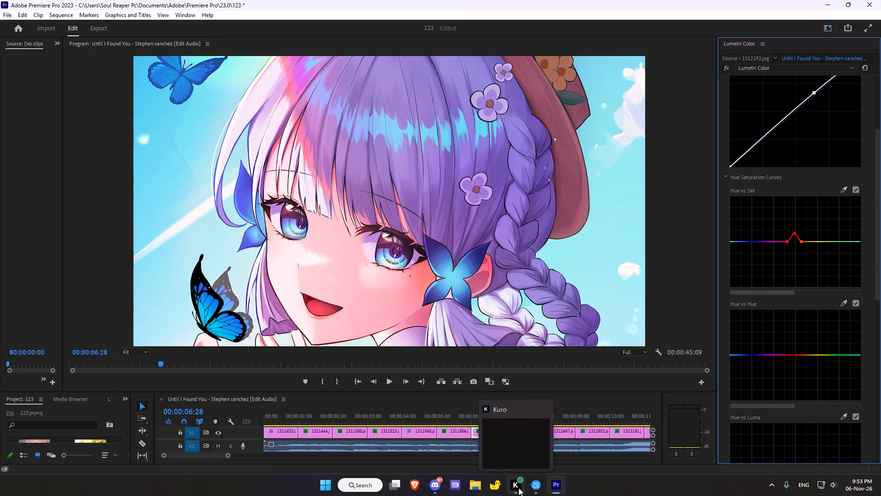
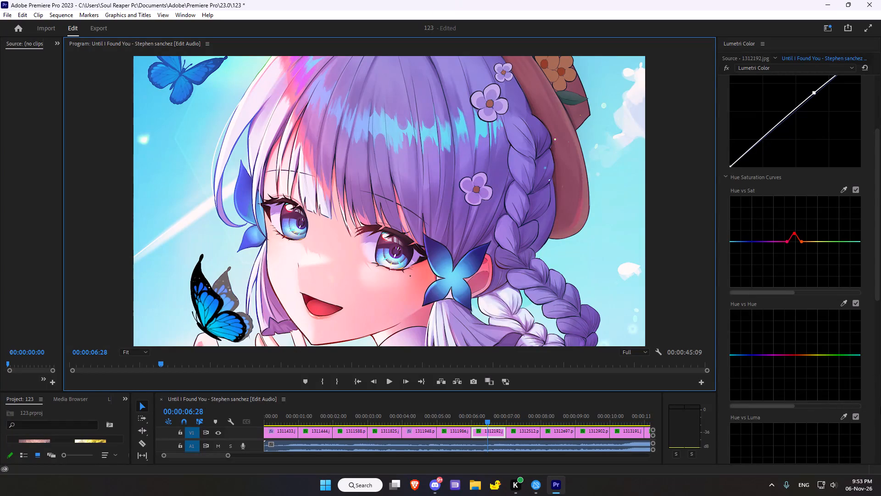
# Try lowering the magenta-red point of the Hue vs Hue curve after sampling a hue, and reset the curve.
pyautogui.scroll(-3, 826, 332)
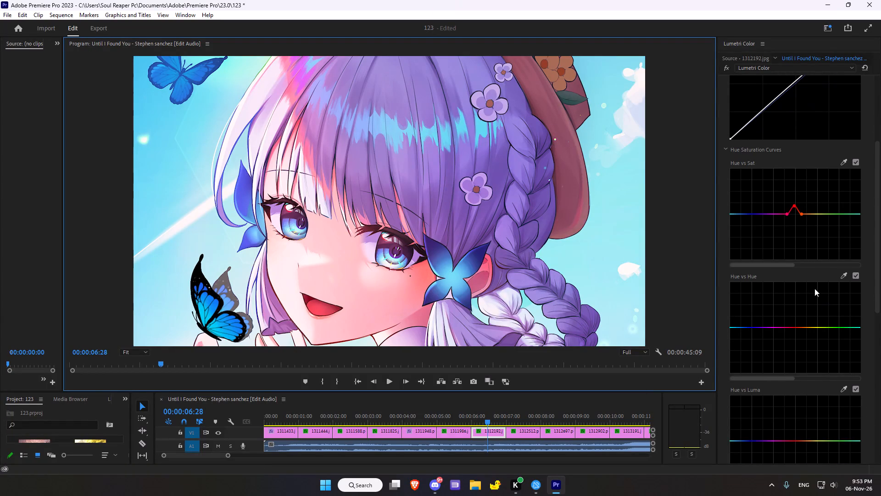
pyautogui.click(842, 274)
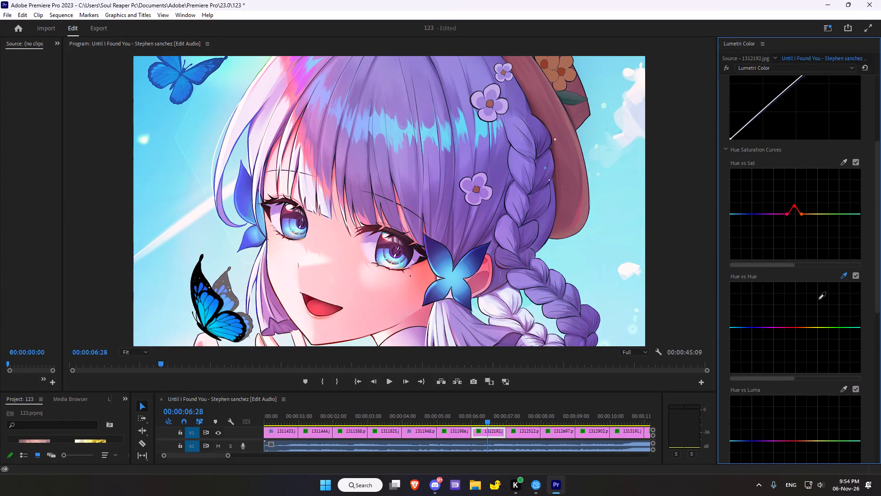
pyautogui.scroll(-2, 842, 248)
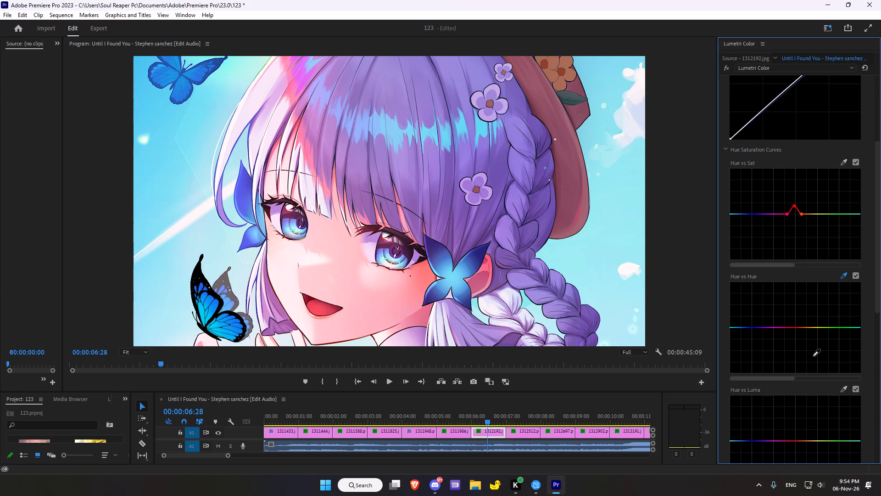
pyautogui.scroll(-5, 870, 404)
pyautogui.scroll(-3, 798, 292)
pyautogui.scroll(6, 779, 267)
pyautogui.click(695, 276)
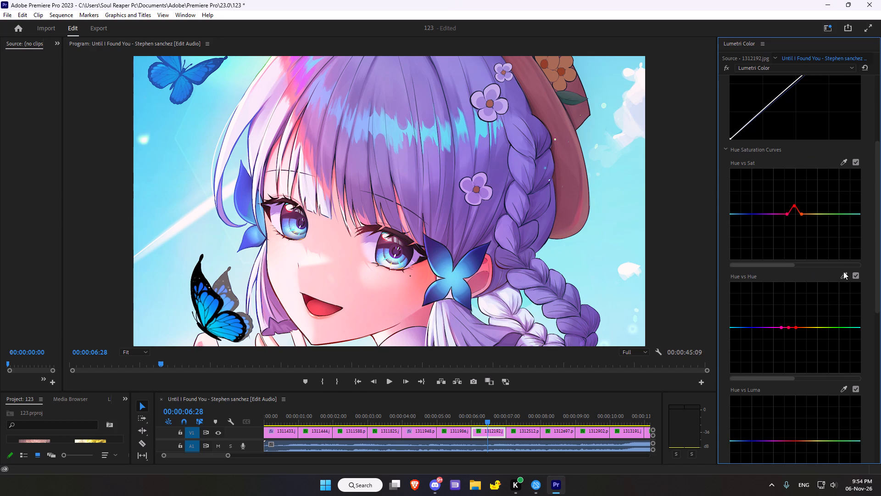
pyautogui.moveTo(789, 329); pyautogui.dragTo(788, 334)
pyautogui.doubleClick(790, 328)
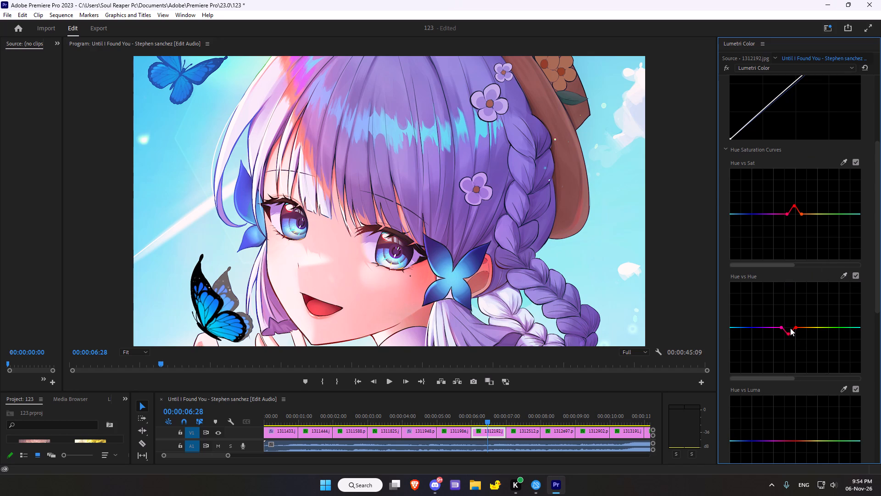
# Sample the blue of the character's eye for the Hue vs Hue curve and lower its centre point slightly.
pyautogui.click(844, 275)
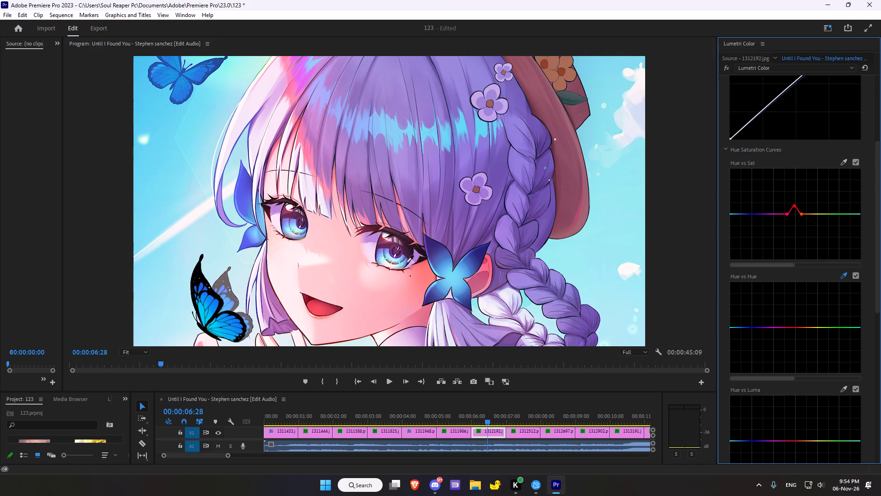
pyautogui.click(379, 258)
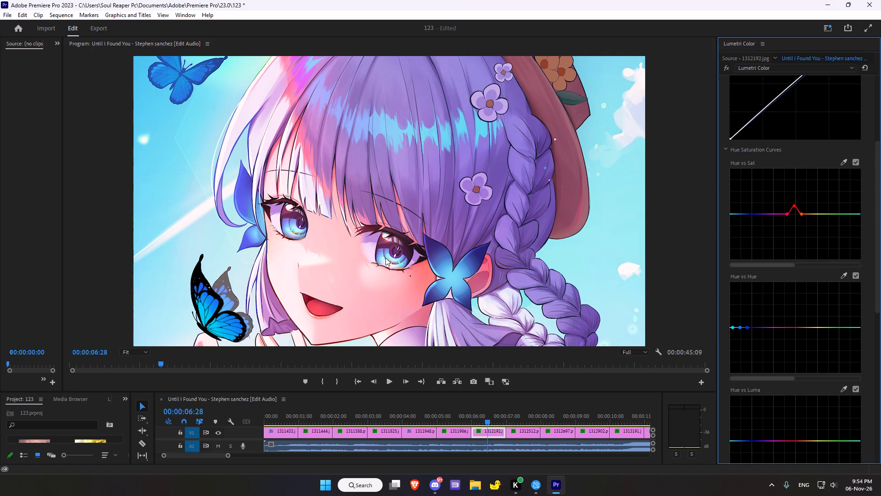
pyautogui.click(741, 328)
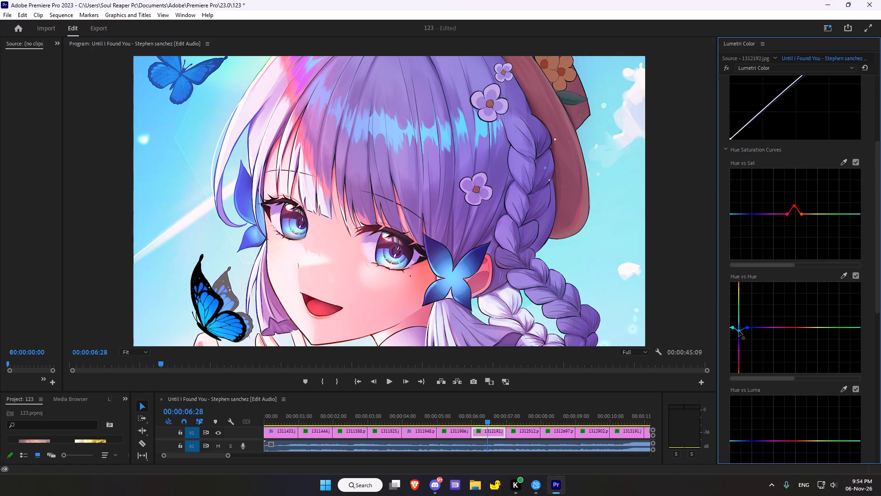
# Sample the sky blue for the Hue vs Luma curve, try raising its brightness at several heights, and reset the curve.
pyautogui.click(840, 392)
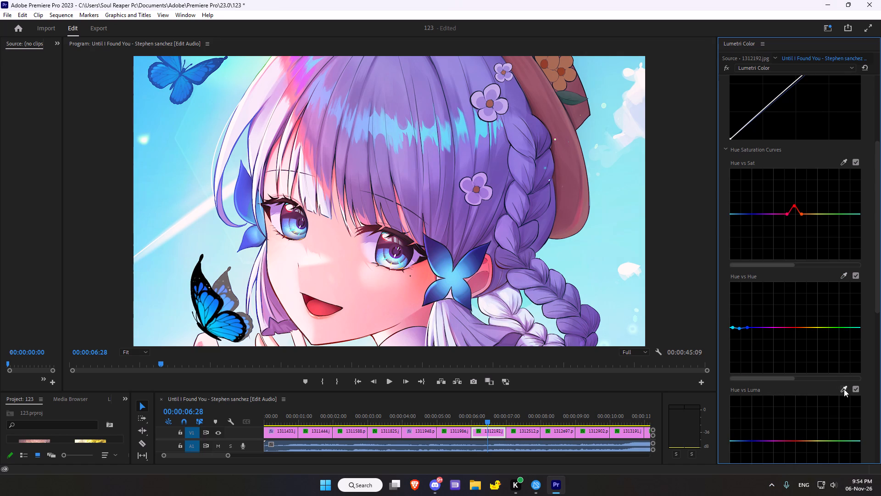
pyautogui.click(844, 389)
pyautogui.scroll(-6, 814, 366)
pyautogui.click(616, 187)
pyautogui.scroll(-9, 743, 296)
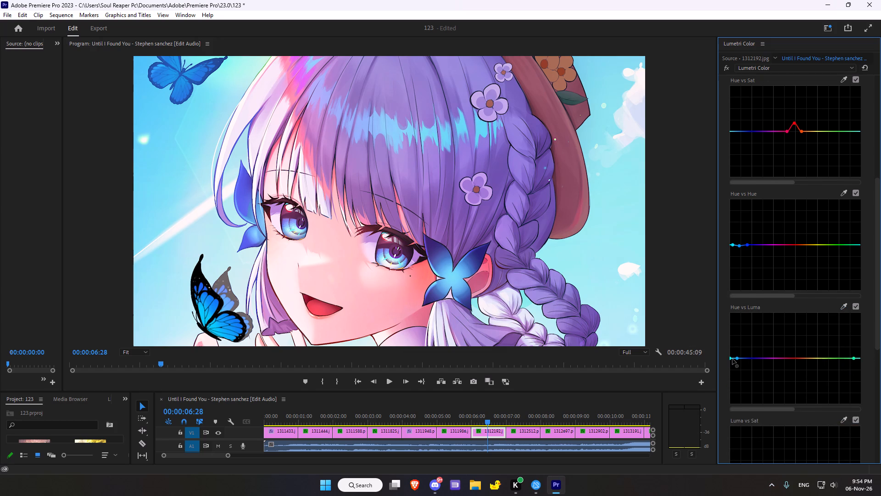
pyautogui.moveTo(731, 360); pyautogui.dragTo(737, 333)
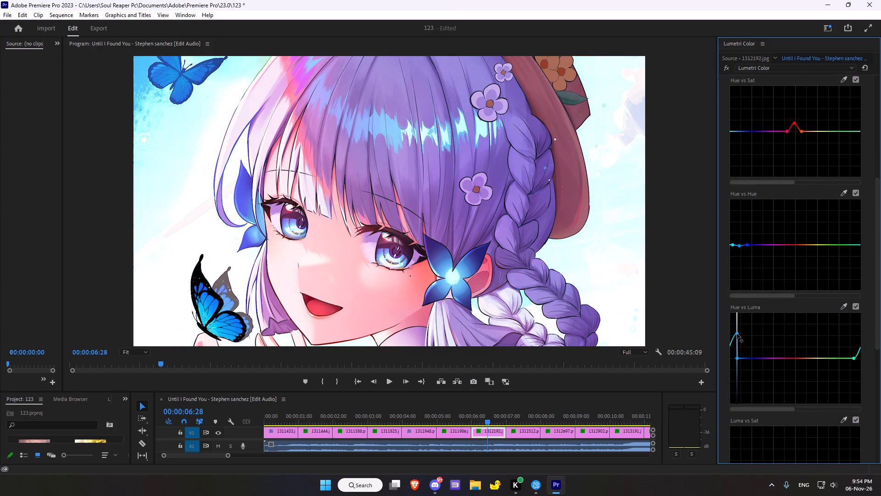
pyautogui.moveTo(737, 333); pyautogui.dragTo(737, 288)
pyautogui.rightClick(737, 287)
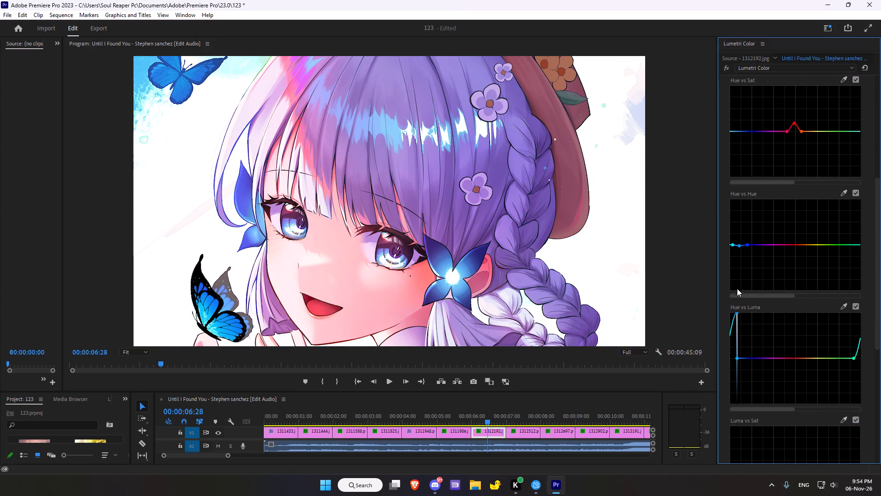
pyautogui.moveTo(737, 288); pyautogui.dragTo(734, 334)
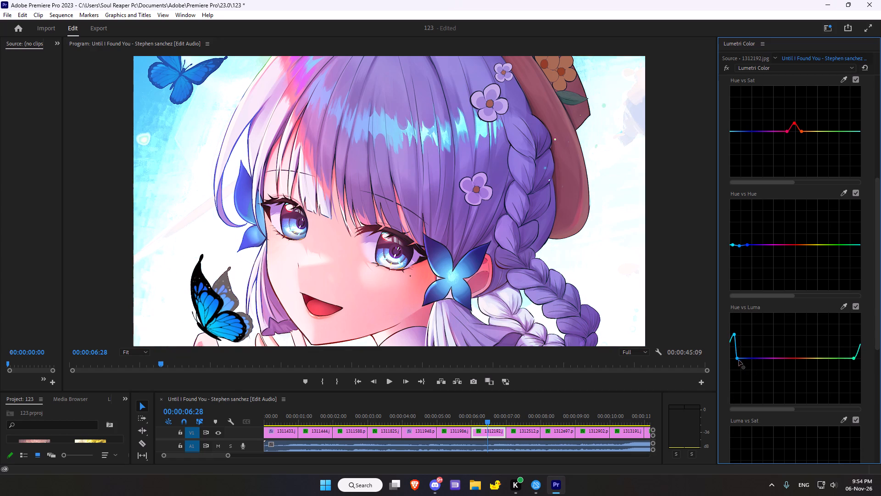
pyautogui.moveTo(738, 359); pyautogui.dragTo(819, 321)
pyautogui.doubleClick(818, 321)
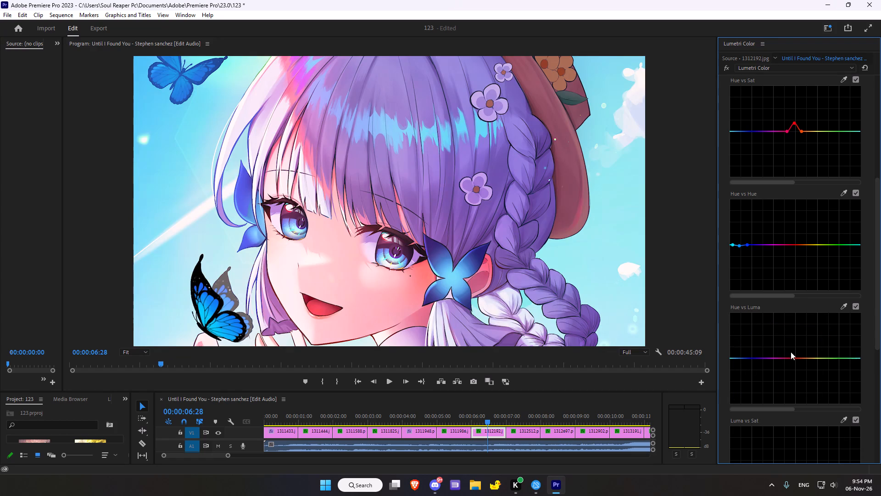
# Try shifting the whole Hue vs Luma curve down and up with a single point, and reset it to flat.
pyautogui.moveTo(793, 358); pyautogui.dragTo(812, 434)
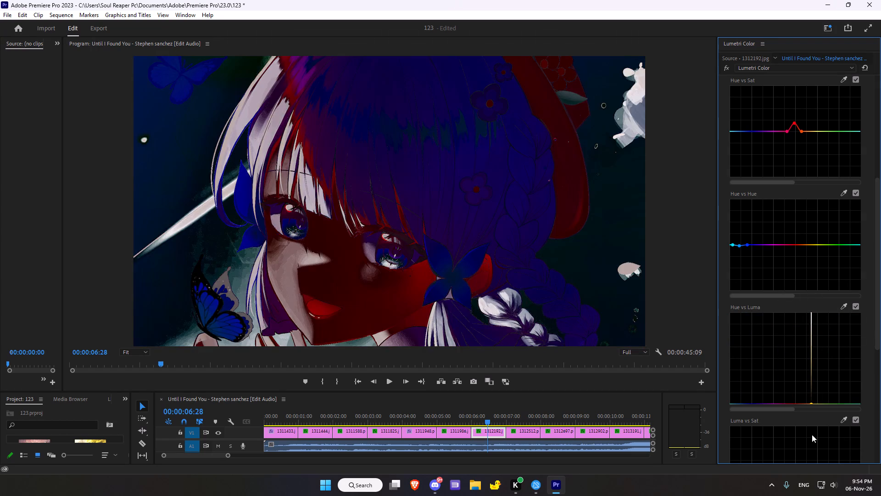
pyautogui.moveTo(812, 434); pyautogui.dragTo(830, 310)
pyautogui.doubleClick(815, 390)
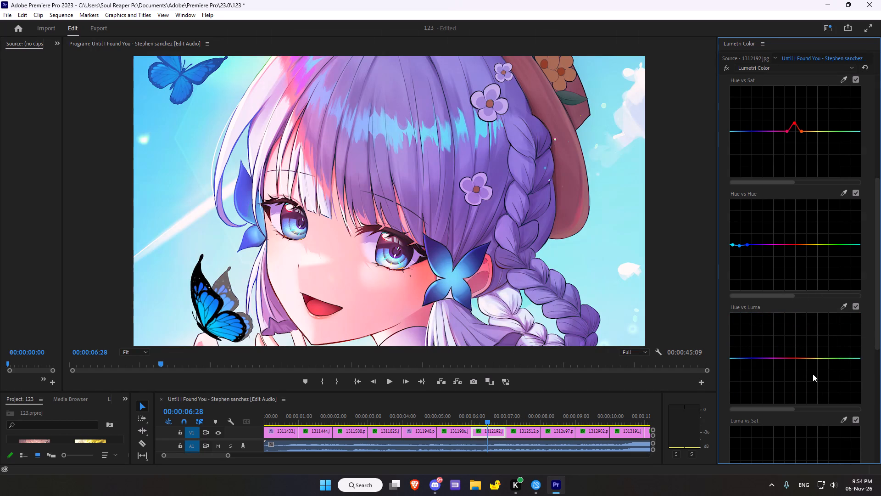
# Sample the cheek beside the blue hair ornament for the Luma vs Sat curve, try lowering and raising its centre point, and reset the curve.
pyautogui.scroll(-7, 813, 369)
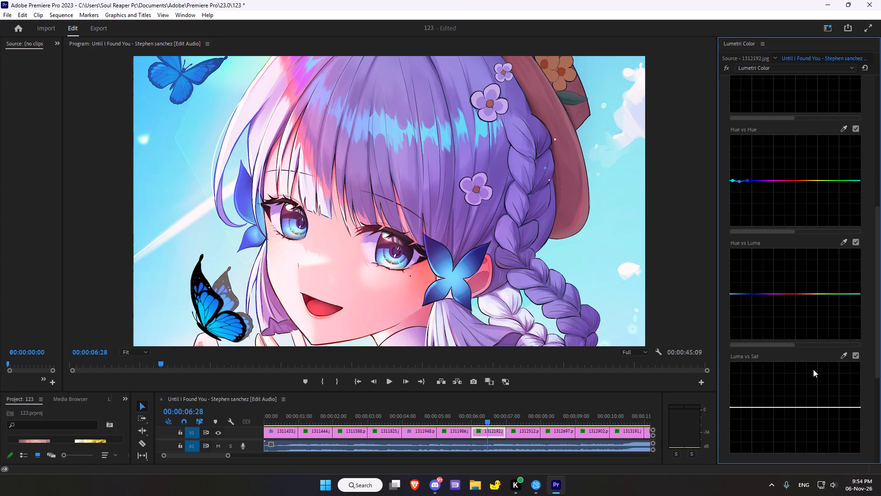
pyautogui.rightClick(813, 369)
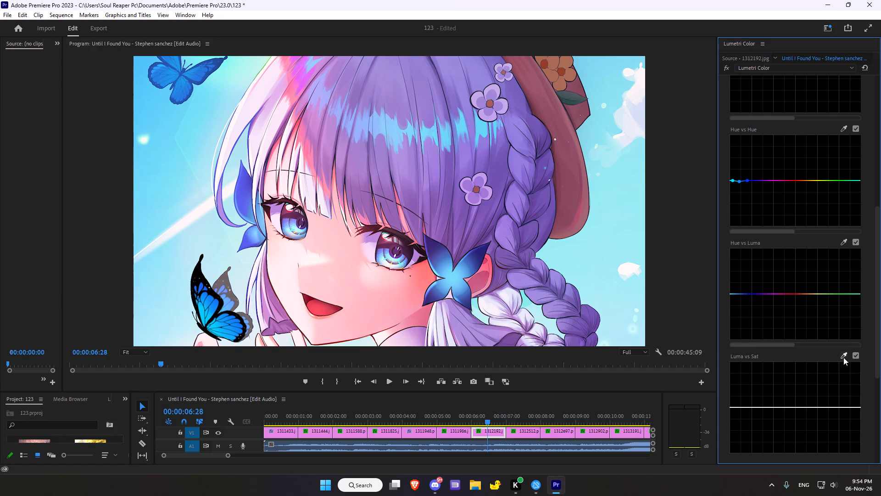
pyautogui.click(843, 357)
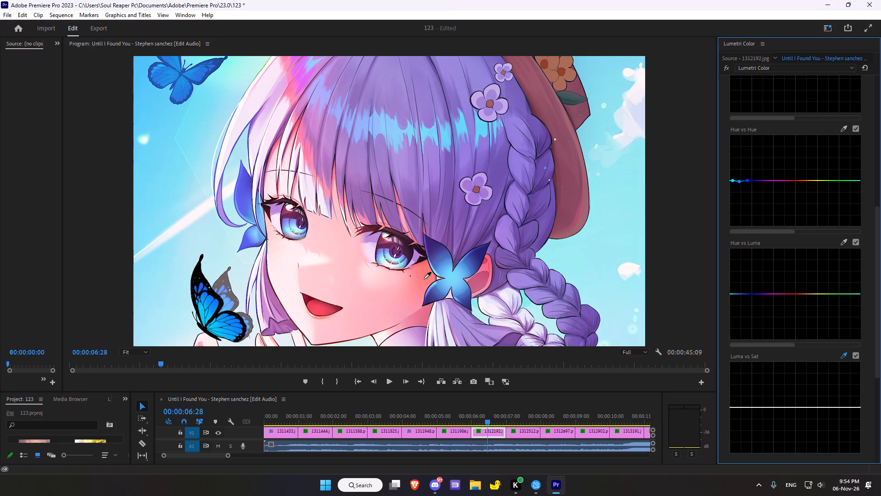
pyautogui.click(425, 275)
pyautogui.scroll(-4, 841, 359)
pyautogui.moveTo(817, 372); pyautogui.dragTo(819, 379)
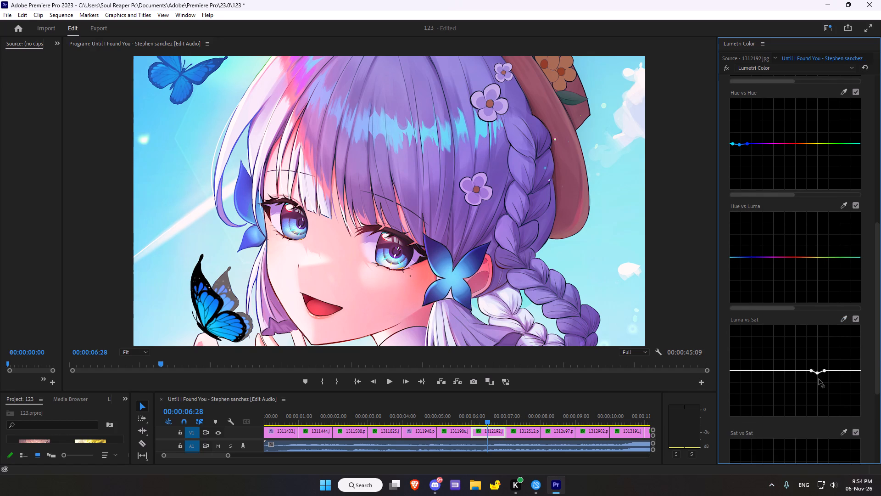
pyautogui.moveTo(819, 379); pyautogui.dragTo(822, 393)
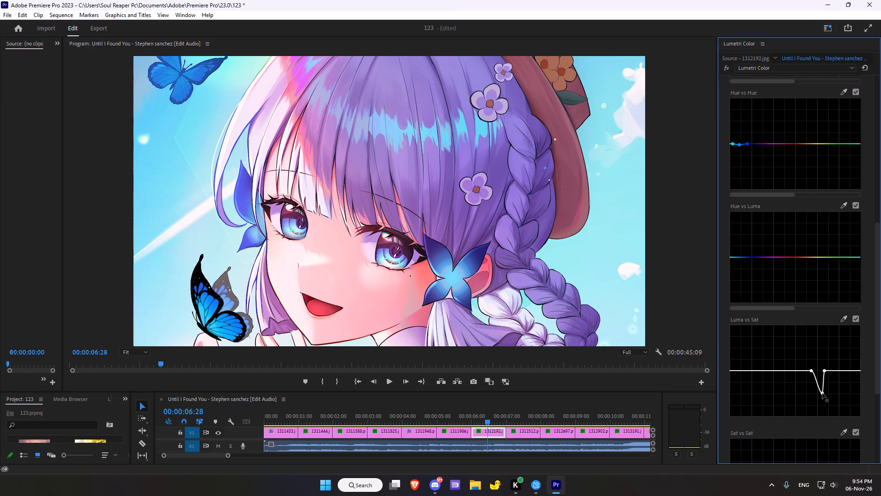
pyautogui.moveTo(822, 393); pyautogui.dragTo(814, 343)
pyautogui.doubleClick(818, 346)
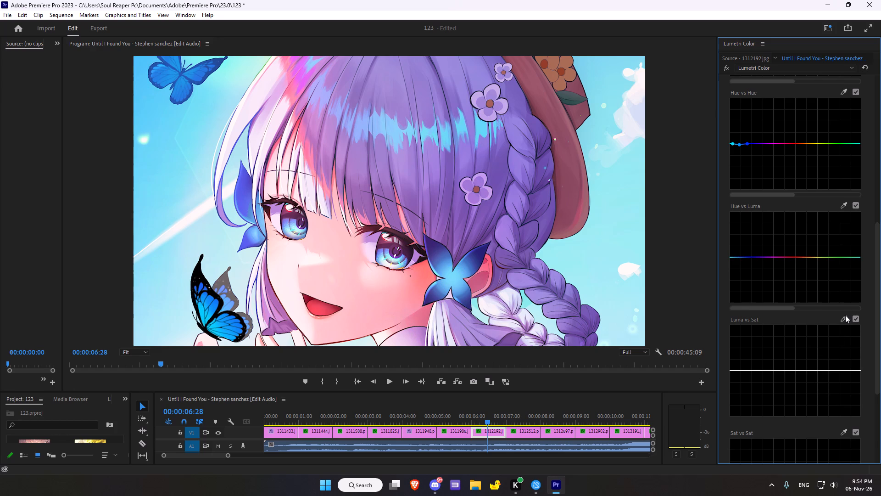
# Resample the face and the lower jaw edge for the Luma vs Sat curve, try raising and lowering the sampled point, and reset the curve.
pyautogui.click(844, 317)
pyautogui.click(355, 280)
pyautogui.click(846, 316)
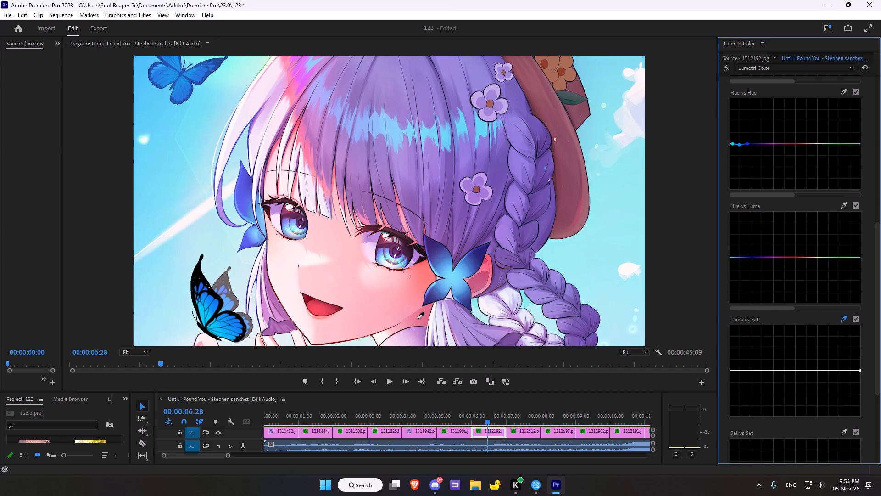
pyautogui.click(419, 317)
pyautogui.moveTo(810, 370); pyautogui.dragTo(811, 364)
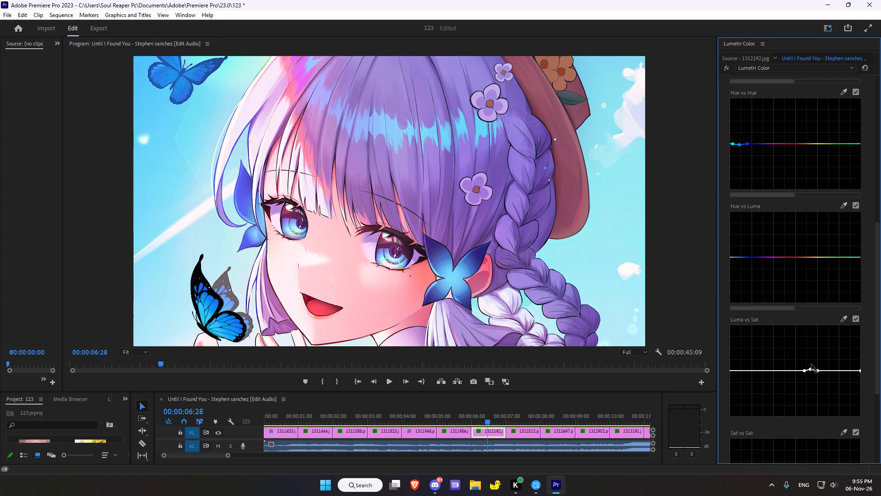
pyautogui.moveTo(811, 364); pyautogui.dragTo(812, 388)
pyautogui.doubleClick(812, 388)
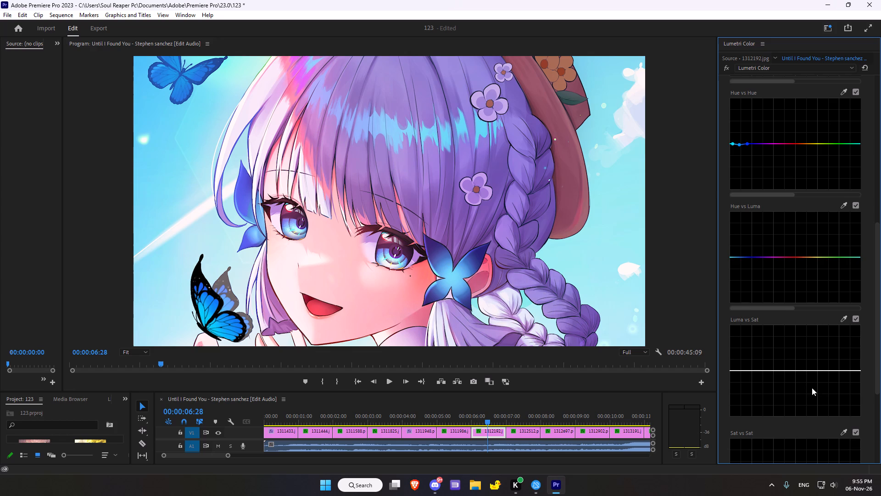
# Sample the brown-red hat brim for the Sat vs Sat curve and raise its centre point moderately above the line.
pyautogui.scroll(-6, 793, 365)
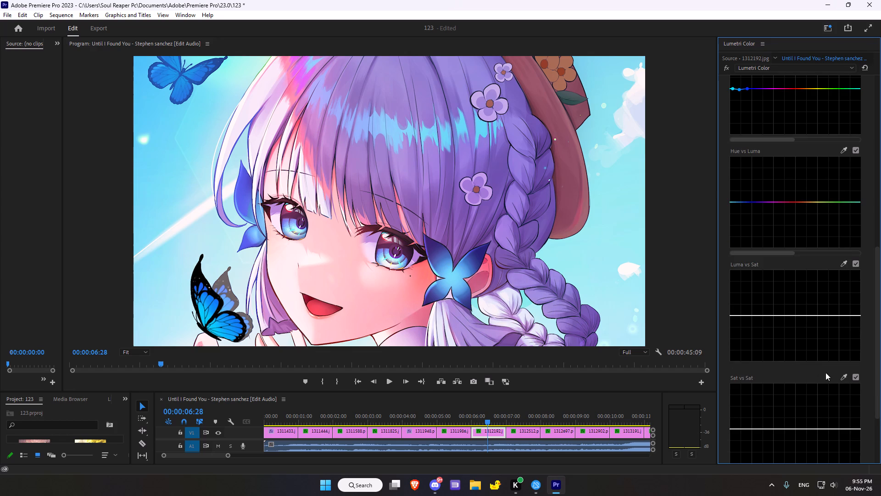
pyautogui.click(846, 379)
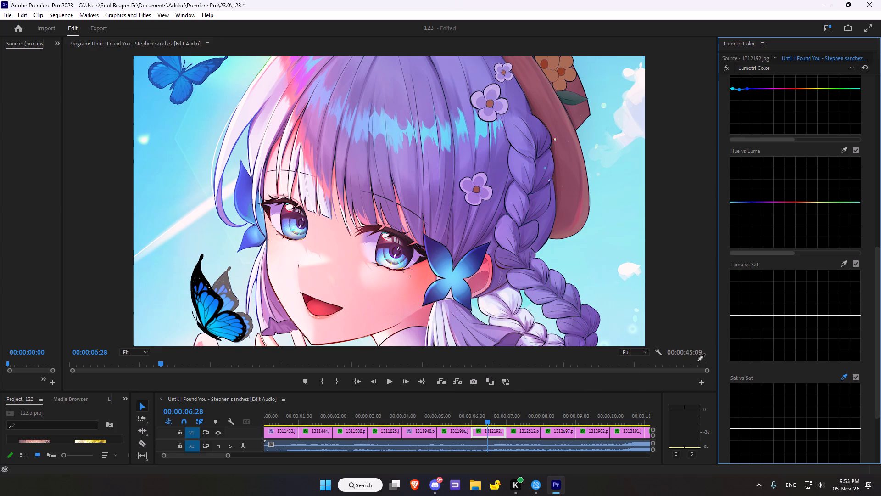
pyautogui.click(566, 206)
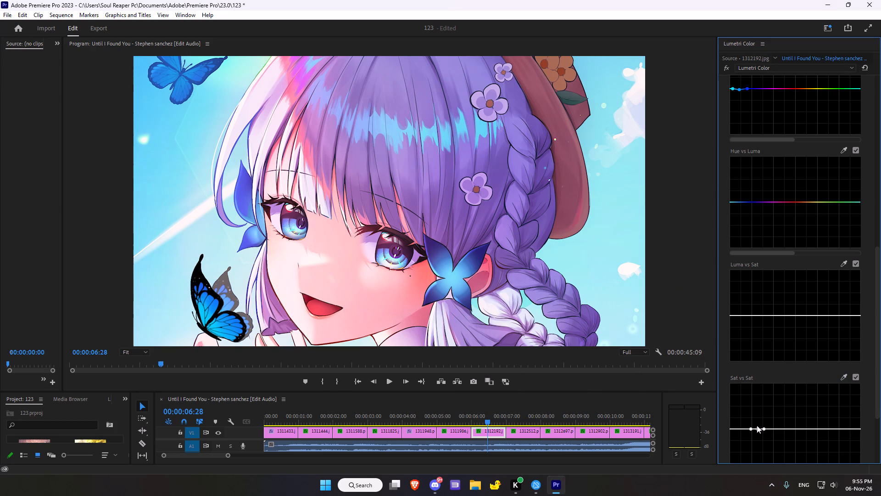
pyautogui.moveTo(757, 428); pyautogui.dragTo(755, 415)
pyautogui.moveTo(755, 415); pyautogui.dragTo(756, 417)
# Nudge the Midtones colour wheel slightly toward red-magenta, the Shadows wheel toward red and the Highlights wheel toward blue.
pyautogui.scroll(-6, 768, 409)
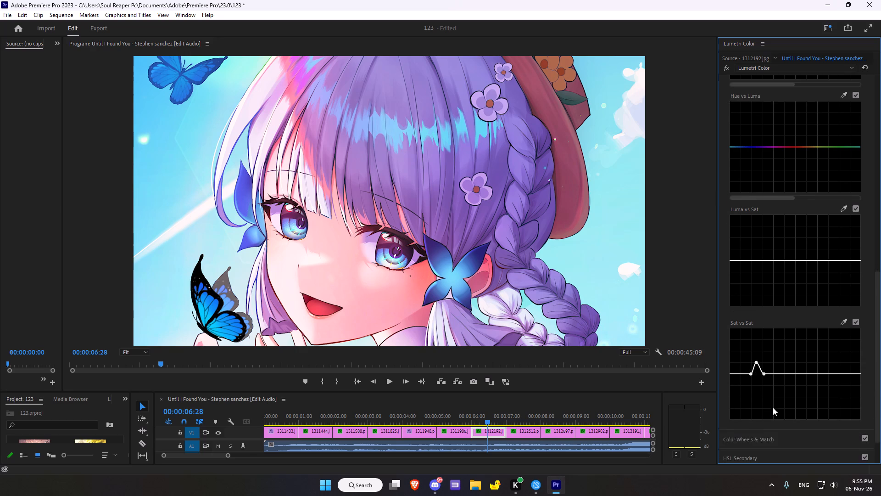
pyautogui.scroll(-5, 773, 407)
pyautogui.click(761, 393)
pyautogui.click(754, 392)
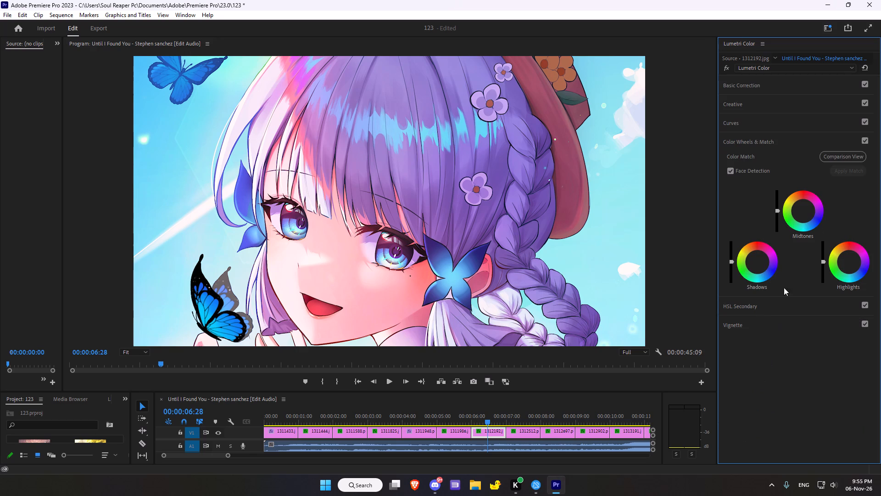
pyautogui.moveTo(804, 209); pyautogui.dragTo(811, 184)
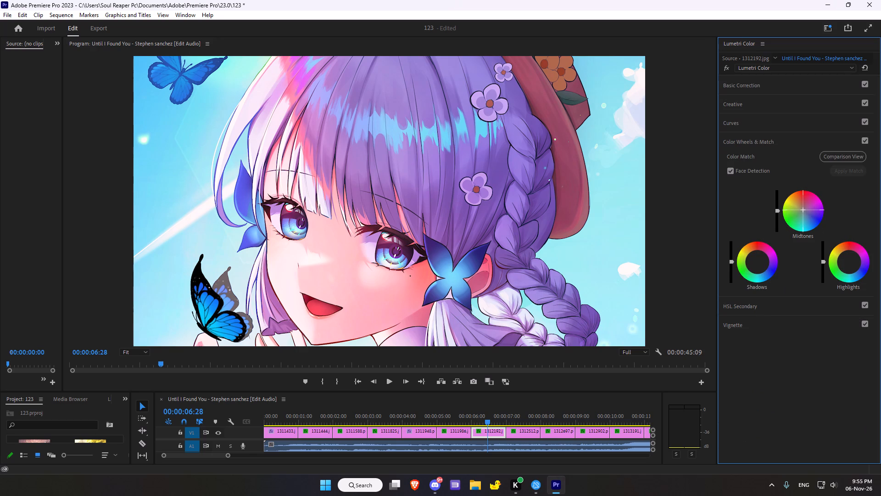
pyautogui.moveTo(811, 184); pyautogui.dragTo(814, 183)
pyautogui.moveTo(756, 263); pyautogui.dragTo(782, 247)
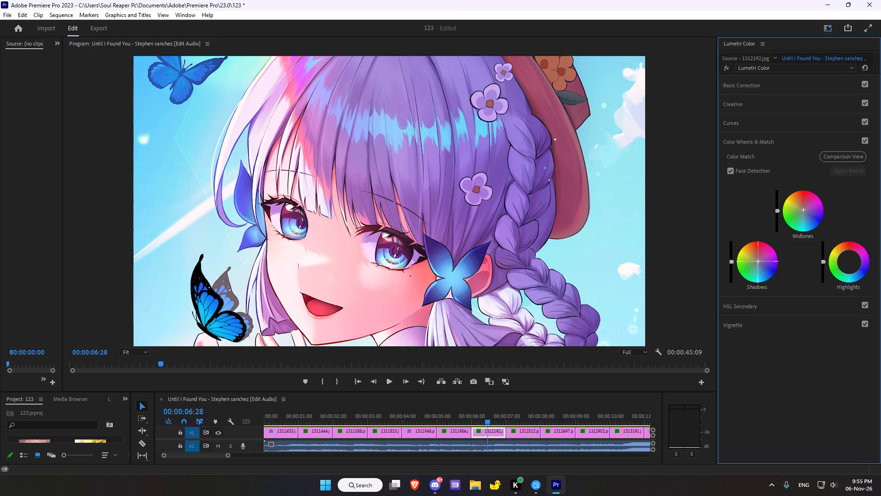
pyautogui.moveTo(782, 247); pyautogui.dragTo(758, 245)
pyautogui.moveTo(848, 260); pyautogui.dragTo(856, 266)
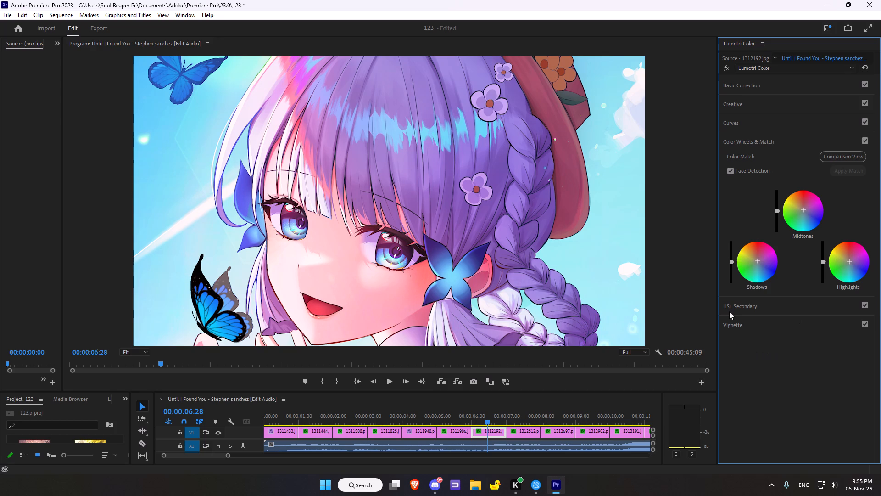
# Add a dark vignette to 1312192.jpg with Amount -3.0, Midpoint 0.0, Roundness 9.8 and Feather 21.7.
pyautogui.click(739, 321)
pyautogui.moveTo(808, 195); pyautogui.dragTo(729, 196)
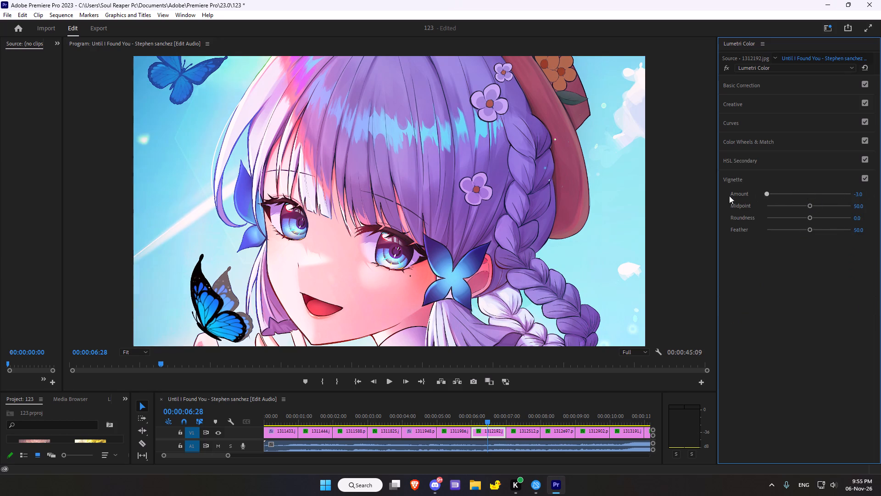
pyautogui.moveTo(729, 196); pyautogui.dragTo(668, 199)
pyautogui.moveTo(809, 206); pyautogui.dragTo(746, 200)
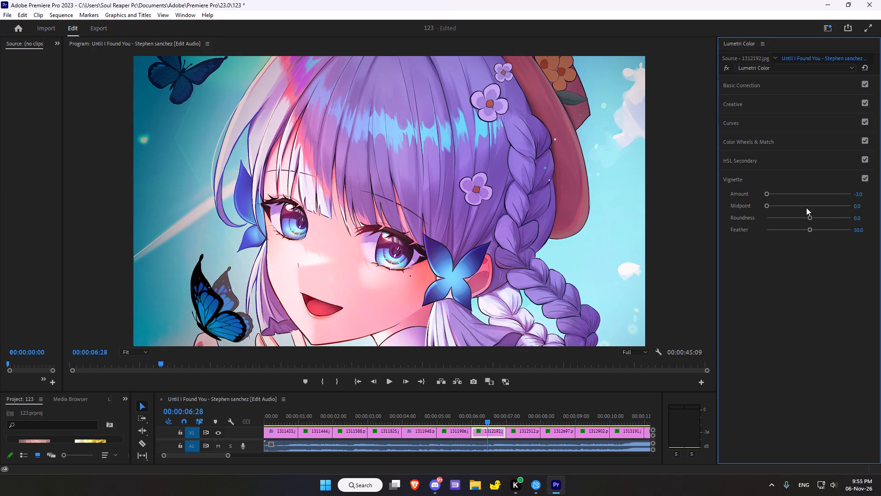
pyautogui.moveTo(806, 214); pyautogui.dragTo(812, 213)
pyautogui.moveTo(809, 225); pyautogui.dragTo(790, 229)
pyautogui.moveTo(790, 229); pyautogui.dragTo(805, 227)
pyautogui.moveTo(808, 226); pyautogui.dragTo(784, 224)
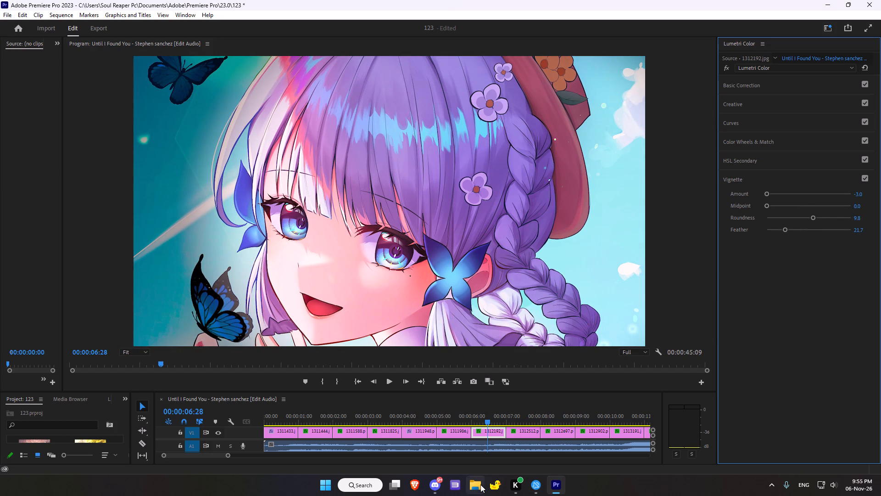
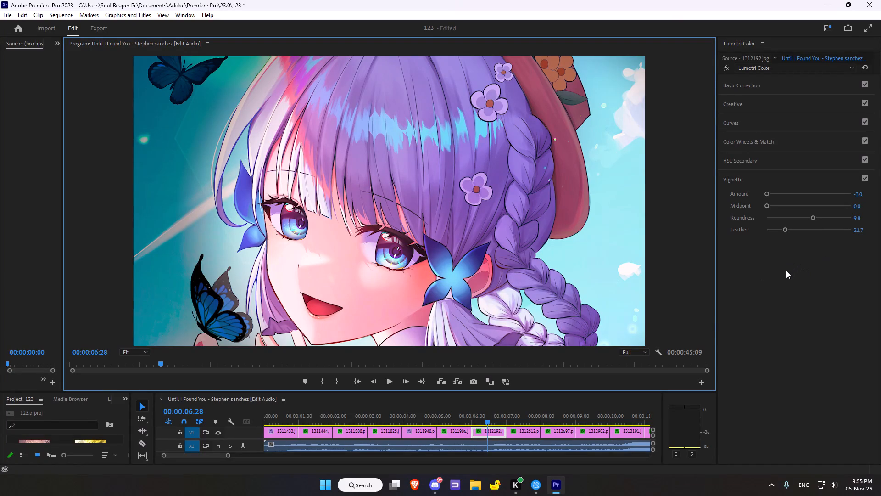
# Adjust the vignette on 1312192.jpg to Roundness 100.0 and Feather 100.0, with Amount at -3.0 and Midpoint at 0.0.
pyautogui.scroll(-5, 786, 271)
pyautogui.click(766, 84)
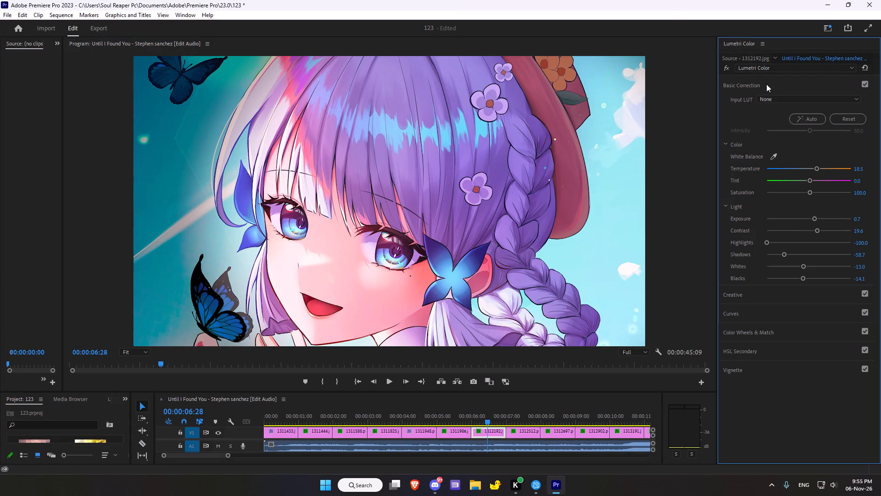
pyautogui.click(762, 366)
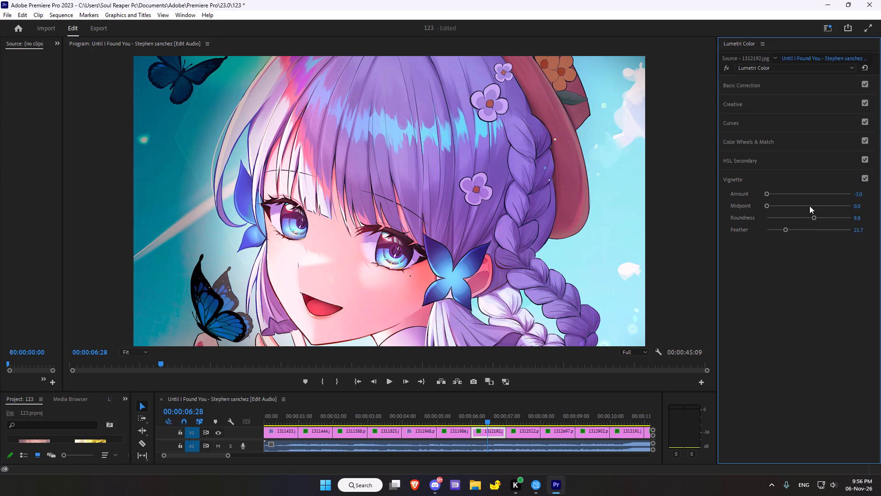
pyautogui.moveTo(787, 230); pyautogui.dragTo(654, 225)
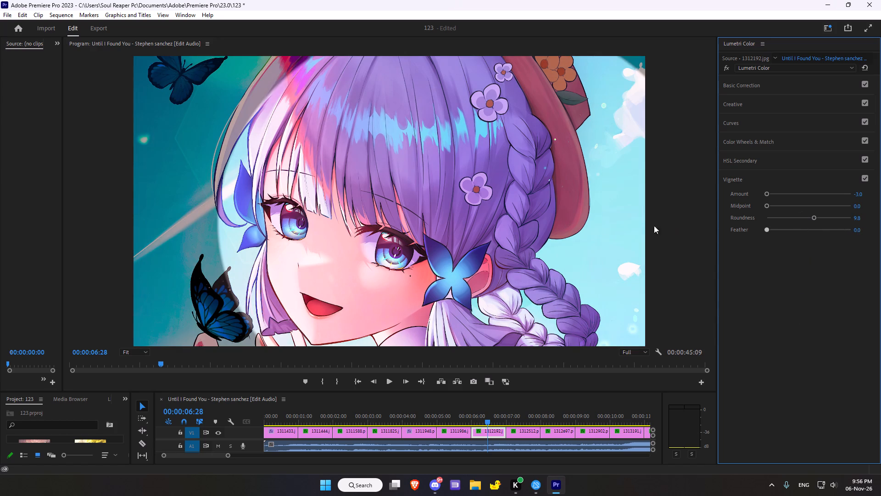
pyautogui.moveTo(654, 225); pyautogui.dragTo(635, 225)
pyautogui.moveTo(813, 217); pyautogui.dragTo(812, 217)
pyautogui.moveTo(812, 217); pyautogui.dragTo(880, 222)
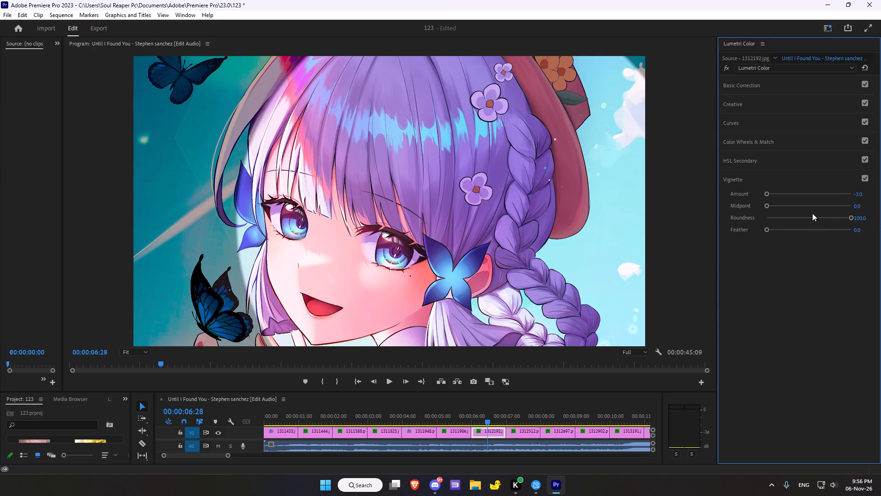
pyautogui.moveTo(767, 203); pyautogui.dragTo(741, 206)
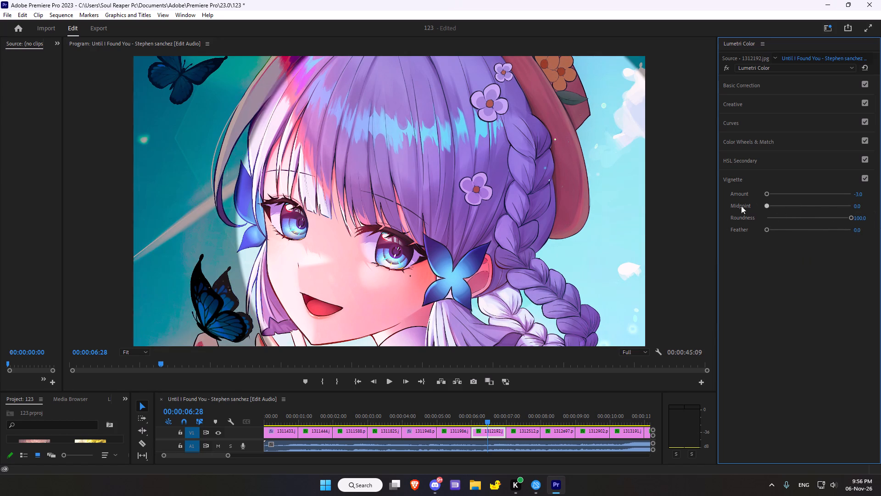
pyautogui.moveTo(741, 206); pyautogui.dragTo(740, 207)
pyautogui.moveTo(767, 196); pyautogui.dragTo(708, 197)
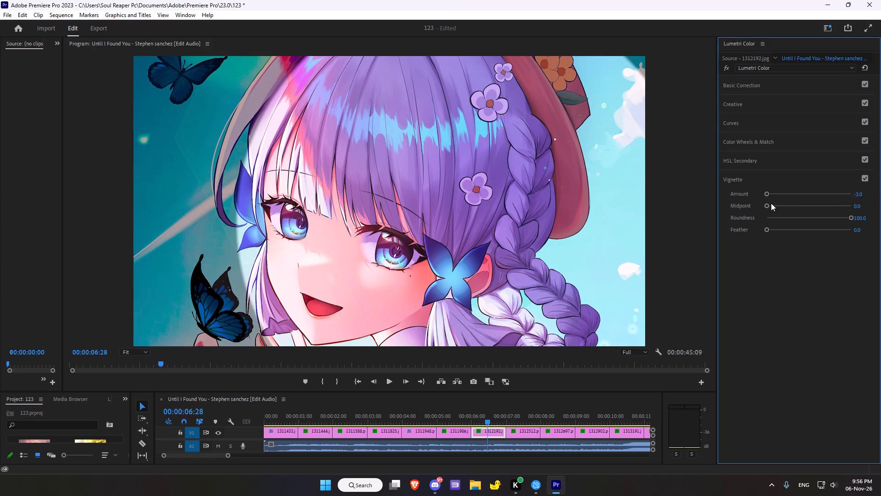
pyautogui.moveTo(767, 204); pyautogui.dragTo(718, 205)
pyautogui.moveTo(767, 229); pyautogui.dragTo(866, 225)
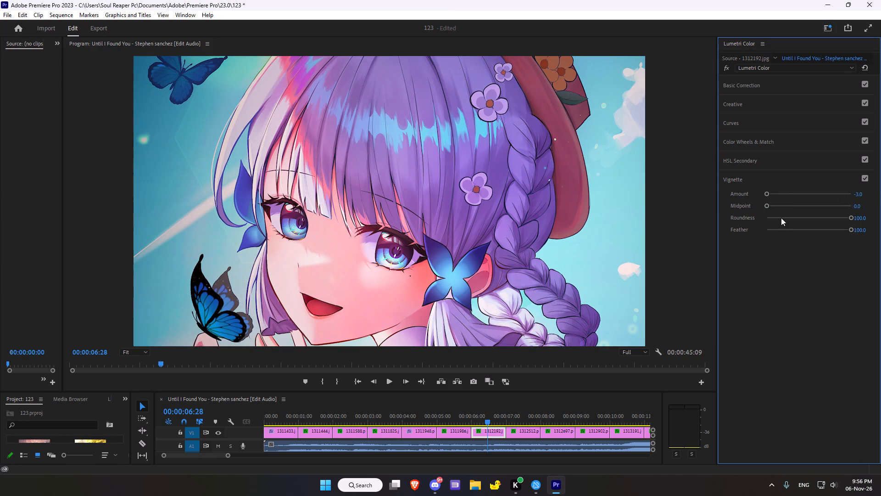
# Move the playhead onto the 1312512.png clip at 00:00:07:32.
pyautogui.scroll(-7, 465, 235)
pyautogui.scroll(-7, 533, 406)
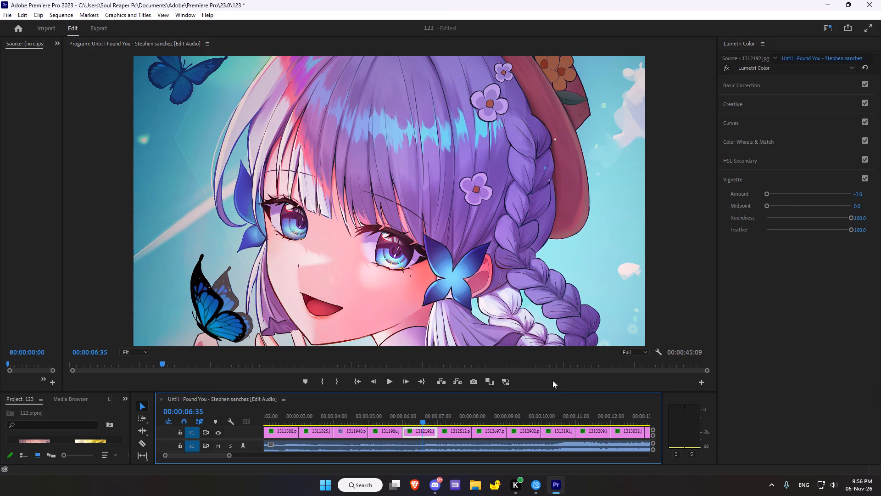
pyautogui.scroll(-20, 529, 385)
pyautogui.scroll(-9, 529, 385)
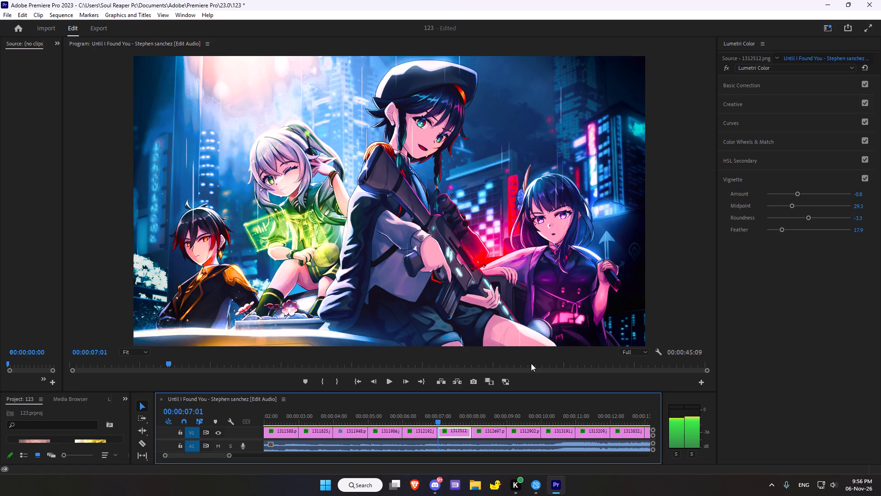
pyautogui.scroll(-18, 531, 363)
pyautogui.scroll(-12, 531, 363)
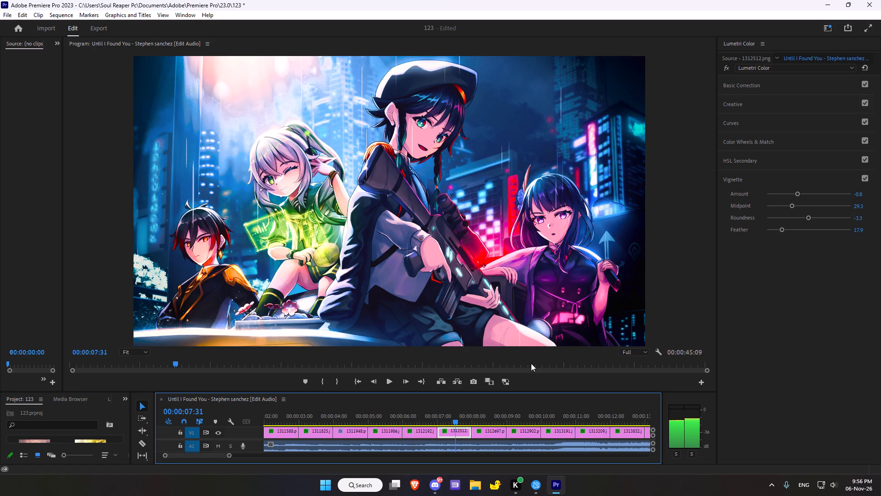
pyautogui.scroll(-18, 531, 363)
pyautogui.scroll(7, 531, 363)
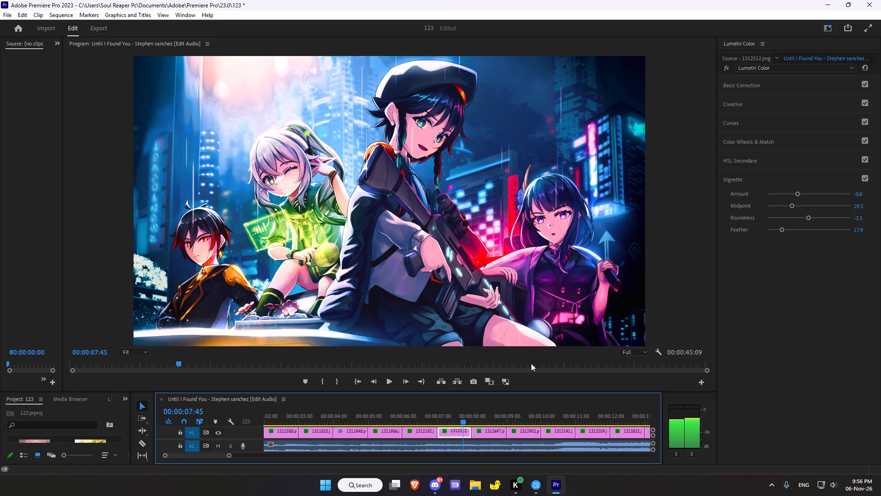
pyautogui.scroll(9, 531, 363)
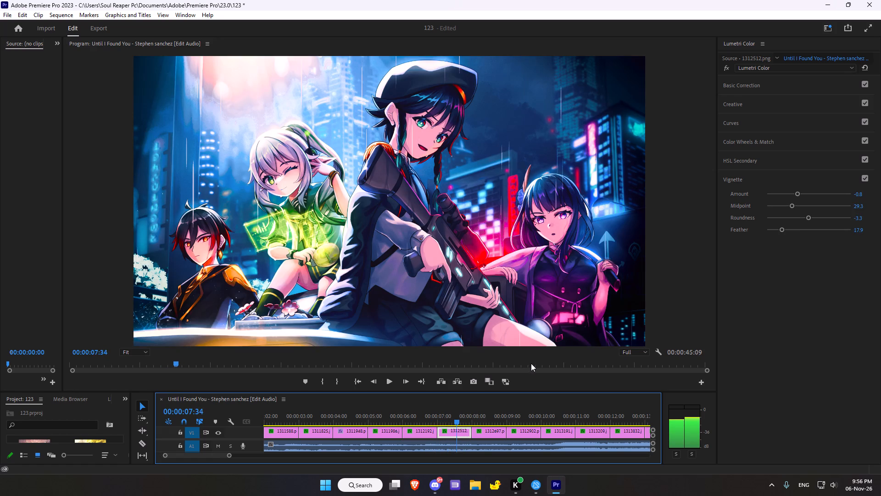
pyautogui.scroll(1, 531, 363)
pyautogui.rightClick(531, 363)
pyautogui.click(545, 412)
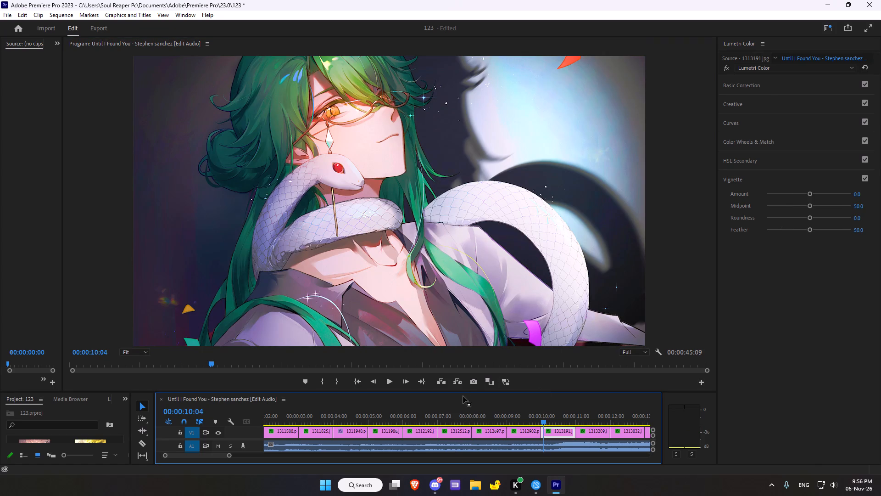
pyautogui.click(424, 416)
pyautogui.click(456, 411)
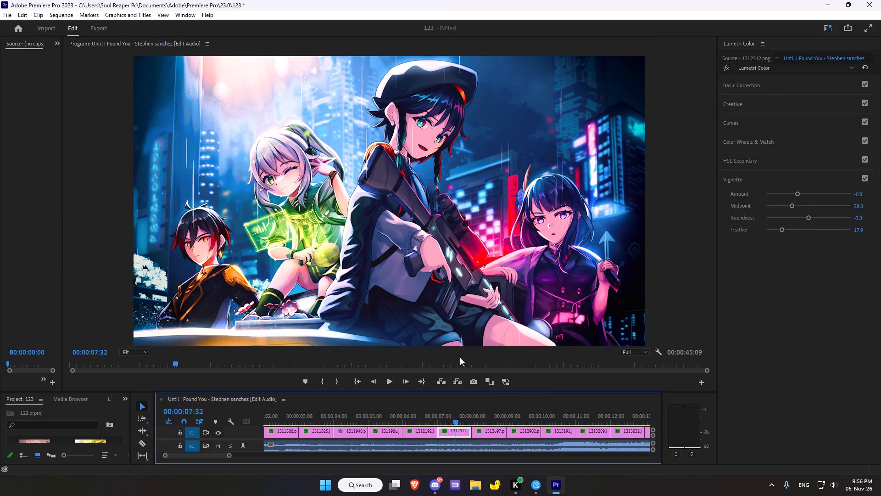
pyautogui.click(460, 357)
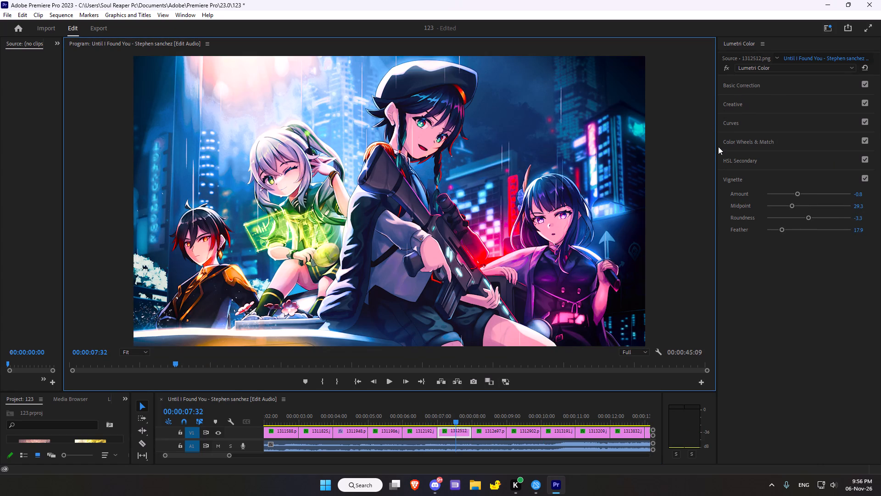
# Compare 1312512.png with its grade bypassed and enabled, then reset the clip's Lumetri Color effect.
pyautogui.click(728, 66)
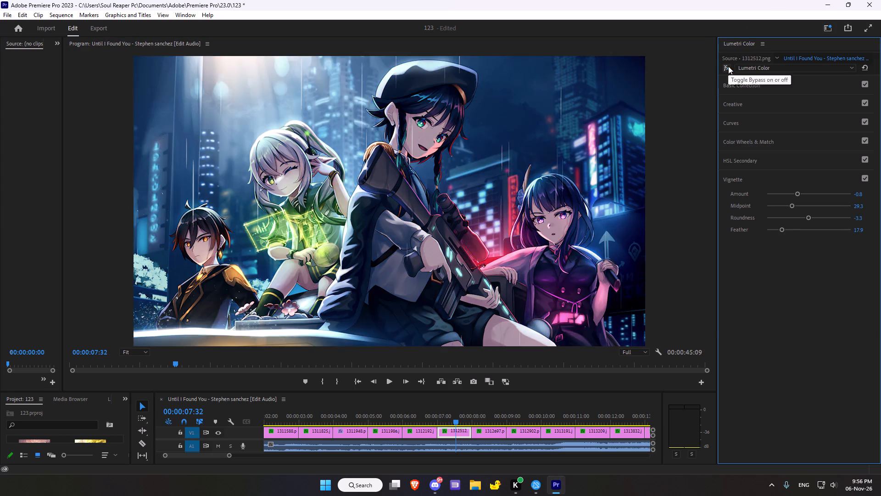
pyautogui.click(728, 66)
pyautogui.click(869, 70)
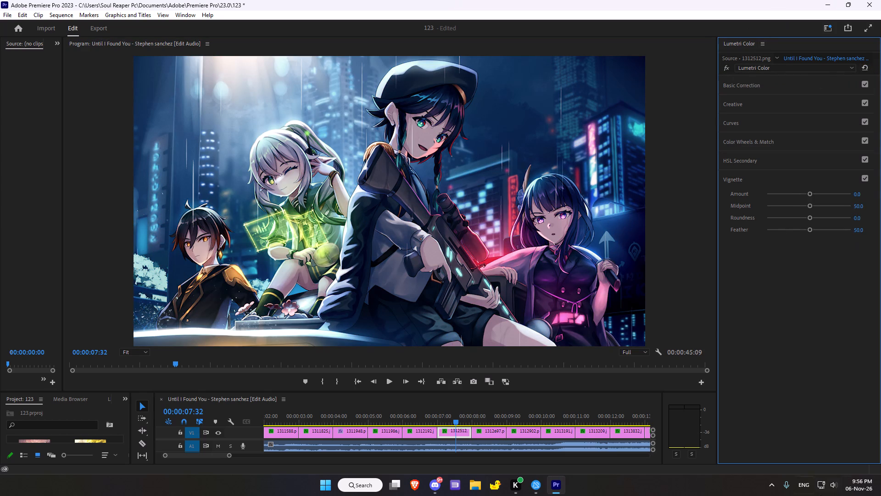
# In Basic Correction for 1312512.png, cool the Temperature to -23.9 and set the Tint to 3.3.
pyautogui.click(747, 80)
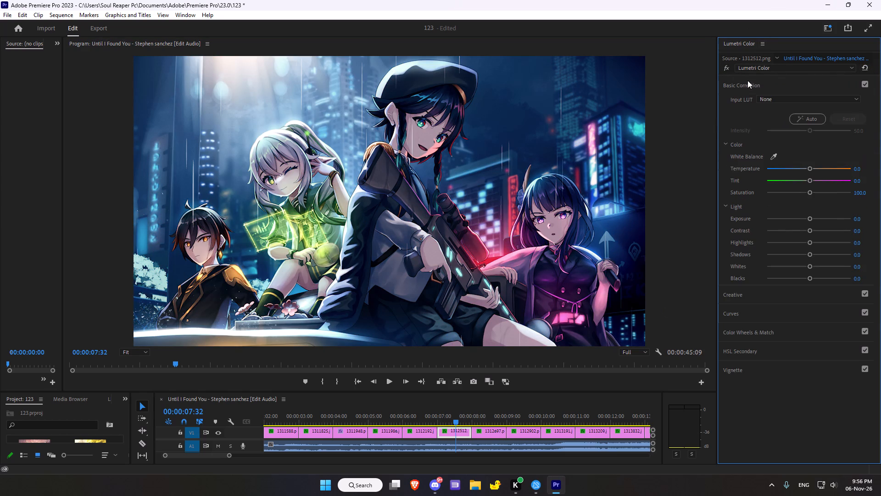
pyautogui.moveTo(809, 169); pyautogui.dragTo(797, 169)
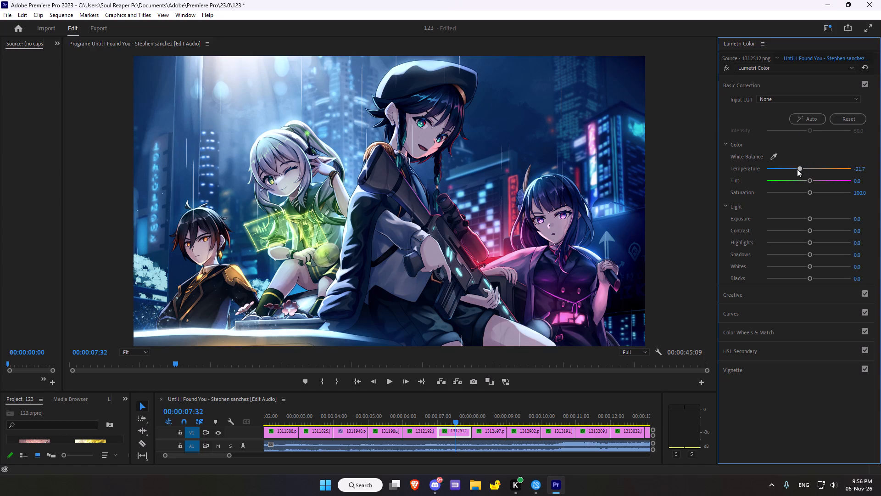
pyautogui.moveTo(797, 169); pyautogui.dragTo(804, 165)
pyautogui.moveTo(804, 165); pyautogui.dragTo(798, 169)
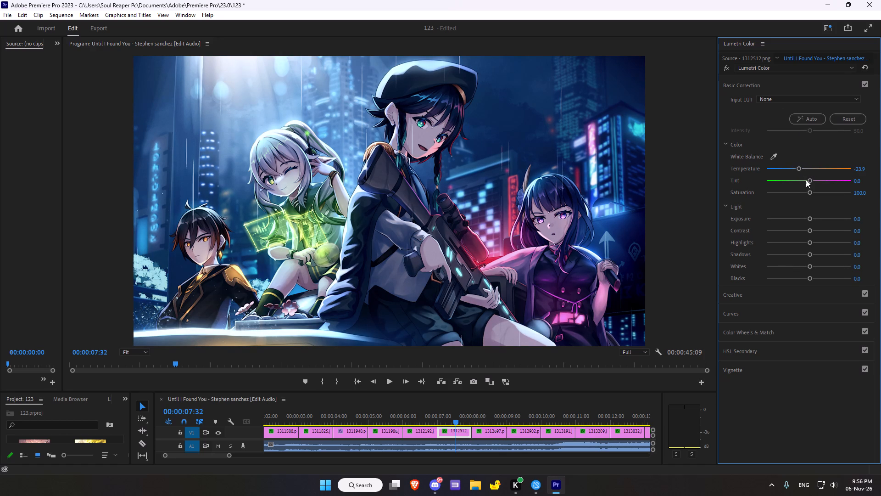
pyautogui.click(810, 178)
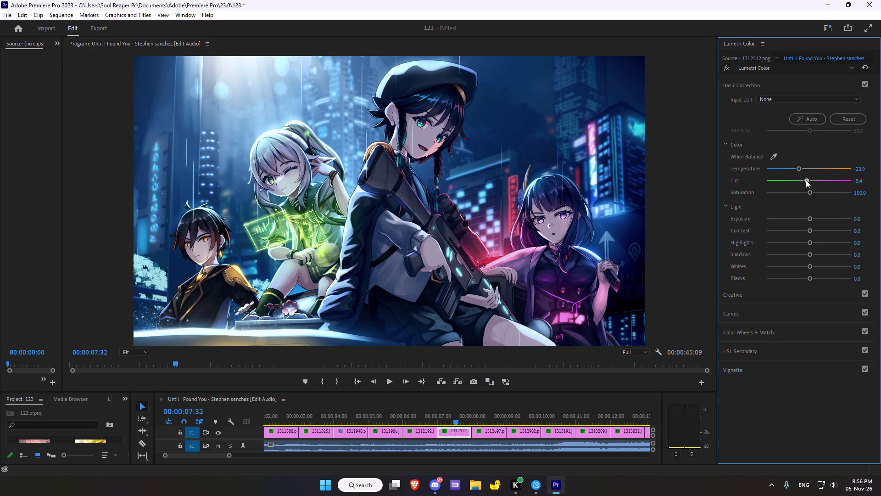
# Try lower Saturation and Exposure on 1312512.png, settling on Saturation 200.0 and Exposure 0.9.
pyautogui.moveTo(810, 193); pyautogui.dragTo(808, 194)
pyautogui.moveTo(808, 194); pyautogui.dragTo(792, 195)
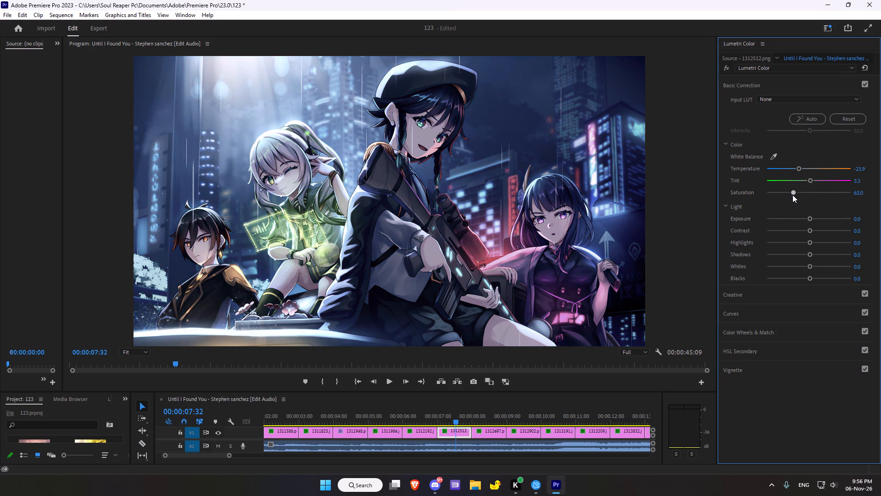
pyautogui.moveTo(792, 195); pyautogui.dragTo(794, 195)
pyautogui.moveTo(810, 219); pyautogui.dragTo(818, 215)
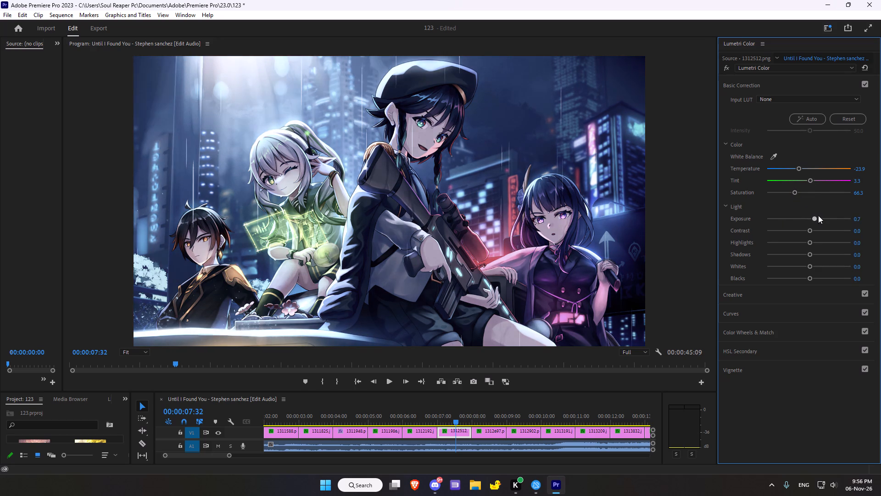
pyautogui.moveTo(818, 215); pyautogui.dragTo(805, 218)
pyautogui.moveTo(794, 192); pyautogui.dragTo(804, 192)
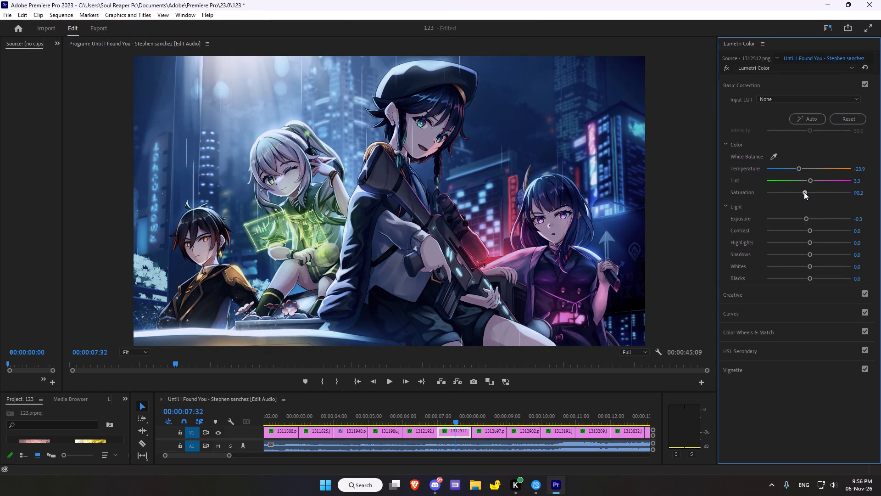
pyautogui.moveTo(804, 192); pyautogui.dragTo(803, 194)
pyautogui.moveTo(803, 194); pyautogui.dragTo(856, 187)
pyautogui.moveTo(808, 220); pyautogui.dragTo(817, 217)
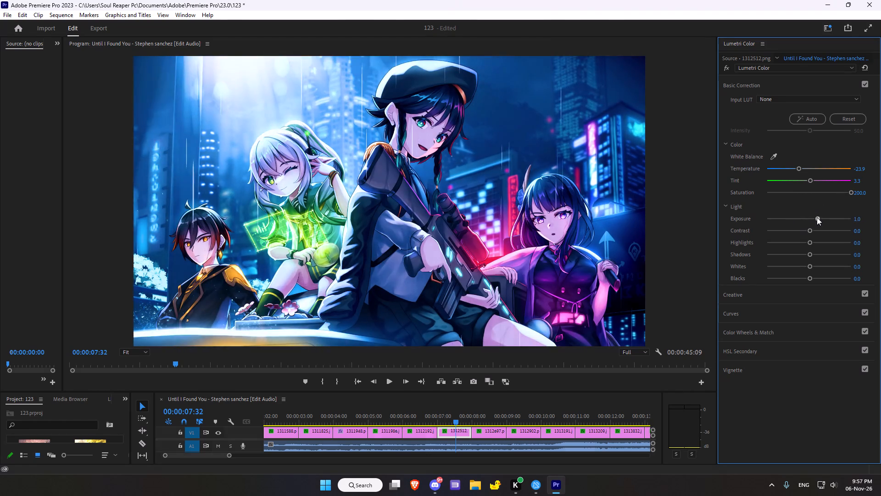
pyautogui.moveTo(817, 217); pyautogui.dragTo(816, 217)
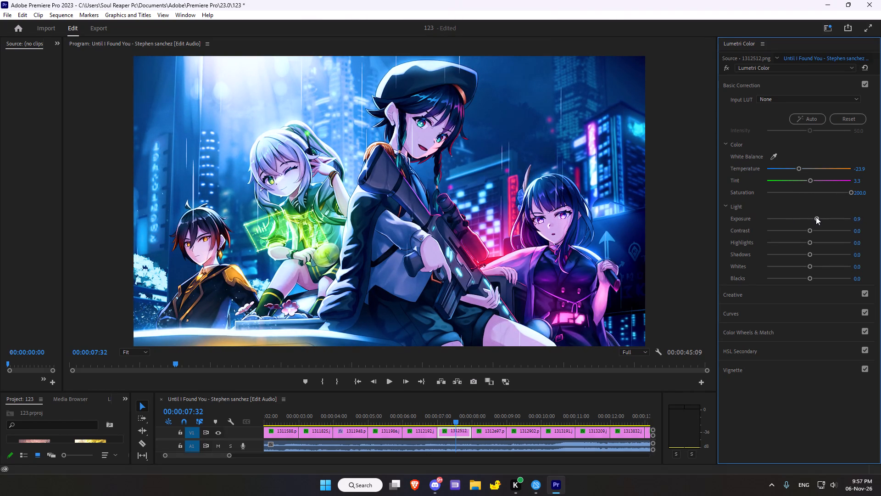
# Try higher Contrast on 1312512.png, settling on Contrast -5.4, and lower the Highlights to -46.7.
pyautogui.click(811, 230)
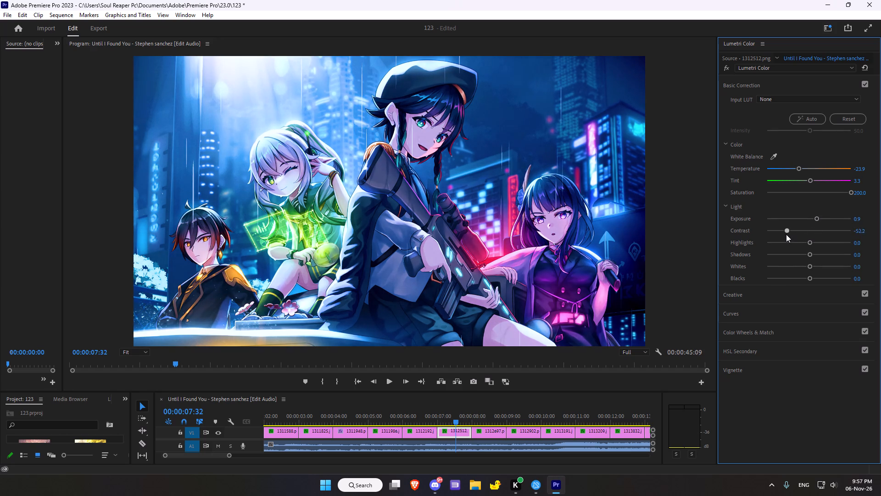
pyautogui.doubleClick(810, 228)
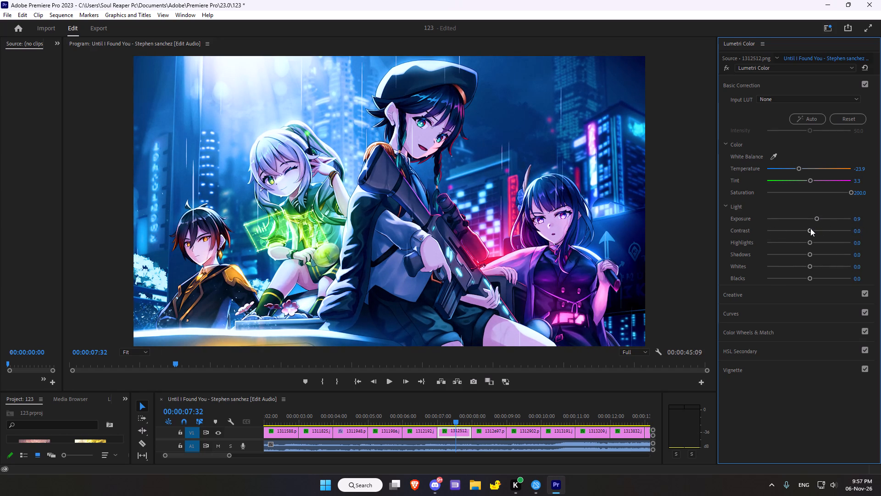
pyautogui.moveTo(809, 230); pyautogui.dragTo(822, 236)
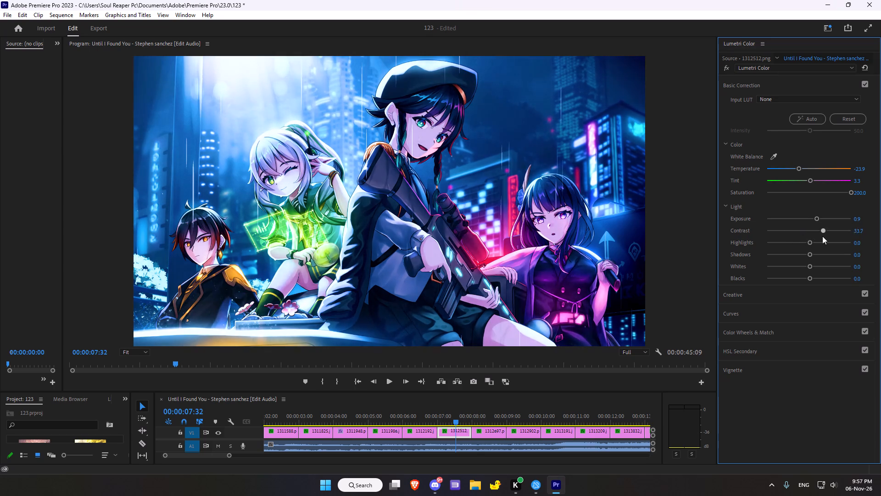
pyautogui.moveTo(822, 236); pyautogui.dragTo(829, 233)
pyautogui.doubleClick(829, 233)
pyautogui.click(808, 231)
pyautogui.moveTo(809, 241); pyautogui.dragTo(810, 239)
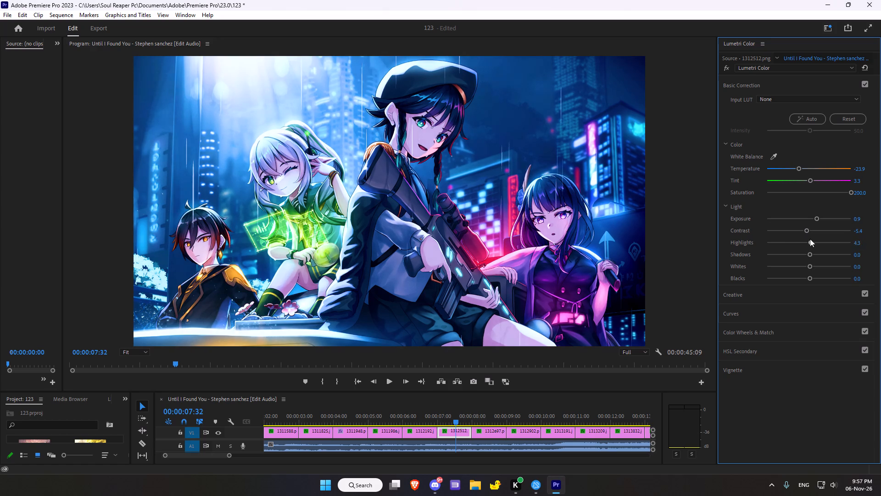
pyautogui.moveTo(810, 239); pyautogui.dragTo(788, 239)
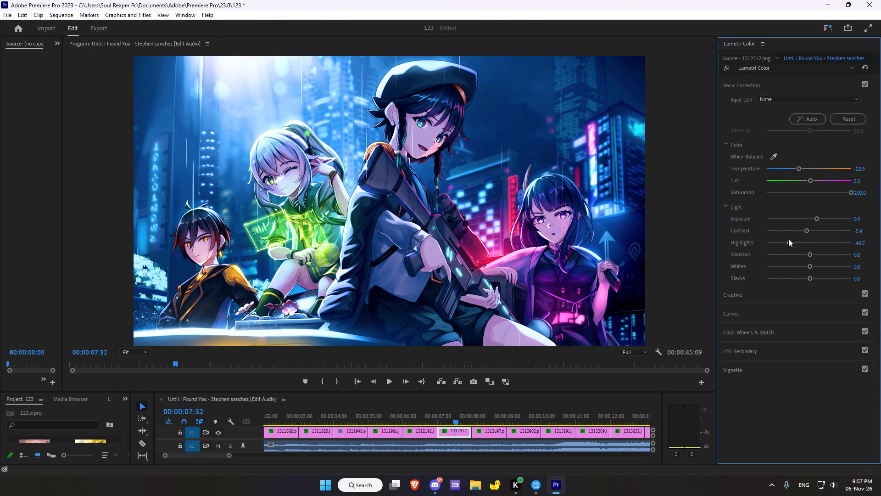
# Set 1312512.png's Shadows to -20.7 and Whites to 8.7, and lower the Blacks slightly.
pyautogui.moveTo(809, 255); pyautogui.dragTo(795, 252)
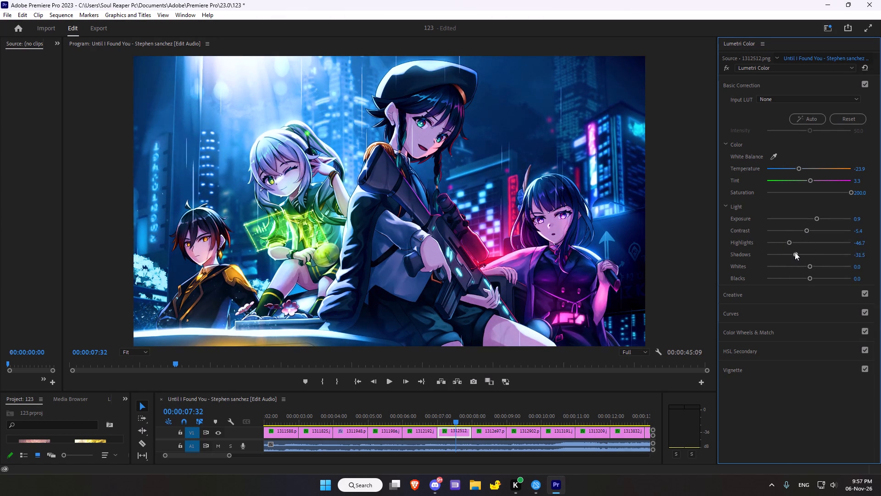
pyautogui.moveTo(795, 252); pyautogui.dragTo(798, 249)
pyautogui.moveTo(798, 249); pyautogui.dragTo(797, 251)
pyautogui.moveTo(797, 251); pyautogui.dragTo(799, 250)
pyautogui.click(811, 265)
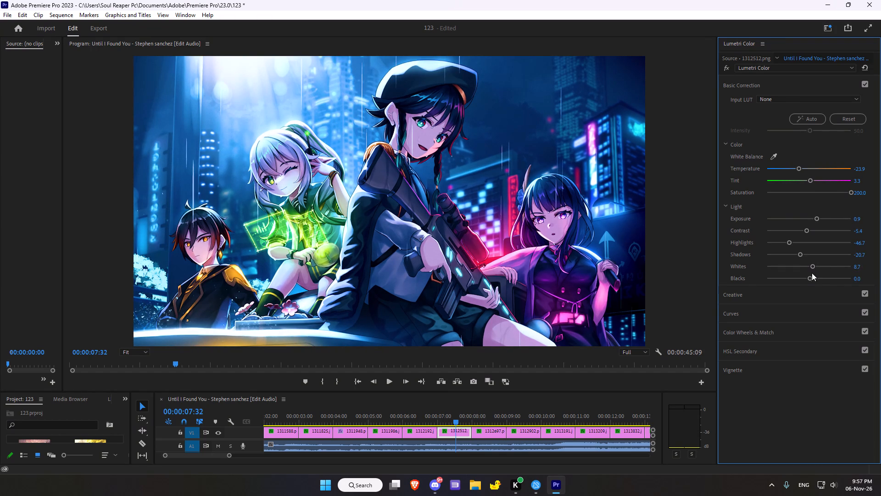
pyautogui.click(807, 276)
# In the Creative adjustments for 1312512.png, set Sharpen to 2.2, Vibrance to 5.4 and Saturation to 95.7.
pyautogui.click(799, 292)
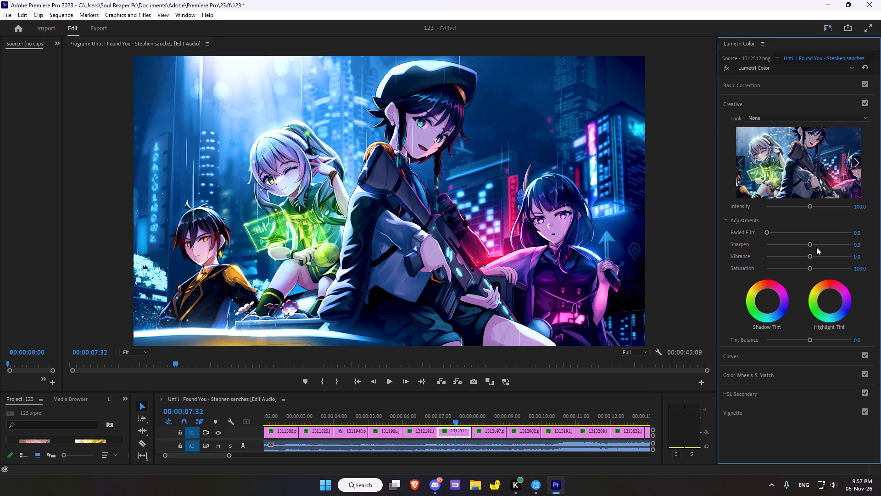
pyautogui.moveTo(809, 245); pyautogui.dragTo(809, 238)
pyautogui.moveTo(810, 252); pyautogui.dragTo(803, 255)
pyautogui.moveTo(809, 254); pyautogui.dragTo(803, 261)
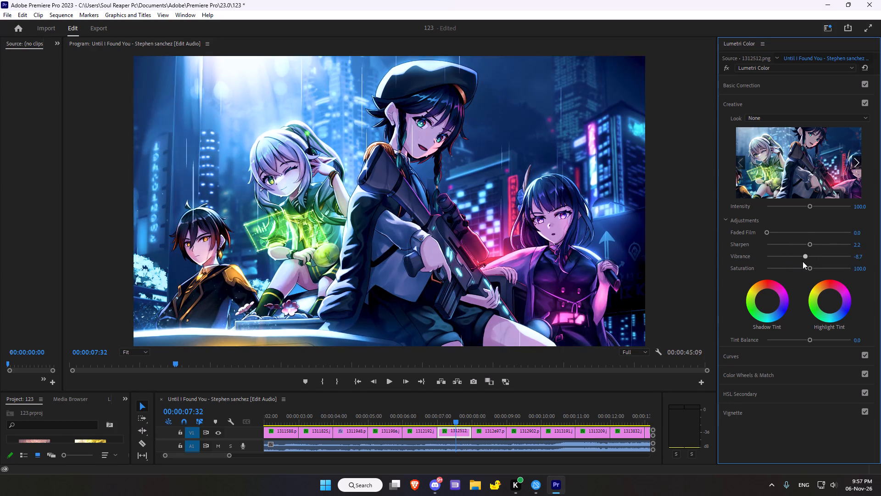
pyautogui.moveTo(803, 261); pyautogui.dragTo(802, 261)
pyautogui.moveTo(804, 258); pyautogui.dragTo(810, 256)
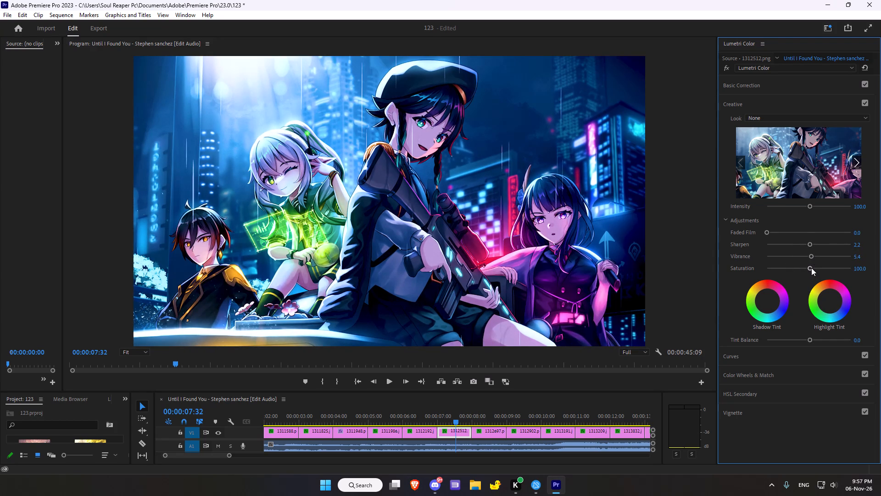
pyautogui.moveTo(811, 268); pyautogui.dragTo(806, 269)
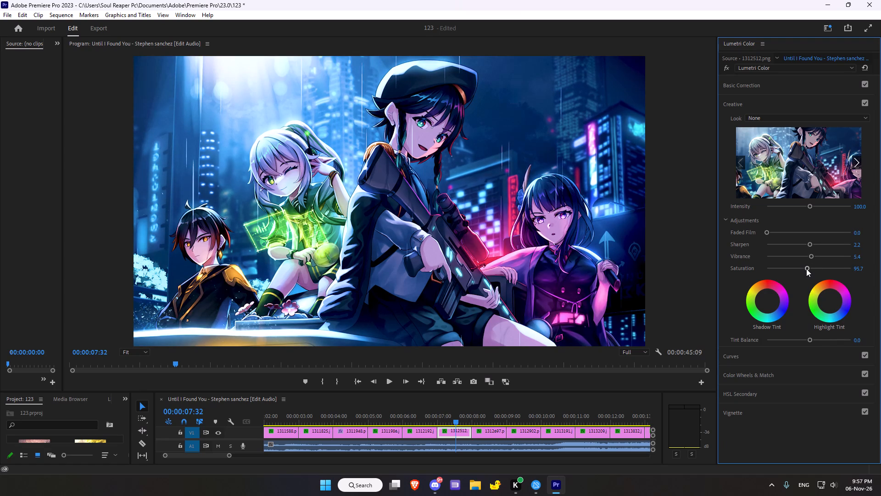
# Keep the Shadow Tint close to neutral and shift the Highlight Tint slightly toward violet on 1312512.png.
pyautogui.moveTo(766, 300); pyautogui.dragTo(768, 287)
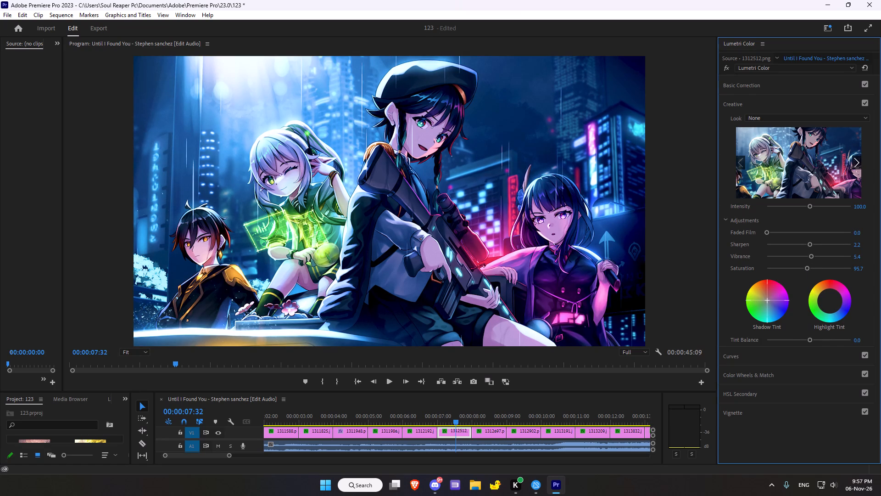
pyautogui.moveTo(768, 287); pyautogui.dragTo(641, 307)
pyautogui.moveTo(828, 302); pyautogui.dragTo(878, 347)
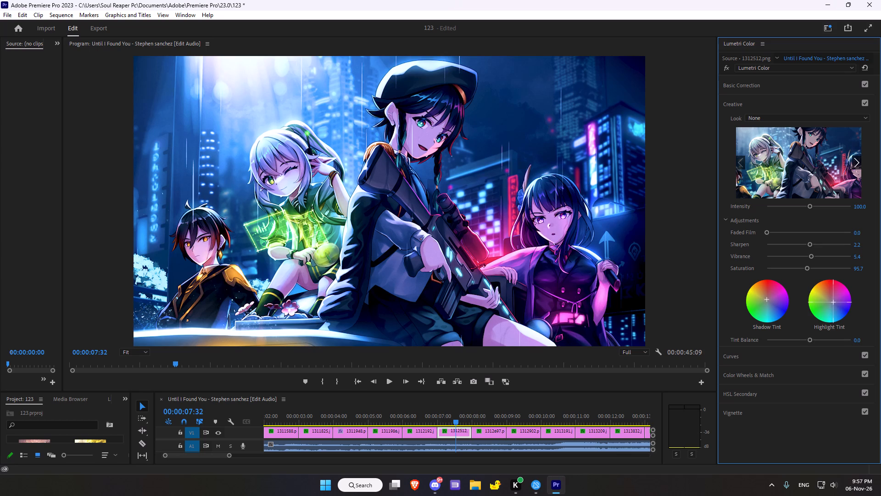
pyautogui.moveTo(878, 347); pyautogui.dragTo(846, 304)
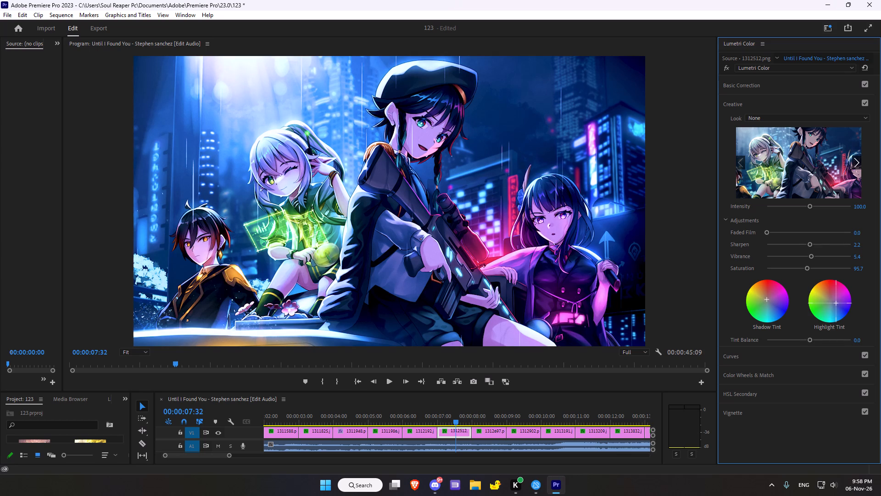
pyautogui.moveTo(846, 304); pyautogui.dragTo(846, 304)
# Add a midpoint to the white RGB curve of 1312512.png and pull it slightly down to darken the midtones.
pyautogui.click(756, 353)
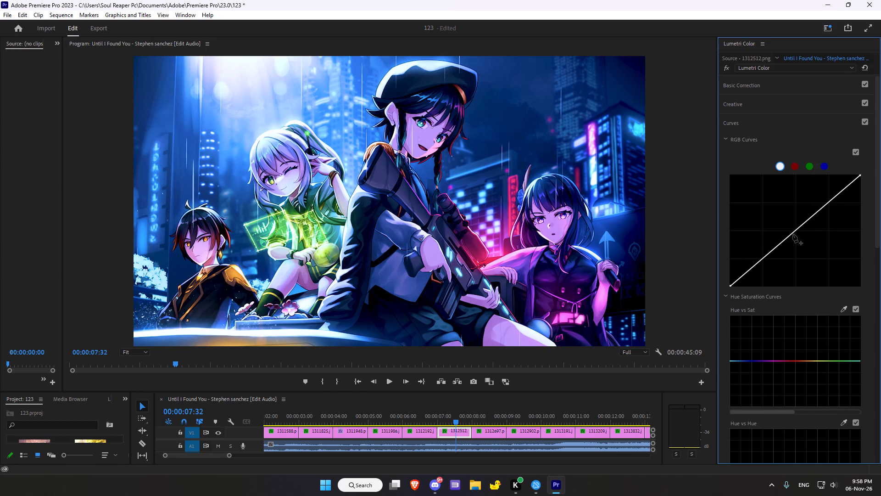
pyautogui.click(793, 234)
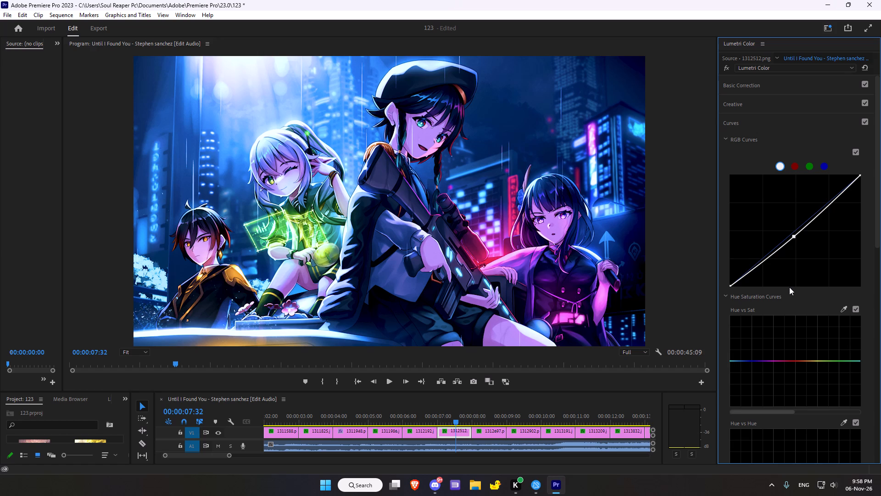
# Sample the red glow beside the rifle for Hue vs Sat and raise the red point slightly above the baseline.
pyautogui.click(843, 306)
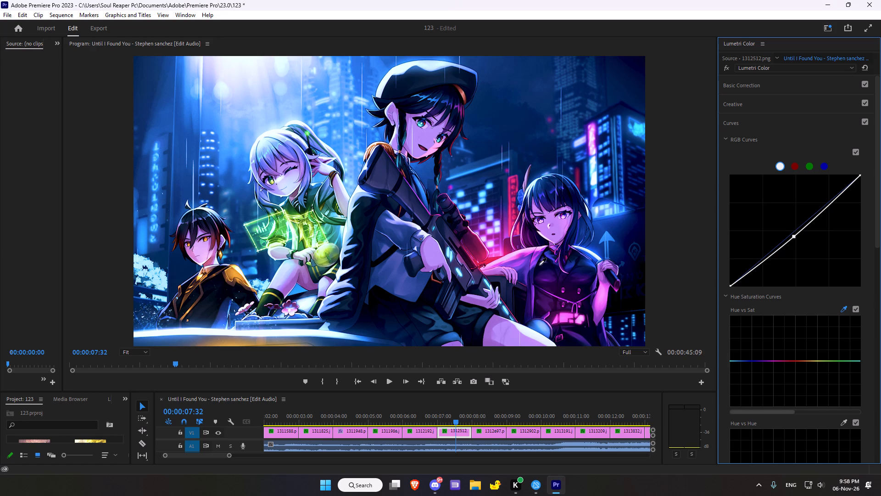
pyautogui.click(478, 259)
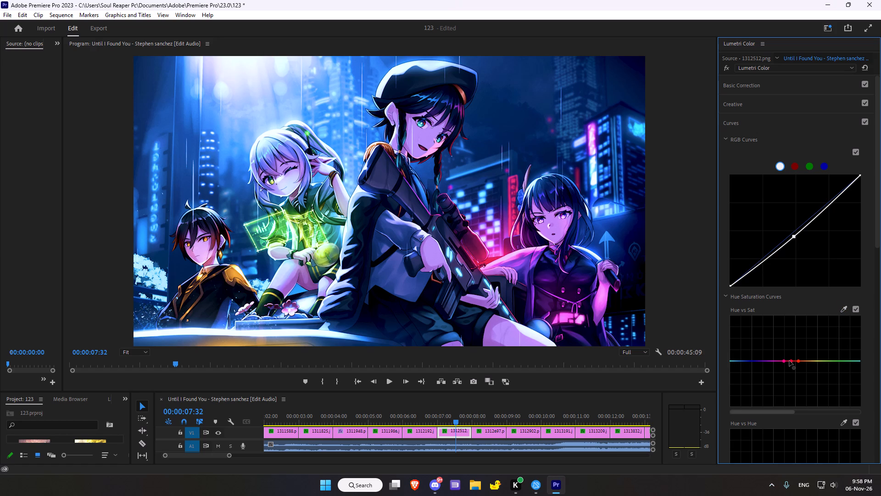
pyautogui.moveTo(791, 361); pyautogui.dragTo(788, 382)
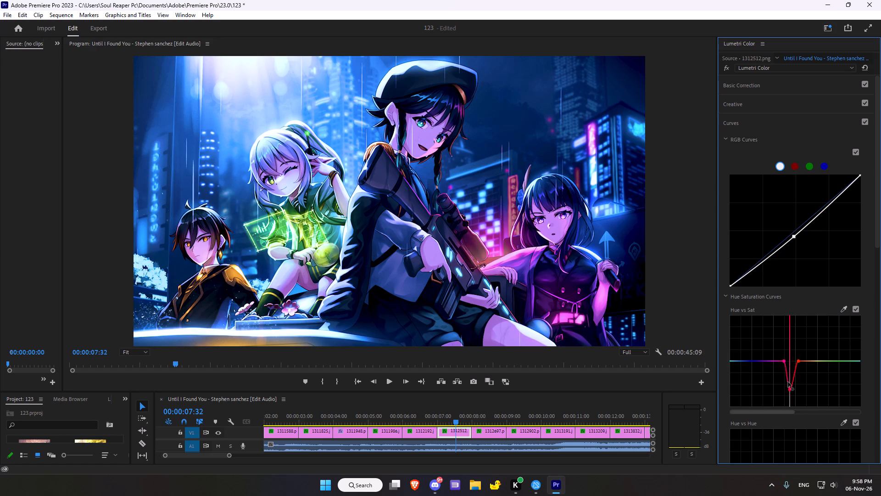
pyautogui.moveTo(788, 382); pyautogui.dragTo(792, 355)
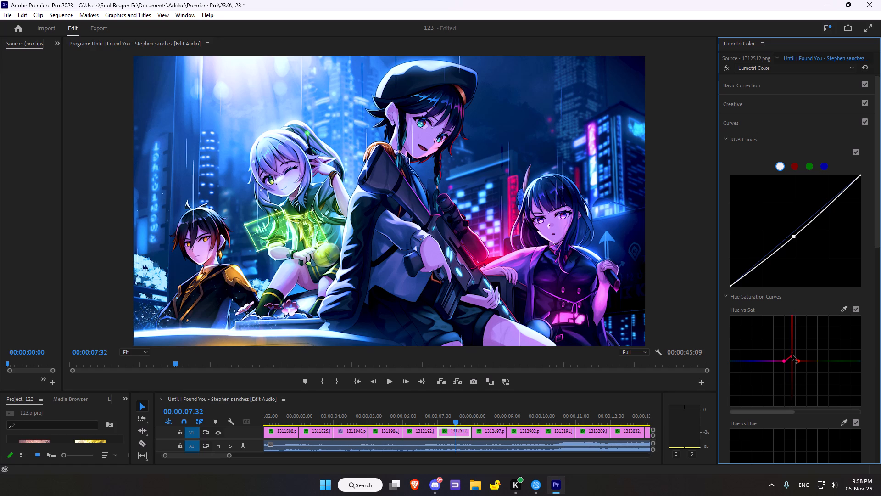
pyautogui.moveTo(792, 355); pyautogui.dragTo(792, 354)
# Sample the cyan area below the green-haired character for Hue vs Hue and raise its point slightly above the baseline.
pyautogui.scroll(-6, 841, 383)
pyautogui.click(843, 366)
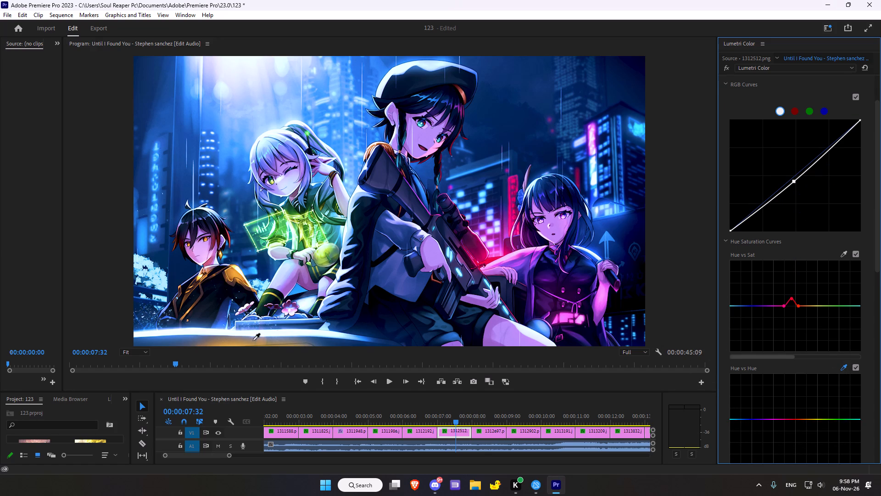
pyautogui.click(270, 300)
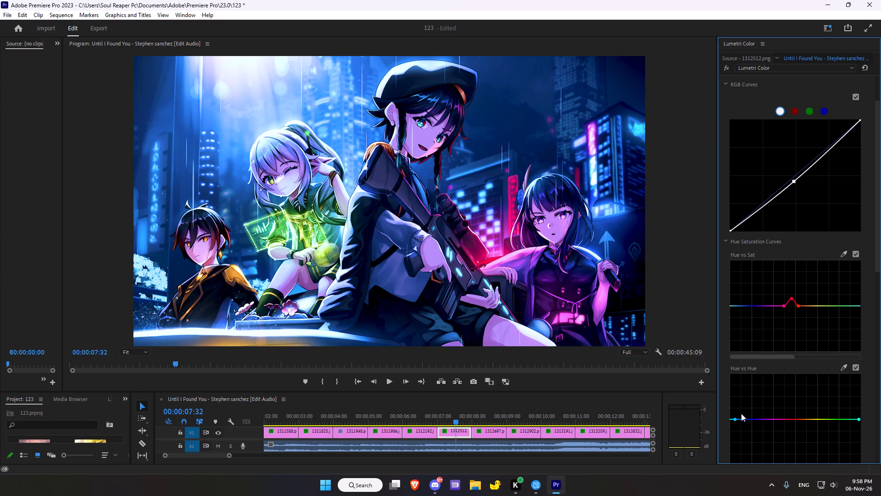
pyautogui.moveTo(735, 419); pyautogui.dragTo(737, 417)
pyautogui.moveTo(737, 417); pyautogui.dragTo(734, 410)
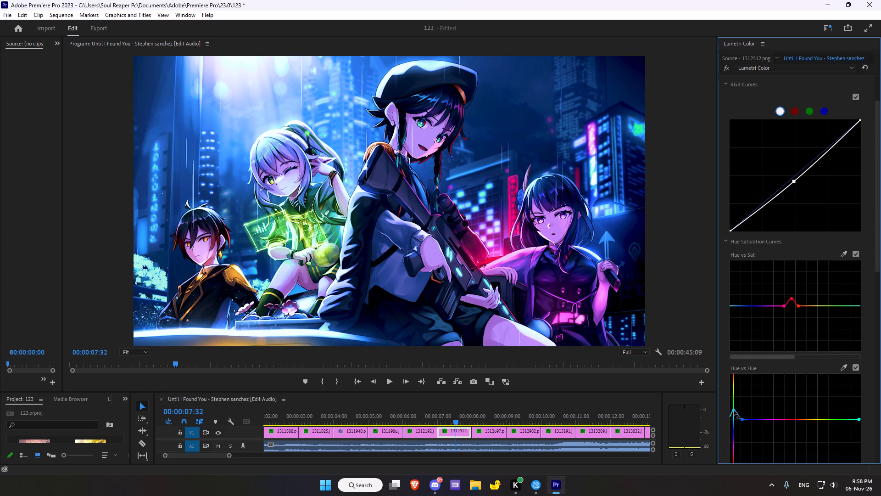
pyautogui.moveTo(734, 410); pyautogui.dragTo(734, 411)
# Sample the dark blue area below the purple-haired character for Hue vs Luma and raise the blue point slightly above the baseline.
pyautogui.scroll(-7, 797, 400)
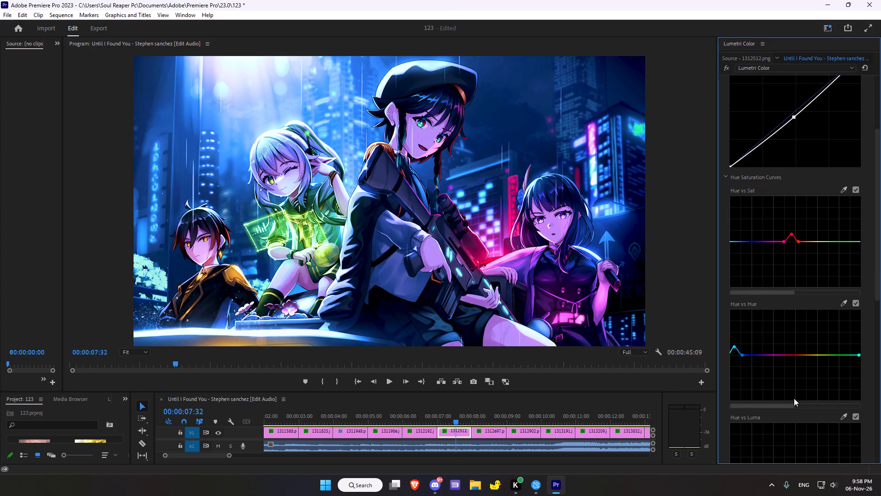
pyautogui.scroll(-9, 792, 393)
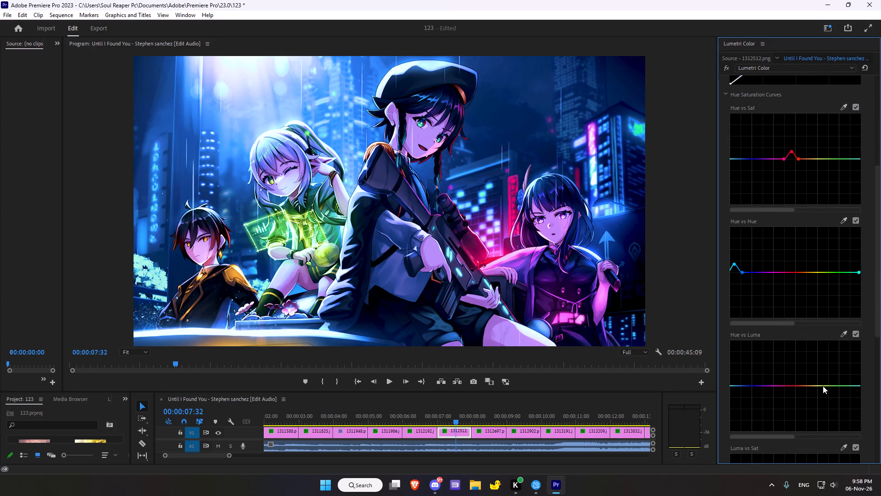
pyautogui.scroll(2, 823, 386)
pyautogui.scroll(-1, 846, 389)
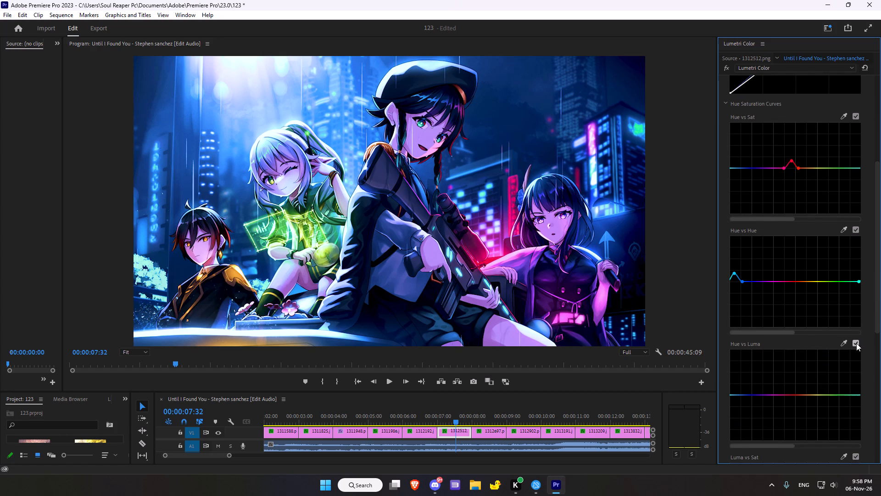
pyautogui.click(845, 344)
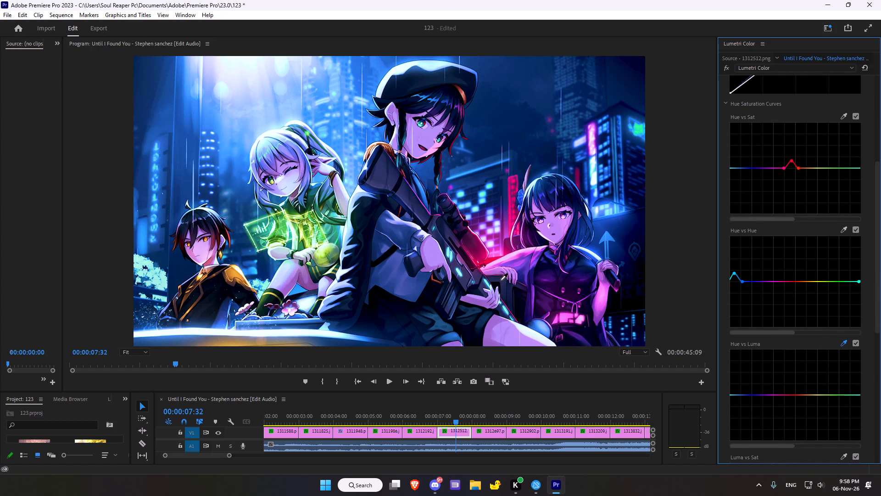
pyautogui.click(580, 329)
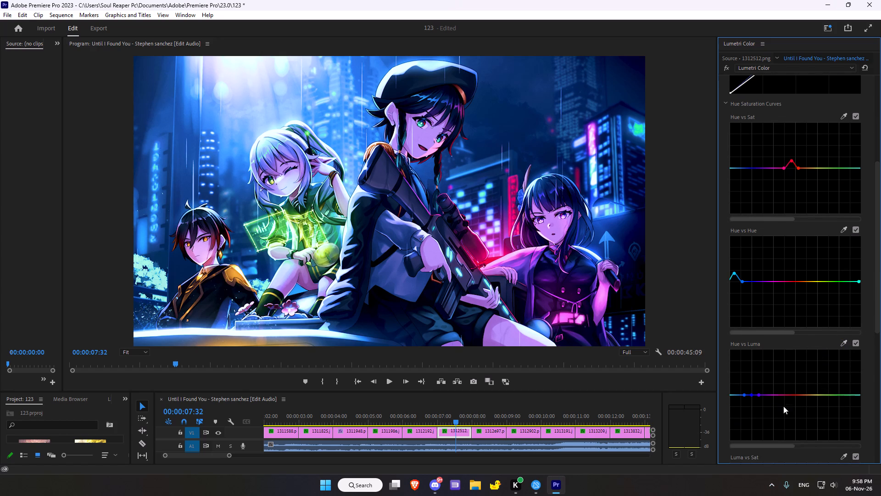
pyautogui.moveTo(753, 395); pyautogui.dragTo(750, 384)
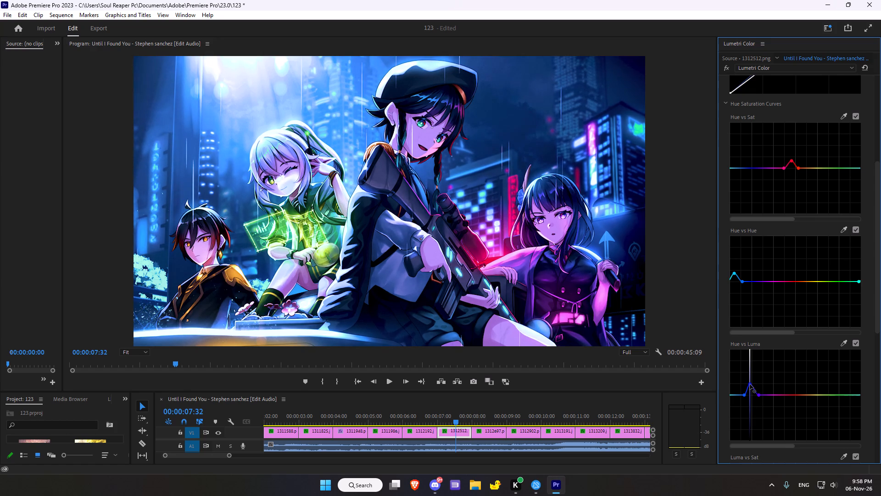
pyautogui.moveTo(750, 384); pyautogui.dragTo(750, 385)
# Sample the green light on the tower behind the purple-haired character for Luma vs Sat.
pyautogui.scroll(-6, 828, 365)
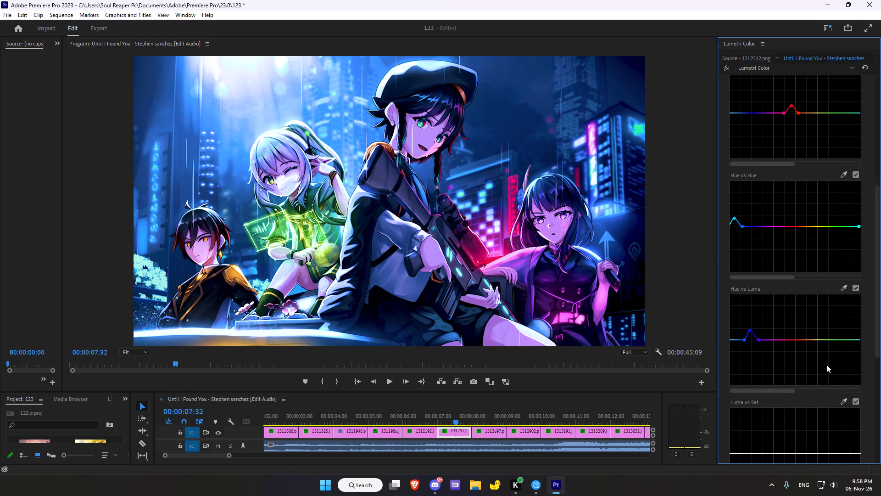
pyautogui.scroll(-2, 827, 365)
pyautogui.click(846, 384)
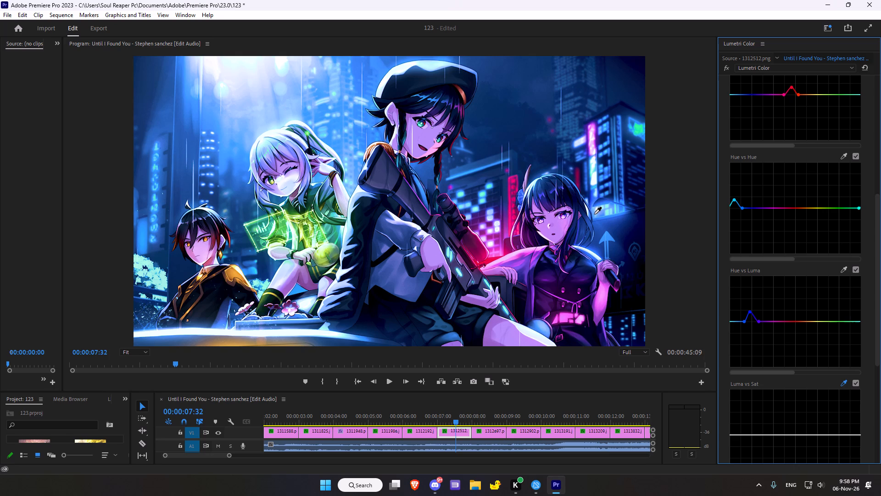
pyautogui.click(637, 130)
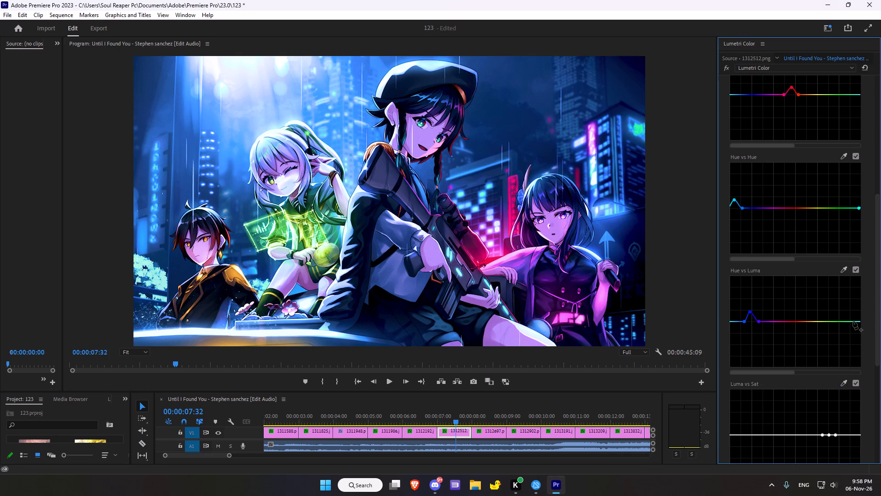
# Sample the green light on the tower for Hue vs Luma and pull its green point slightly below the baseline.
pyautogui.click(842, 271)
pyautogui.click(638, 125)
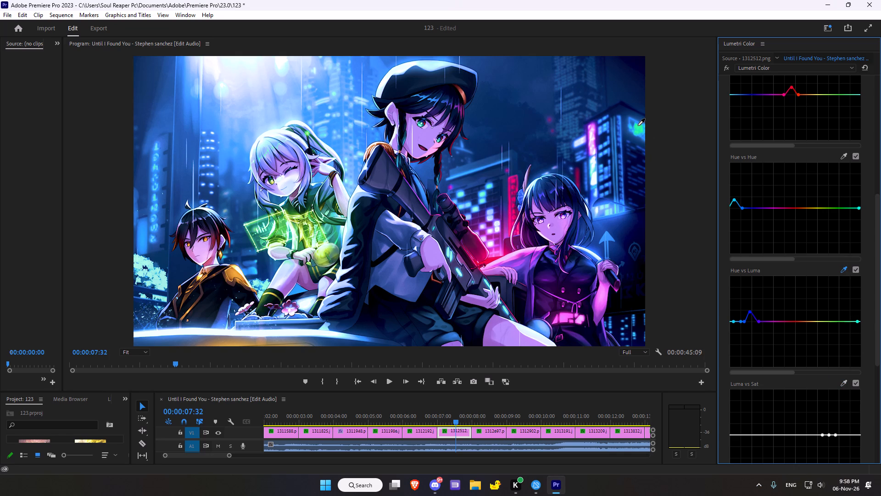
pyautogui.moveTo(858, 324); pyautogui.dragTo(855, 318)
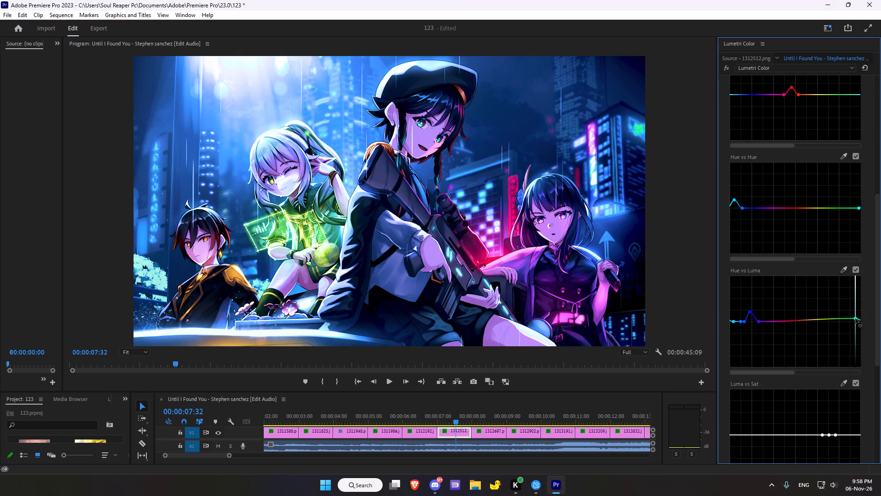
pyautogui.moveTo(855, 318); pyautogui.dragTo(853, 328)
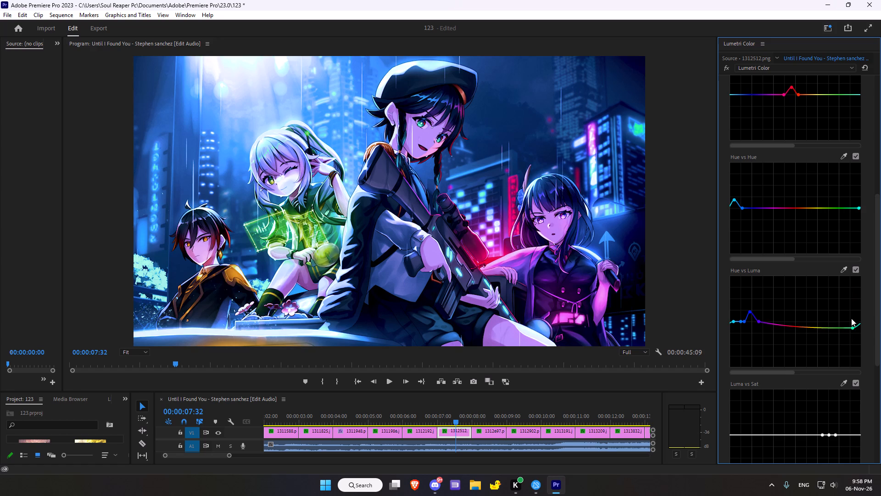
pyautogui.rightClick(850, 317)
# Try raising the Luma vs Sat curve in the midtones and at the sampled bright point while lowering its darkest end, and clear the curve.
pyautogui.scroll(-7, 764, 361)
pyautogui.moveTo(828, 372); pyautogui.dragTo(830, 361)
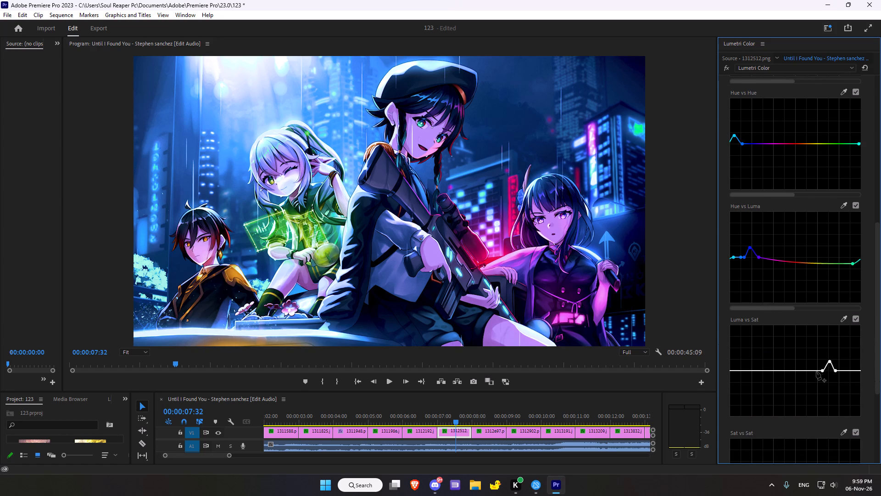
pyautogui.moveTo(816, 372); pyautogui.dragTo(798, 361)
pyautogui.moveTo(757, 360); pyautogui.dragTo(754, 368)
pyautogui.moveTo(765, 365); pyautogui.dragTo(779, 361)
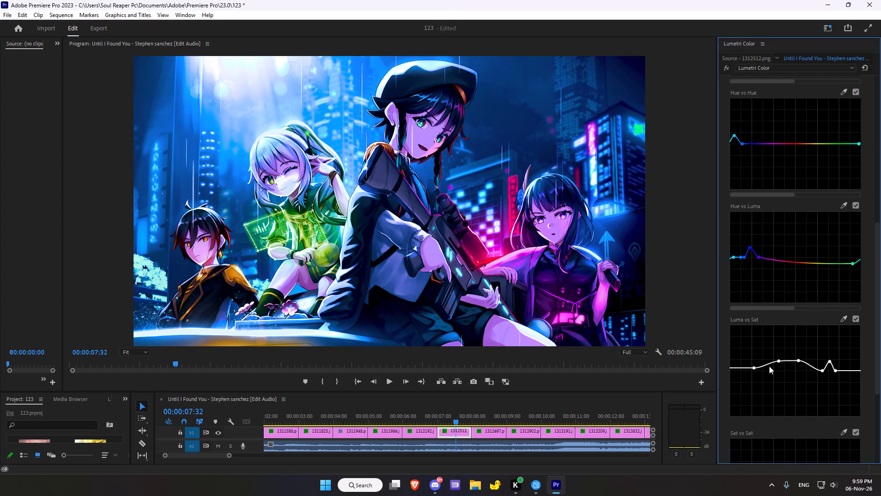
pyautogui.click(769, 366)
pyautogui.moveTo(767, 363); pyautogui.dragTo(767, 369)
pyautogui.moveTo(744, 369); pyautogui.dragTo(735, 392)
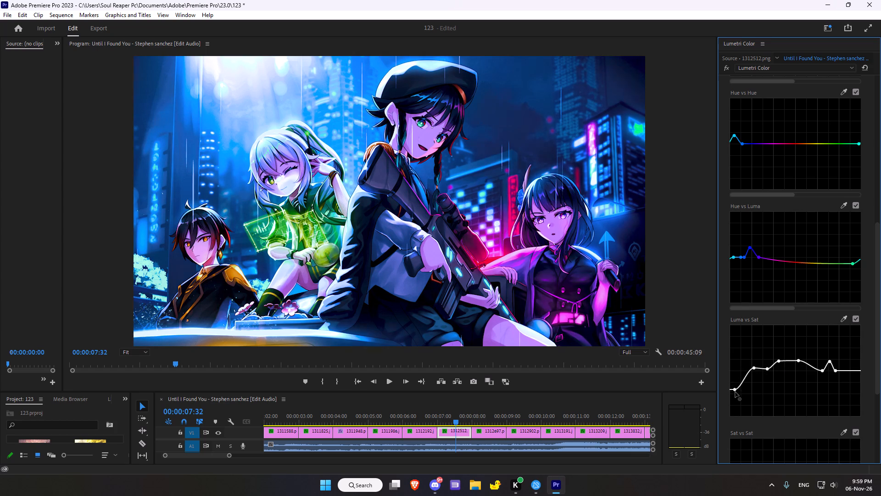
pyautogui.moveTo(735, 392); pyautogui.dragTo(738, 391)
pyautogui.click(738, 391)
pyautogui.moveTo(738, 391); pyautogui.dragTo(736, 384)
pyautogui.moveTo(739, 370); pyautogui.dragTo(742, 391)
# Shape the Luma vs Sat curve with low shadows, a lower-midtone rise, a small dip in the middle and a steep lift at the brightest end.
pyautogui.moveTo(741, 372); pyautogui.dragTo(739, 399)
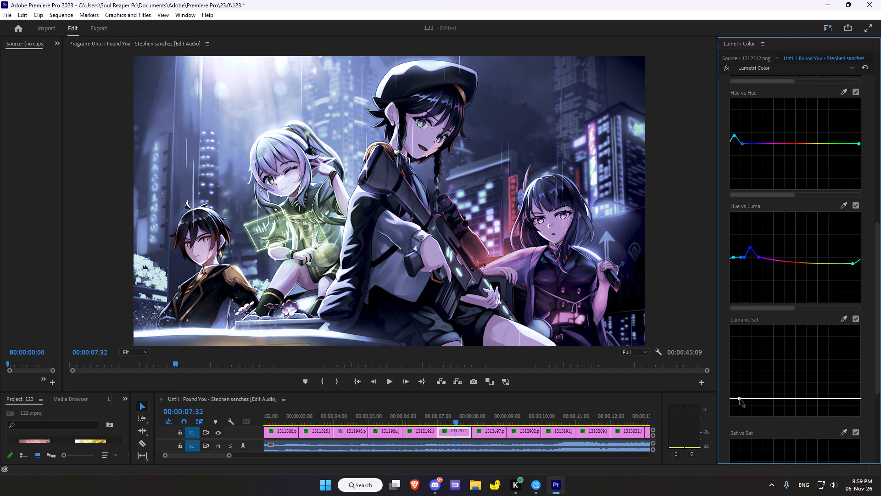
pyautogui.click(742, 398)
pyautogui.moveTo(757, 397); pyautogui.dragTo(764, 385)
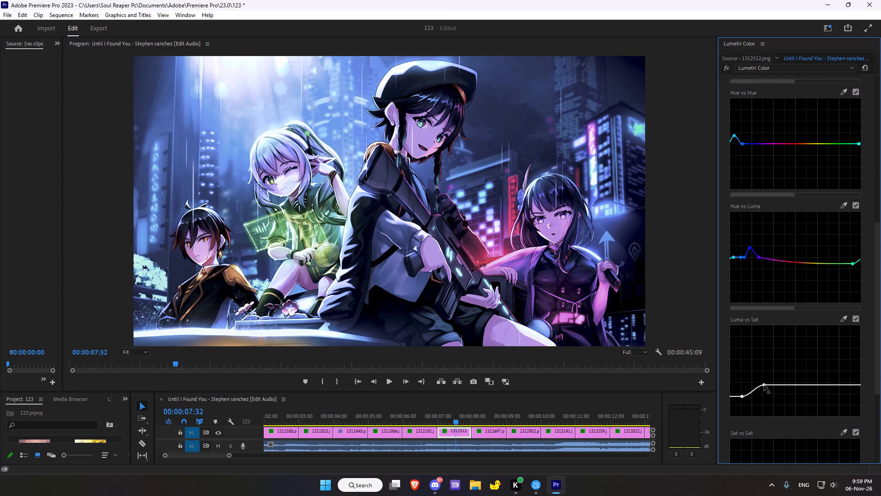
pyautogui.moveTo(764, 385); pyautogui.dragTo(750, 366)
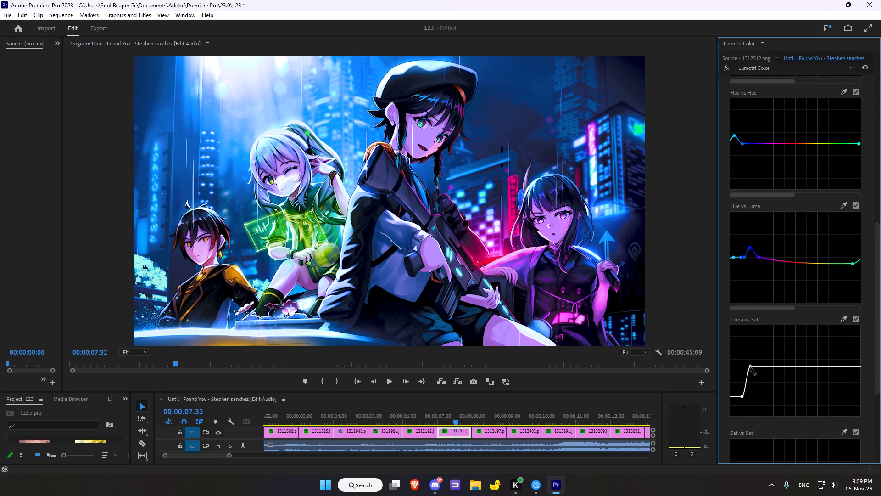
pyautogui.moveTo(750, 366); pyautogui.dragTo(752, 365)
pyautogui.moveTo(754, 364); pyautogui.dragTo(772, 369)
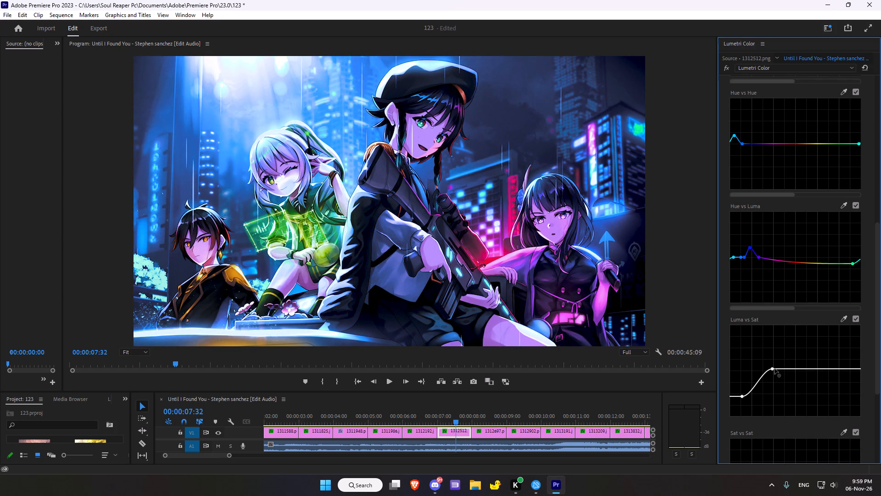
pyautogui.moveTo(785, 368); pyautogui.dragTo(787, 380)
pyautogui.moveTo(805, 383); pyautogui.dragTo(808, 378)
pyautogui.moveTo(808, 378); pyautogui.dragTo(811, 368)
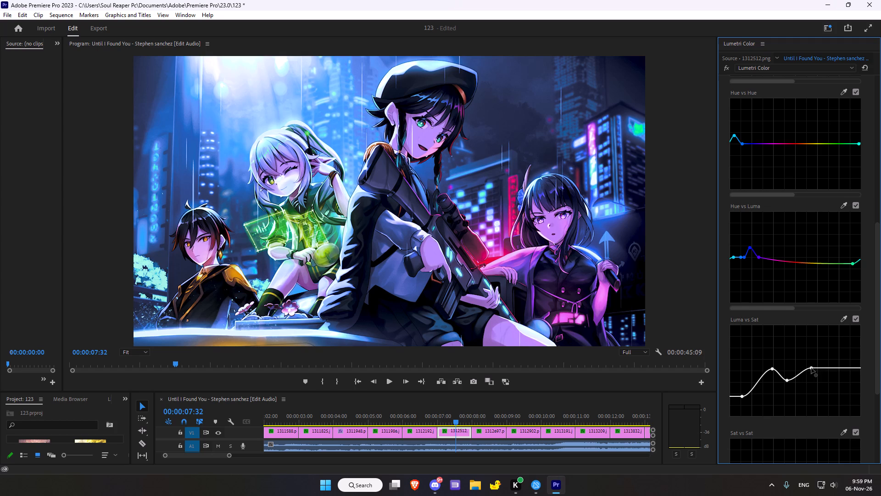
pyautogui.moveTo(811, 368); pyautogui.dragTo(812, 370)
pyautogui.moveTo(828, 369); pyautogui.dragTo(847, 372)
pyautogui.moveTo(856, 373); pyautogui.dragTo(862, 353)
# Sample the purple clothing of the purple-haired character for Sat vs Sat and raise the middle point slightly above the baseline.
pyautogui.scroll(-3, 825, 358)
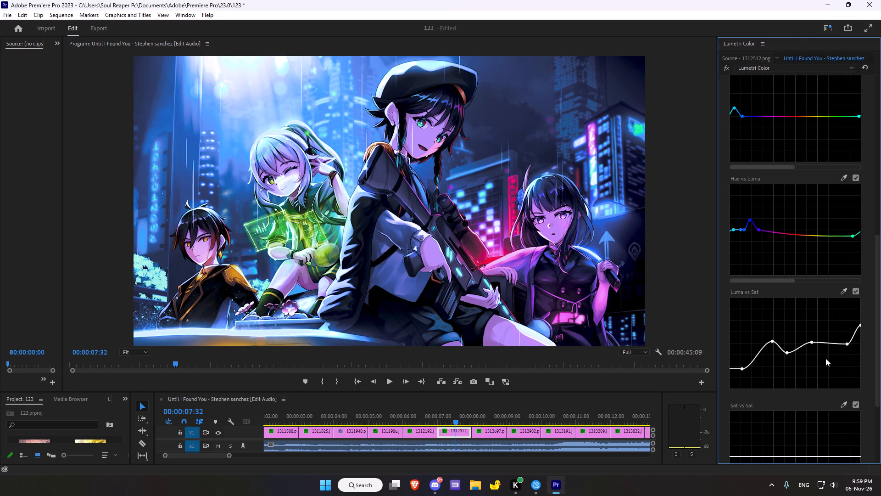
pyautogui.scroll(-3, 823, 355)
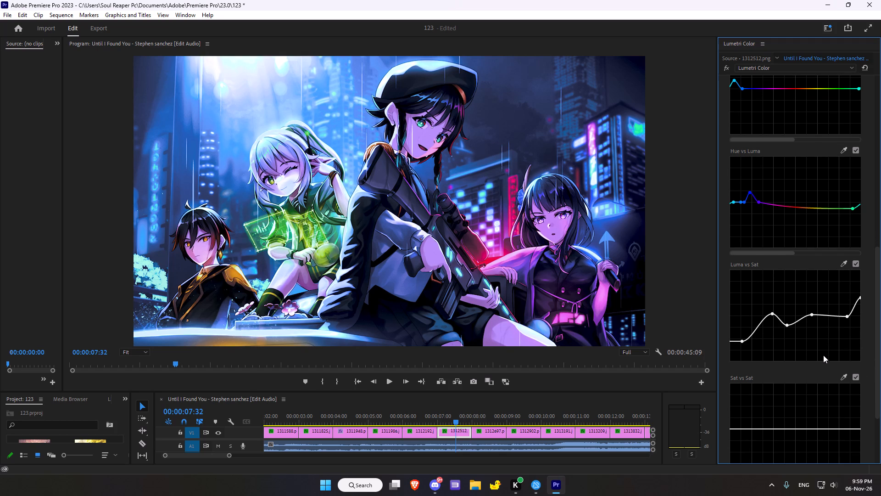
pyautogui.scroll(-10, 823, 355)
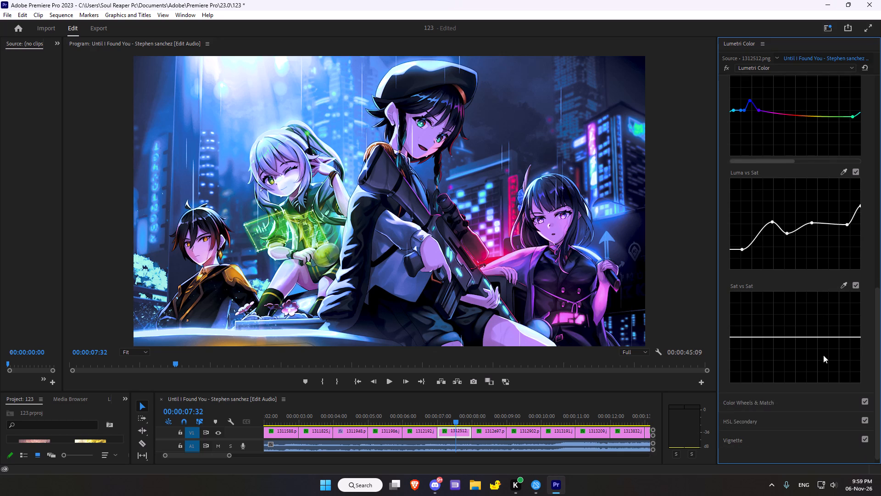
pyautogui.scroll(-6, 823, 355)
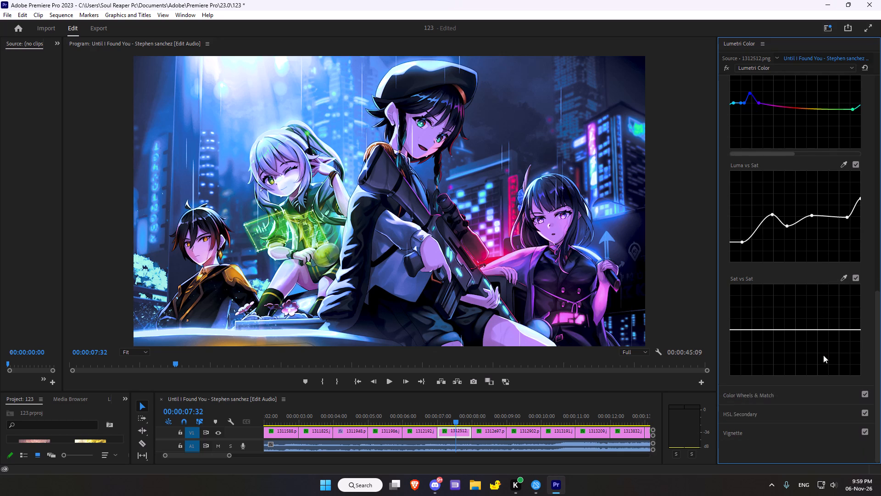
pyautogui.scroll(-3, 823, 355)
pyautogui.click(842, 279)
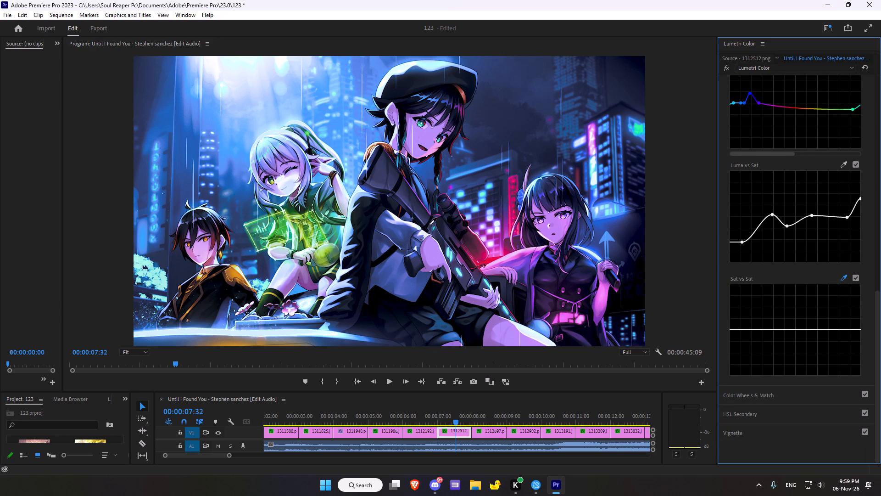
pyautogui.click(598, 299)
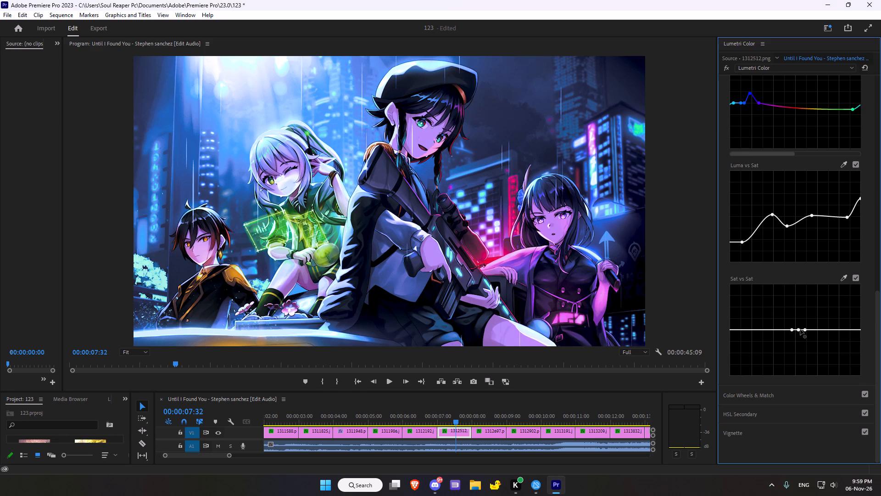
pyautogui.moveTo(798, 329); pyautogui.dragTo(797, 325)
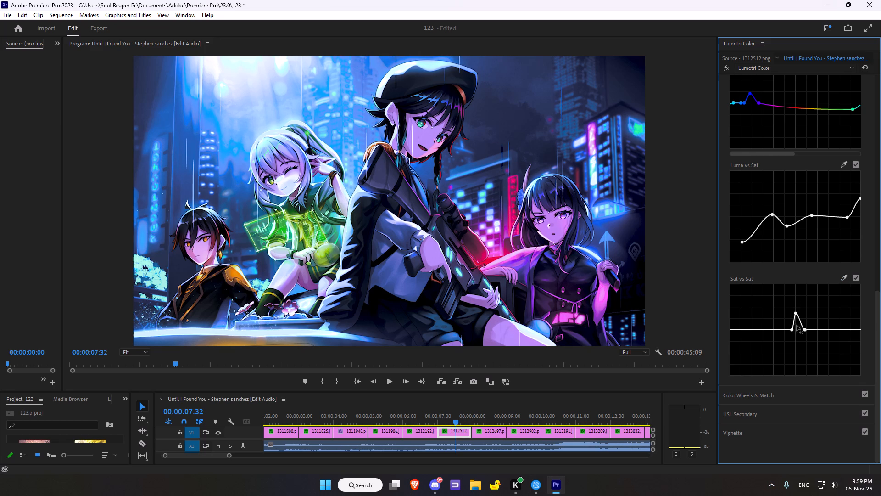
pyautogui.moveTo(797, 325); pyautogui.dragTo(798, 336)
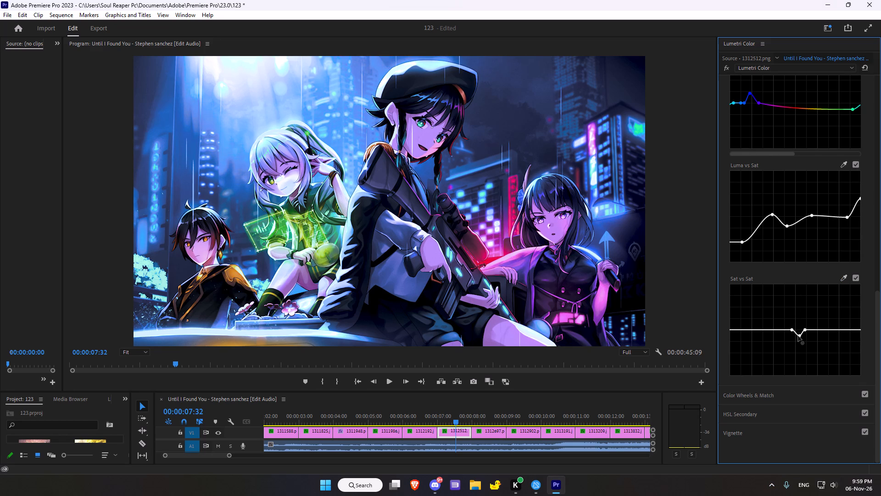
pyautogui.moveTo(798, 336); pyautogui.dragTo(794, 318)
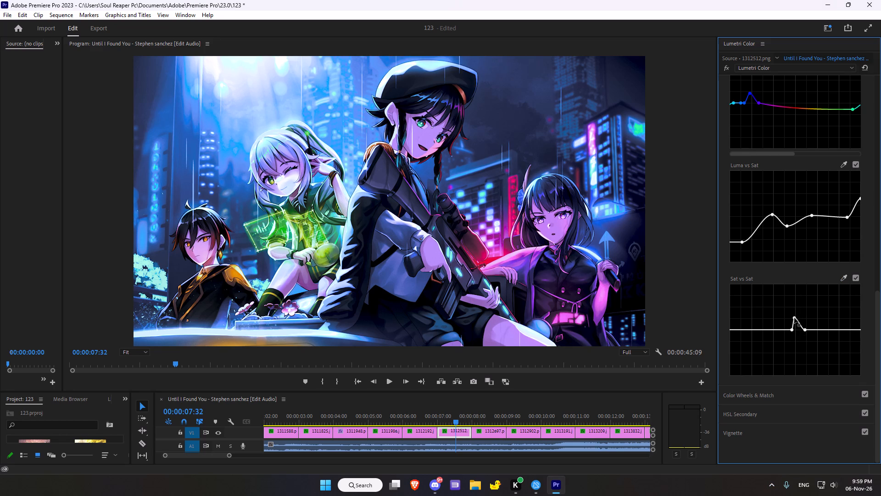
pyautogui.moveTo(794, 318); pyautogui.dragTo(797, 322)
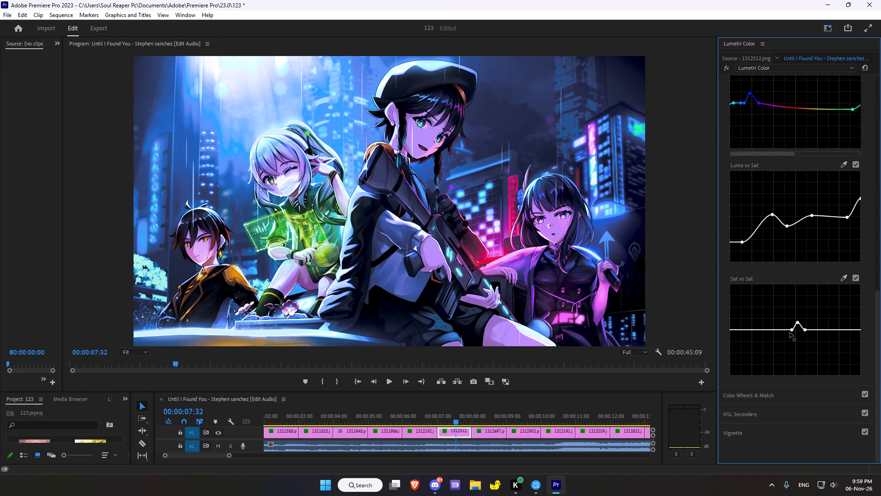
# Nudge the midtones color wheel slightly toward magenta and the shadows and highlights wheels slightly toward red for 1312512.png.
pyautogui.click(742, 392)
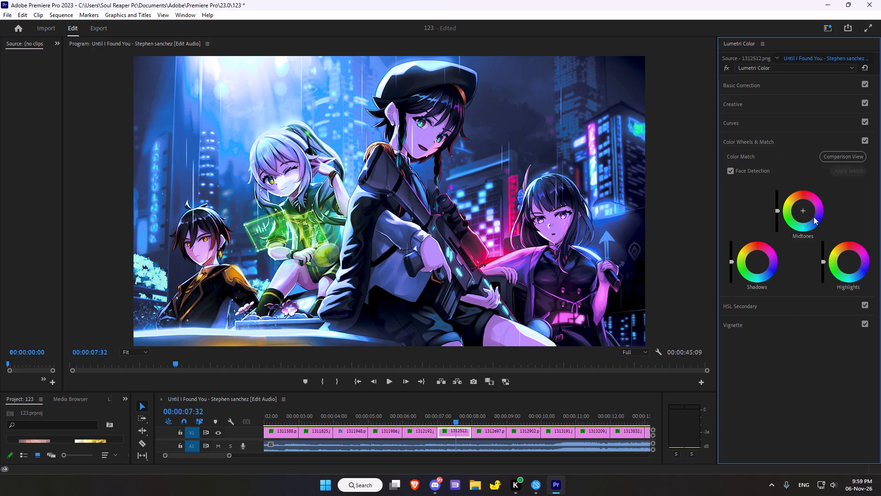
pyautogui.moveTo(804, 212); pyautogui.dragTo(825, 192)
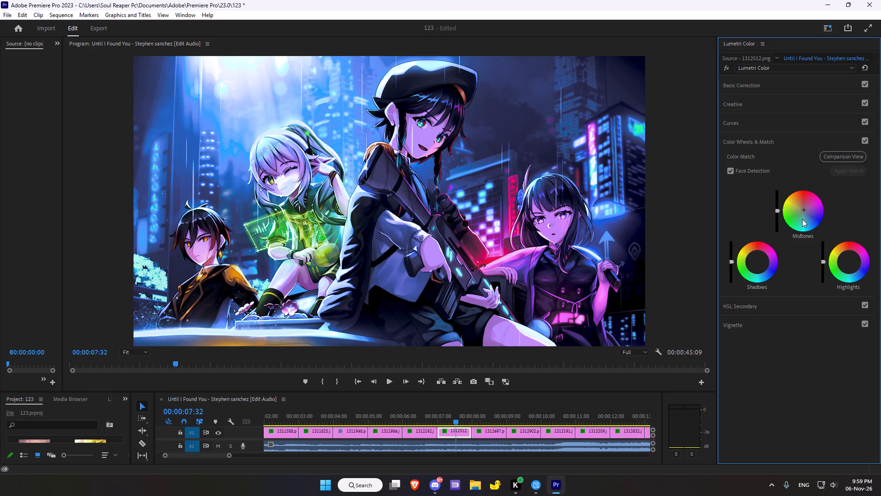
pyautogui.moveTo(756, 262); pyautogui.dragTo(752, 253)
pyautogui.moveTo(752, 253); pyautogui.dragTo(752, 253)
pyautogui.moveTo(848, 262); pyautogui.dragTo(853, 243)
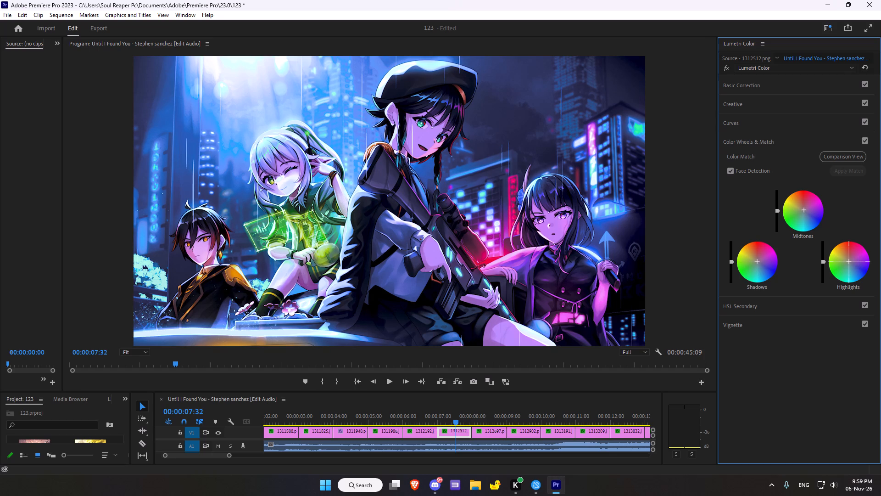
pyautogui.moveTo(853, 243); pyautogui.dragTo(850, 234)
# In HSL Secondary, shift the correction color wheel slightly toward red and set the correction contrast to 97.0.
pyautogui.click(740, 307)
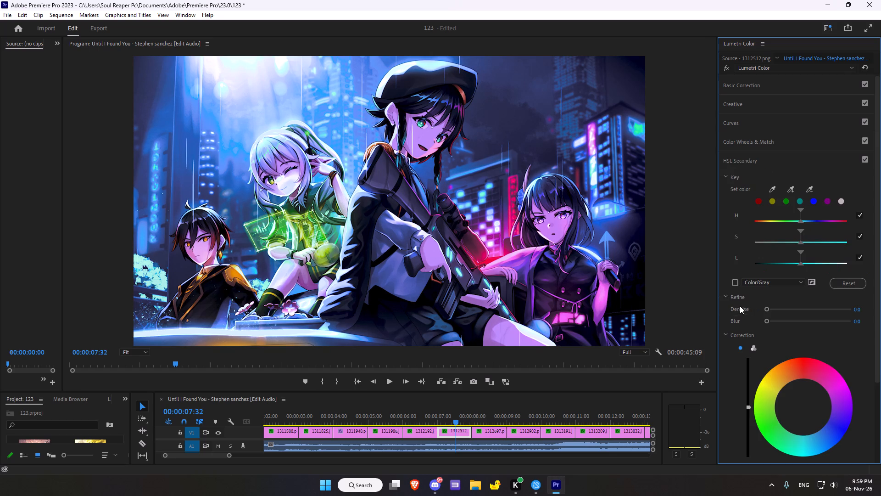
pyautogui.moveTo(800, 407); pyautogui.dragTo(790, 366)
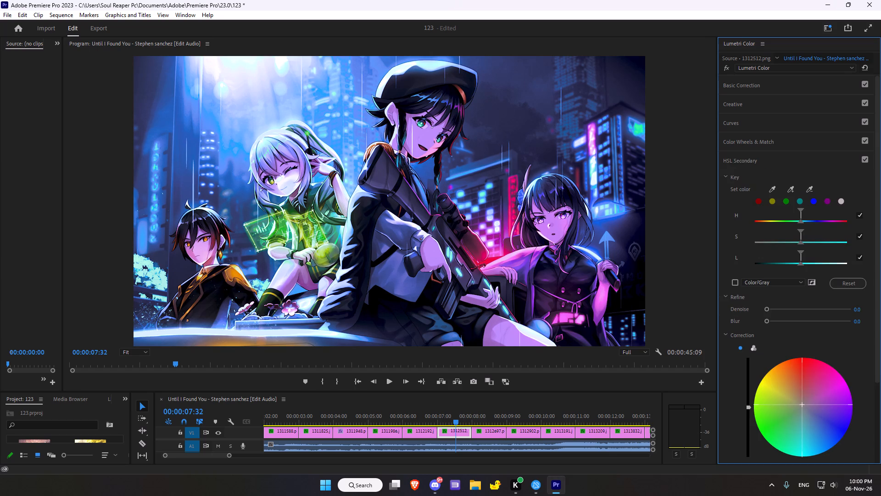
pyautogui.moveTo(790, 366); pyautogui.dragTo(792, 364)
pyautogui.scroll(-11, 799, 407)
pyautogui.scroll(1, 797, 408)
pyautogui.scroll(-4, 797, 411)
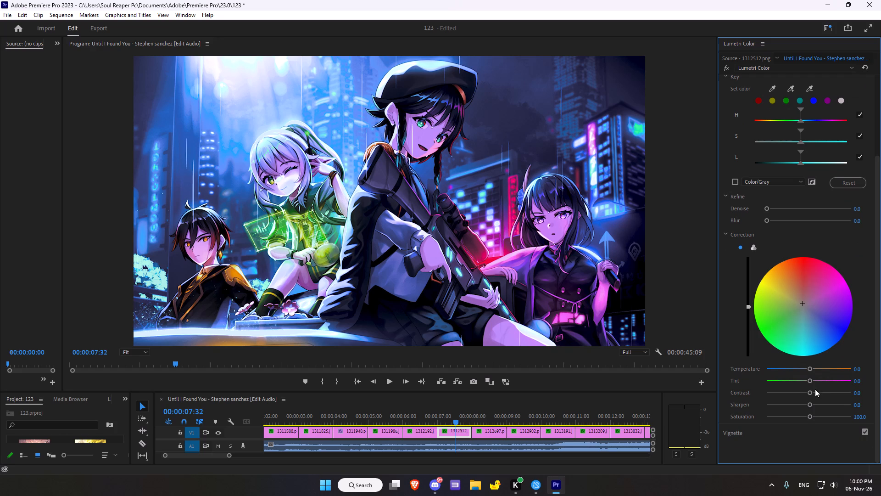
pyautogui.moveTo(812, 391); pyautogui.dragTo(849, 389)
pyautogui.scroll(-1, 757, 430)
# Set the vignette amount to -1.0, midpoint to 38.0, roundness to -19.6 and feather to 47.8.
pyautogui.click(735, 434)
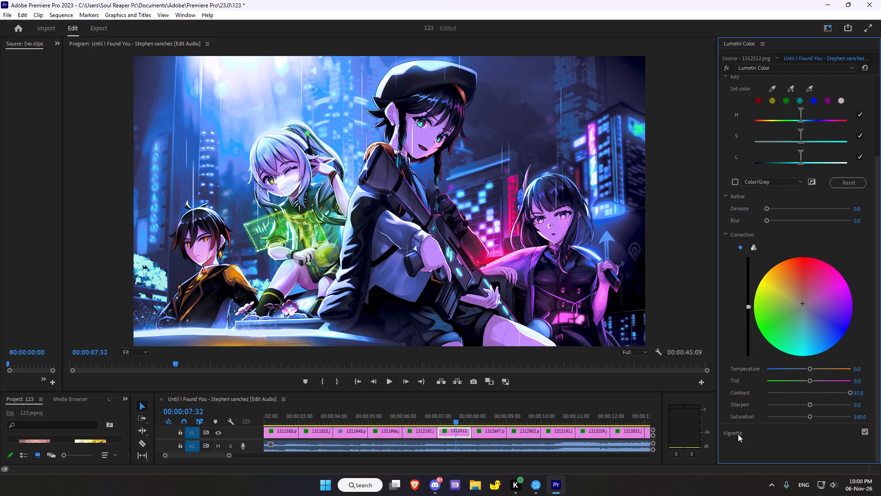
pyautogui.click(738, 434)
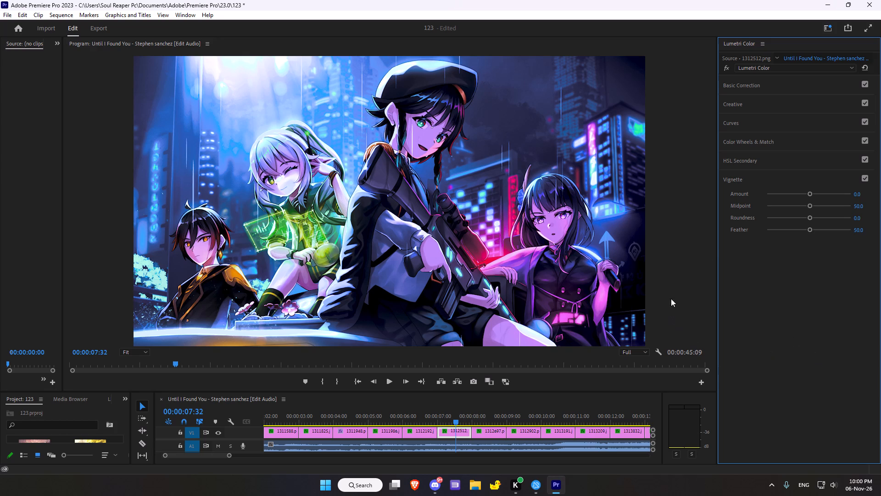
pyautogui.moveTo(809, 192); pyautogui.dragTo(827, 192)
pyautogui.moveTo(827, 192); pyautogui.dragTo(793, 196)
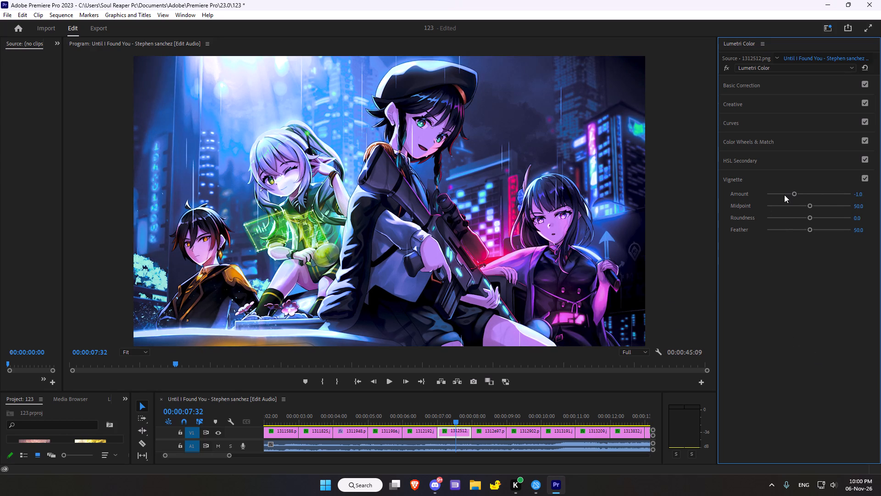
pyautogui.moveTo(806, 206); pyautogui.dragTo(790, 210)
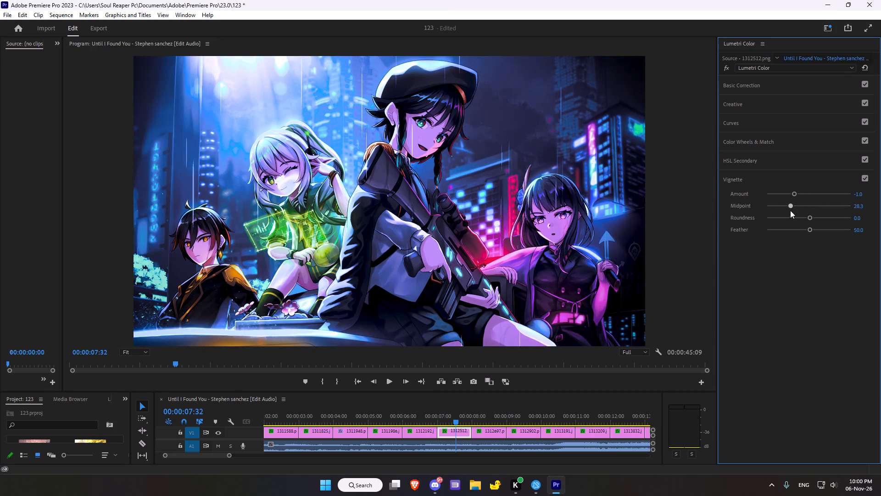
pyautogui.moveTo(790, 210); pyautogui.dragTo(798, 204)
pyautogui.moveTo(809, 219); pyautogui.dragTo(800, 220)
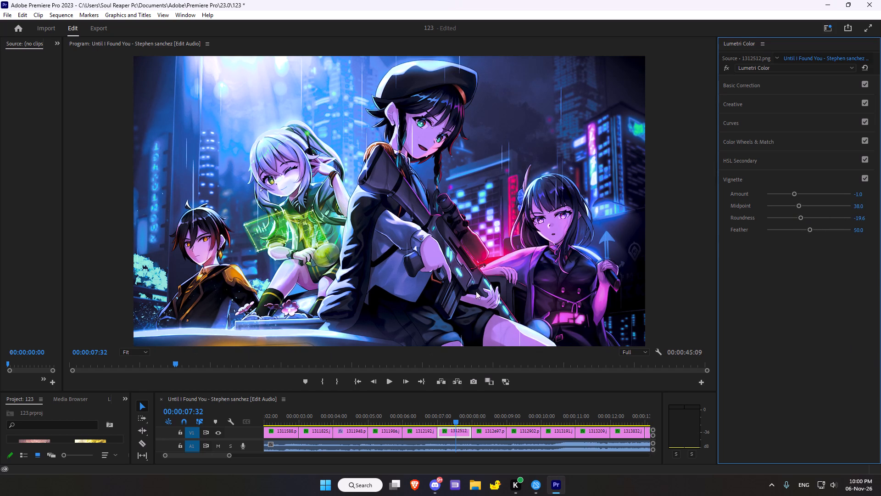
pyautogui.click(809, 230)
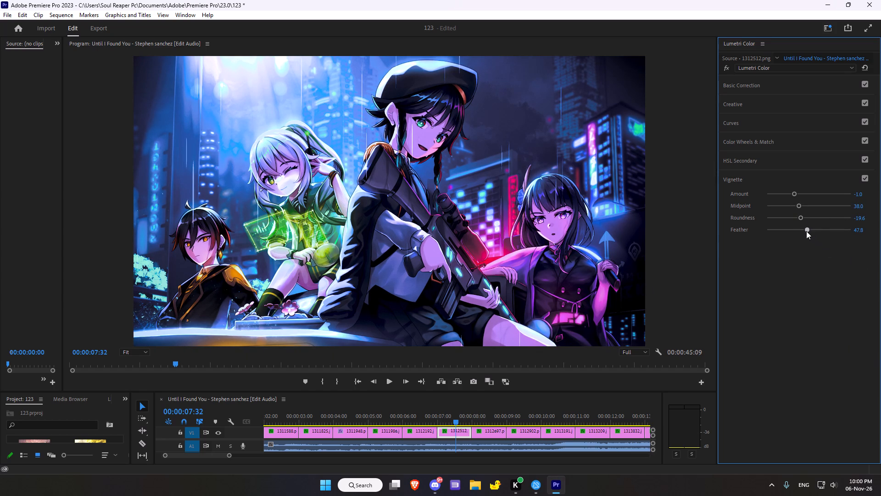
pyautogui.scroll(-2, 742, 304)
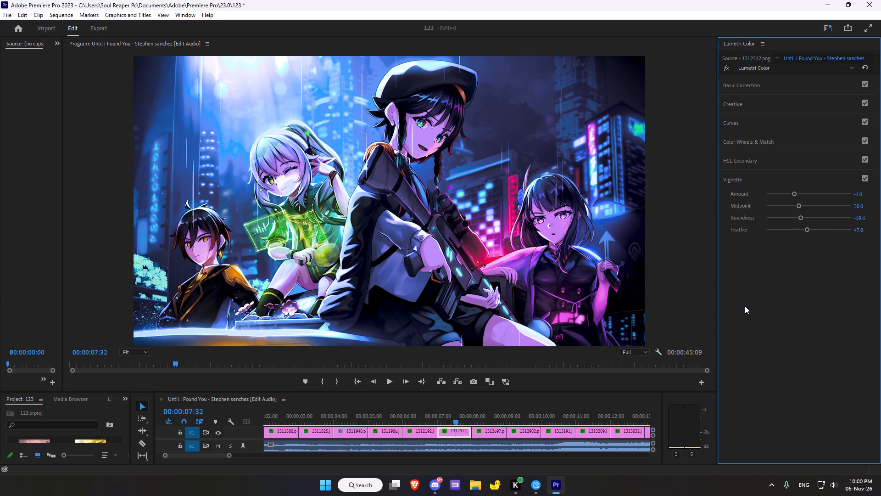
pyautogui.scroll(-4, 745, 306)
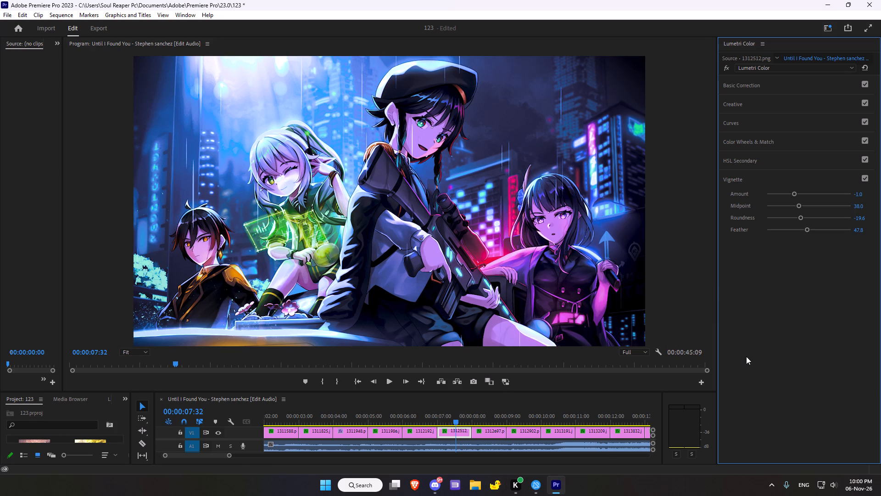
# Move the playhead forward to 00:00:08:17 on the 1312697.png clip.
pyautogui.scroll(-4, 551, 377)
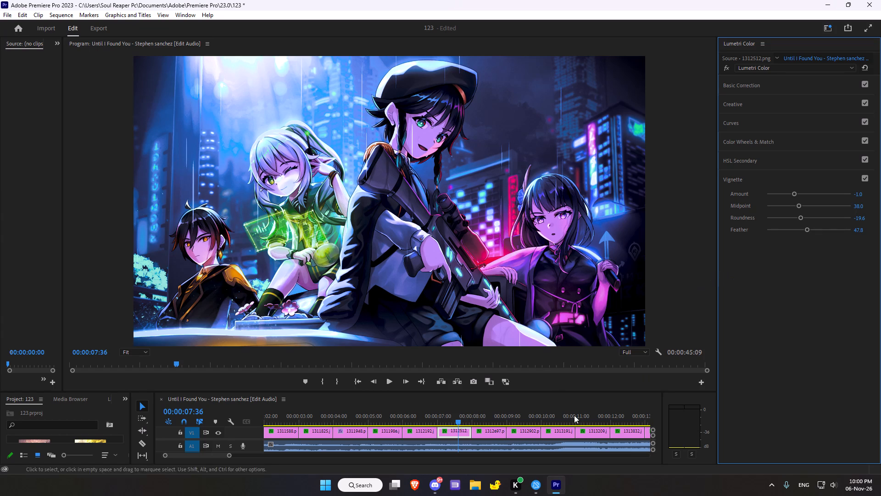
pyautogui.scroll(-9, 572, 389)
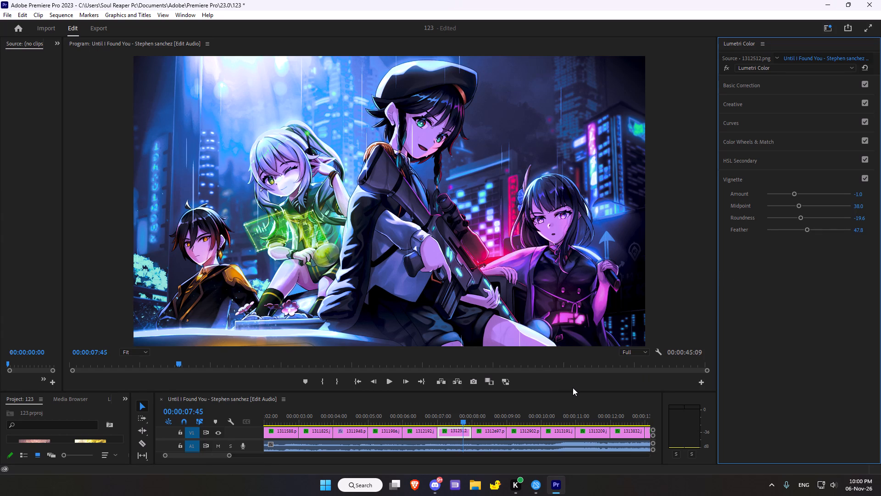
pyautogui.scroll(-11, 580, 377)
pyautogui.scroll(-4, 484, 361)
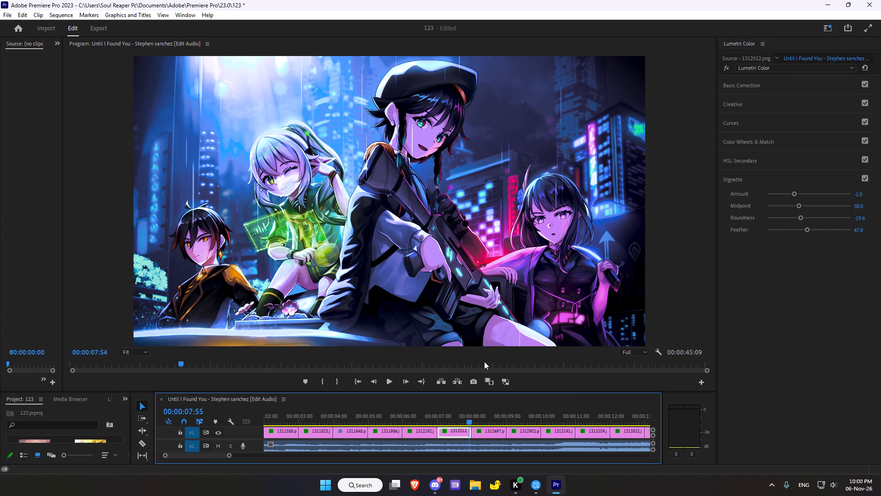
pyautogui.scroll(-13, 484, 361)
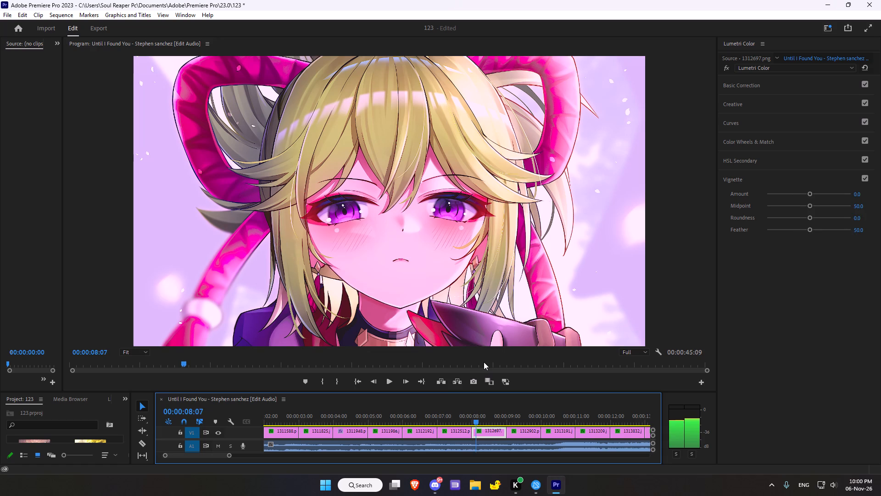
pyautogui.scroll(-10, 484, 362)
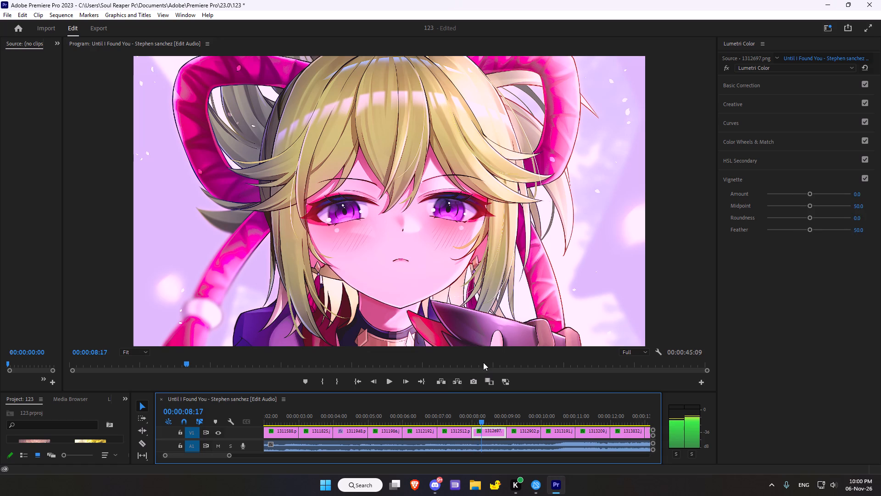
# Switch to Twinkle Tray and set the RT240Y monitor's brightness to 39.
pyautogui.click(771, 487)
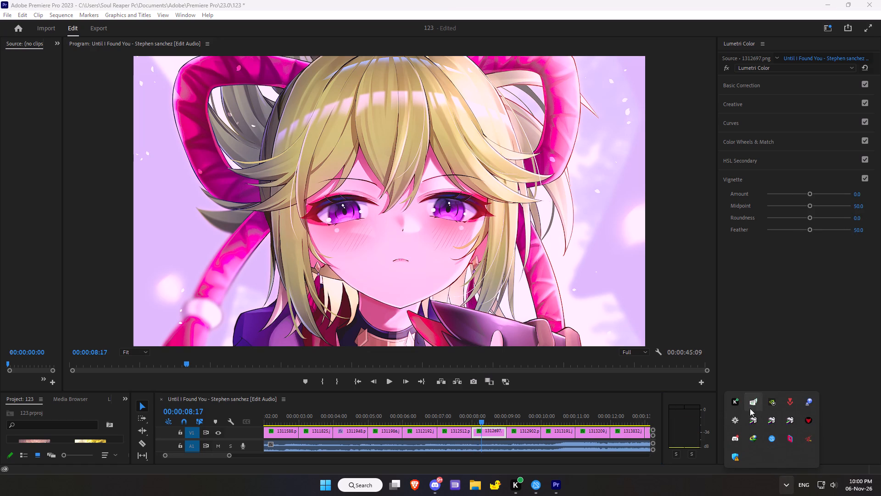
pyautogui.click(738, 421)
pyautogui.moveTo(776, 422); pyautogui.dragTo(768, 421)
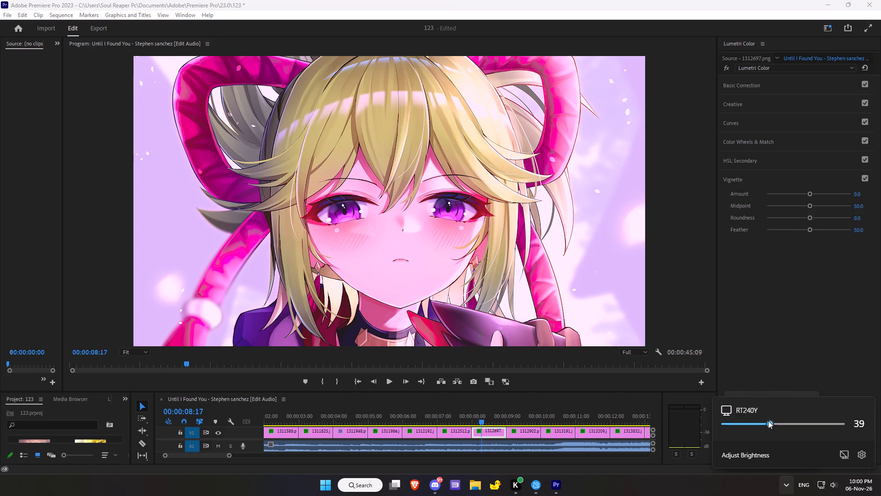
pyautogui.moveTo(768, 421); pyautogui.dragTo(768, 419)
pyautogui.click(778, 347)
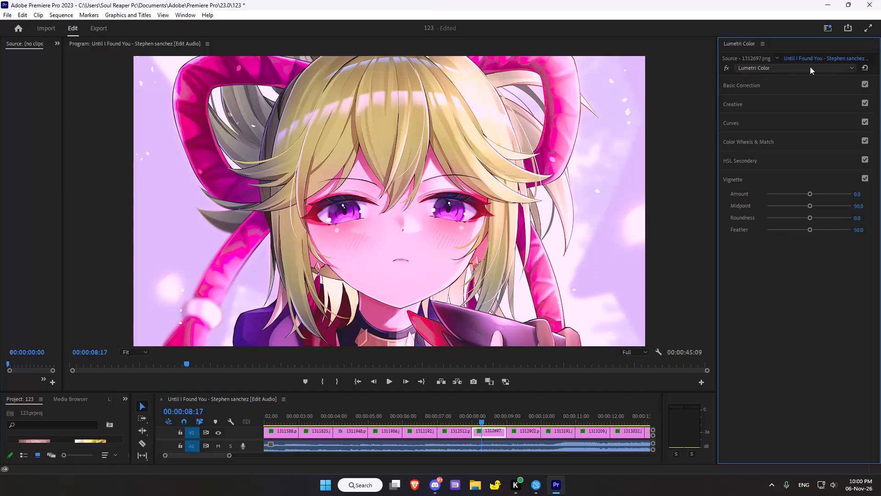
# Reset the Lumetri Color effect on the 1312697.png clip.
pyautogui.click(860, 67)
pyautogui.scroll(3, 779, 200)
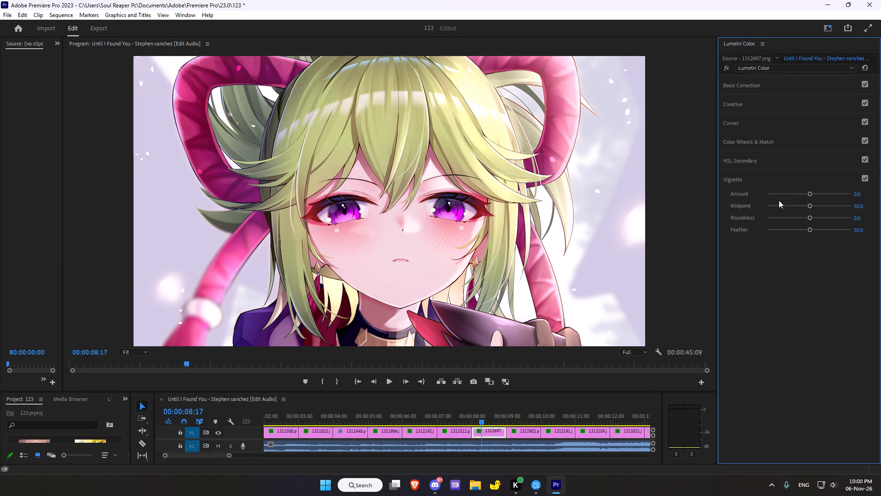
pyautogui.scroll(2, 770, 208)
# Set the Basic Correction temperature of 1312697.png to -1.1.
pyautogui.click(749, 85)
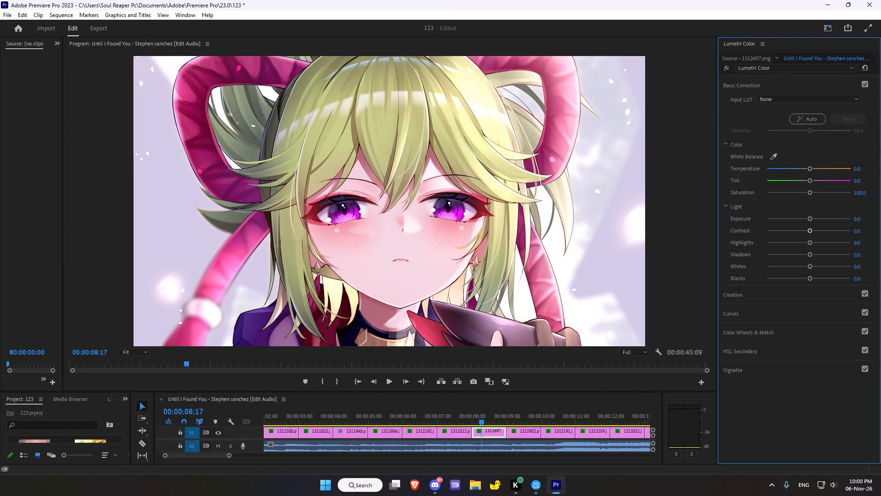
pyautogui.moveTo(810, 167); pyautogui.dragTo(805, 161)
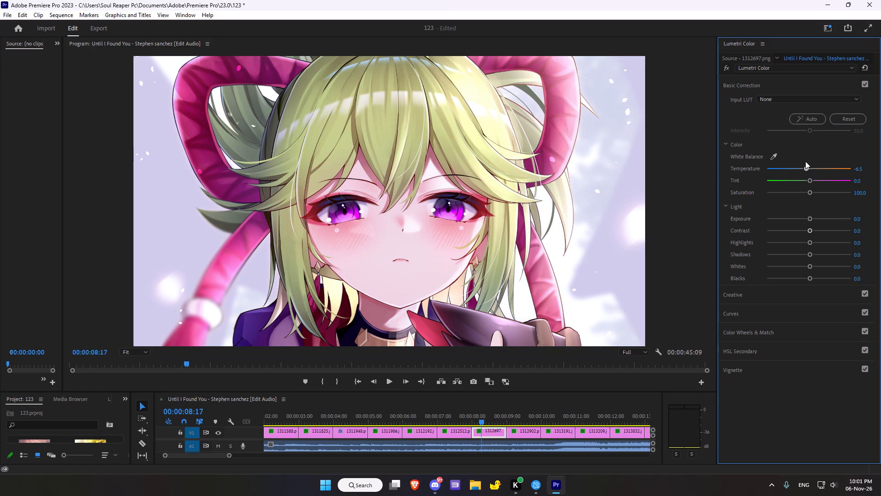
pyautogui.moveTo(805, 161); pyautogui.dragTo(808, 160)
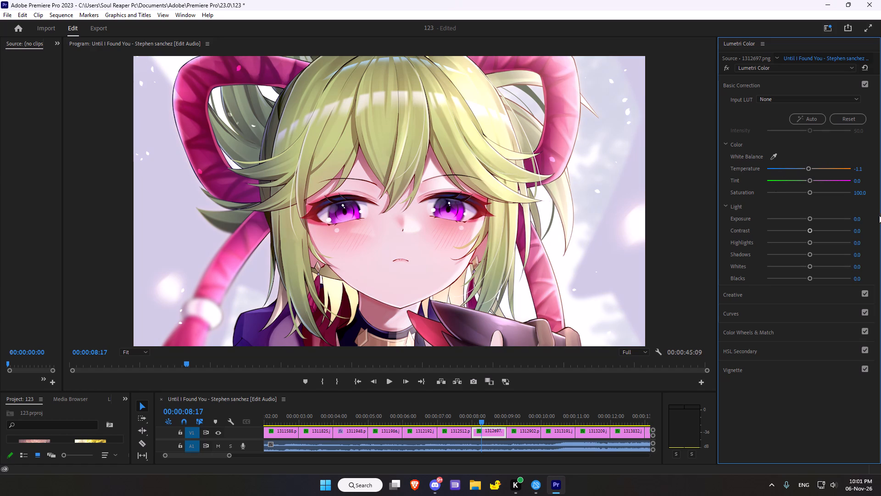
# Compare magenta and green tints on 1312697.png and set the Basic Correction tint to 16.3.
pyautogui.click(817, 178)
pyautogui.click(831, 180)
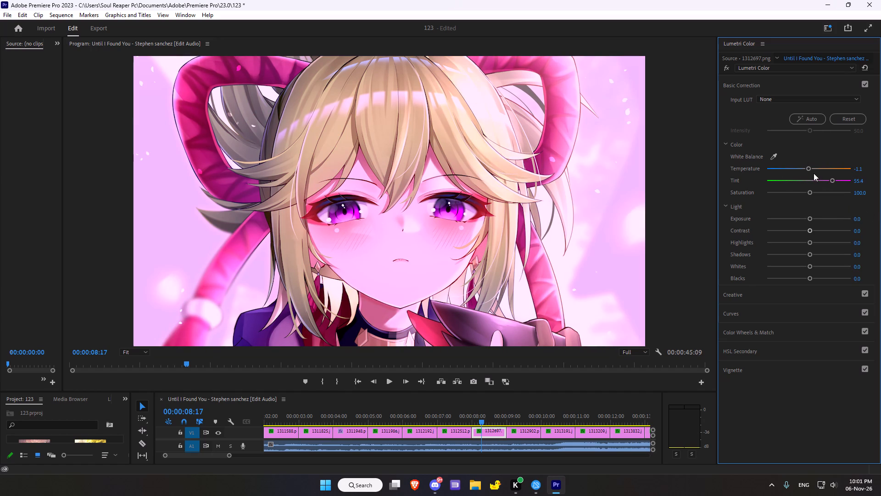
pyautogui.click(814, 173)
pyautogui.click(815, 177)
pyautogui.click(803, 179)
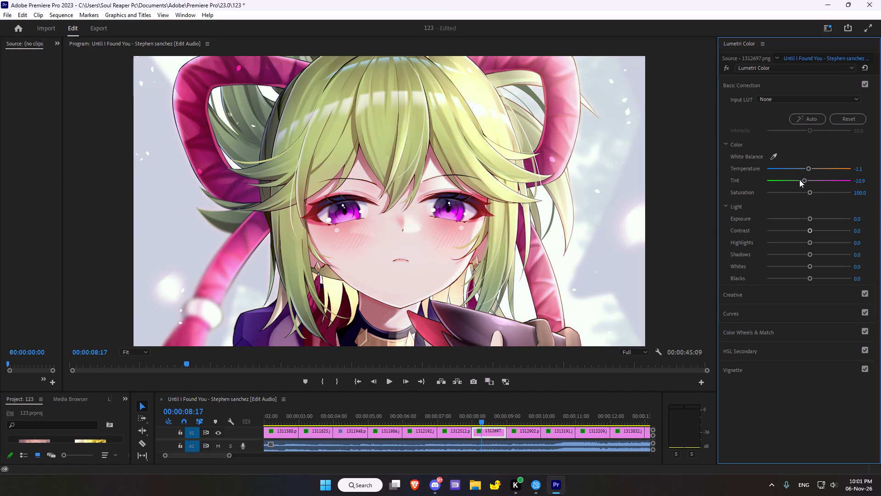
pyautogui.click(798, 180)
pyautogui.click(787, 183)
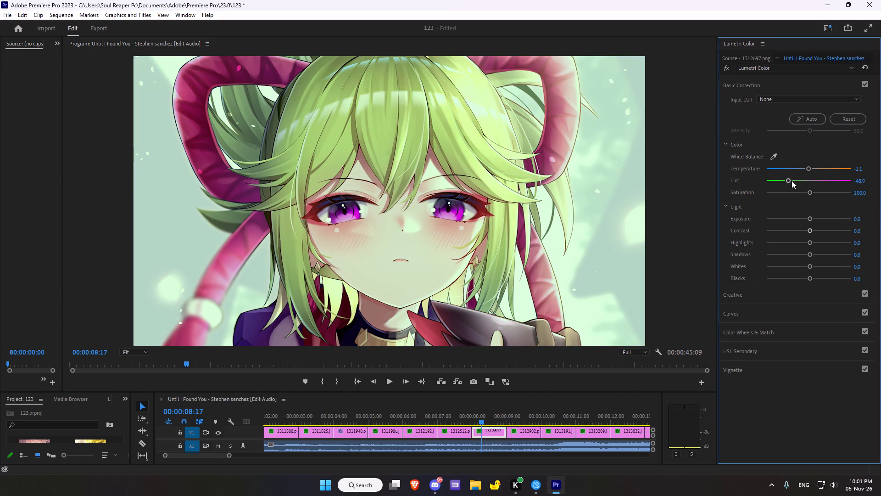
pyautogui.click(794, 182)
pyautogui.click(803, 184)
pyautogui.moveTo(805, 184); pyautogui.dragTo(811, 184)
pyautogui.click(815, 183)
pyautogui.click(821, 180)
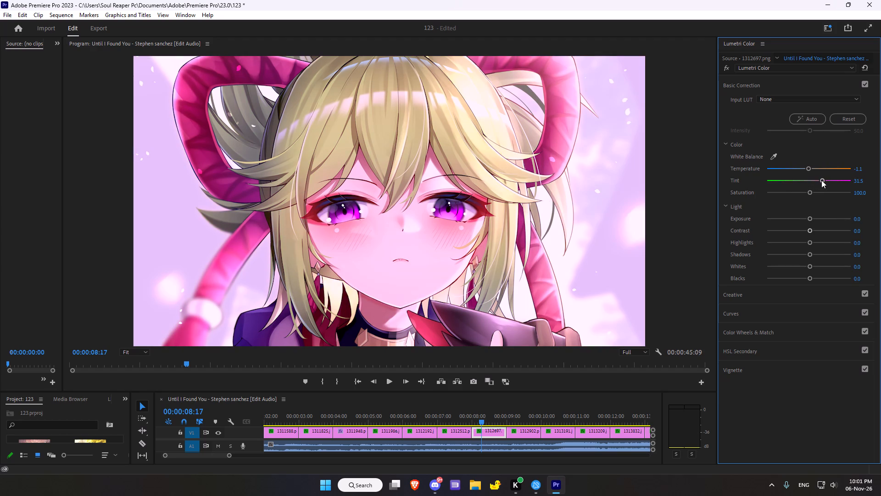
pyautogui.click(815, 180)
# Raise the Basic Correction saturation of 1312697.png to 120.7.
pyautogui.click(811, 193)
pyautogui.doubleClick(816, 192)
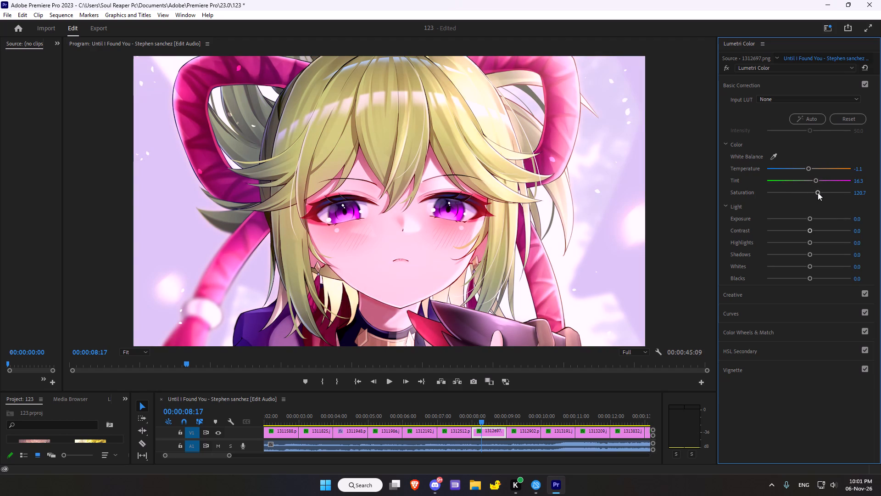
# Test exposure, saturation and tint changes on 1312697.png, returning exposure to 0.0 and setting the Basic Correction saturation to 108.7.
pyautogui.click(822, 216)
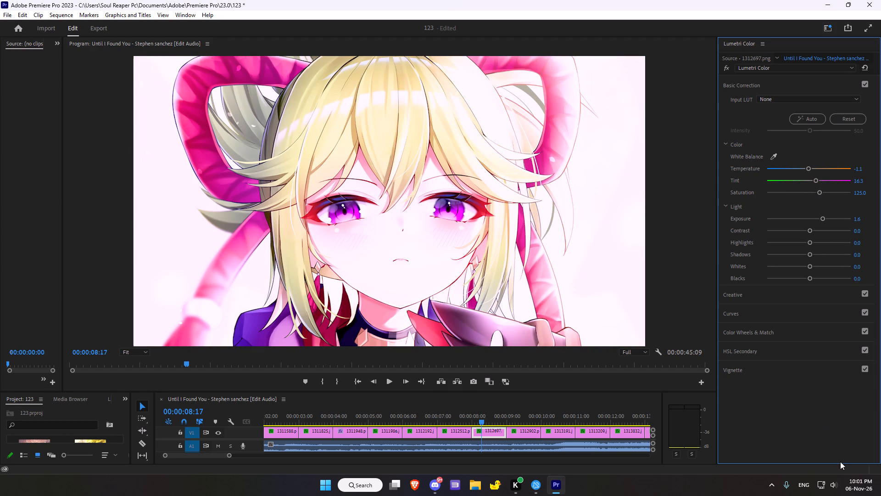
pyautogui.click(797, 192)
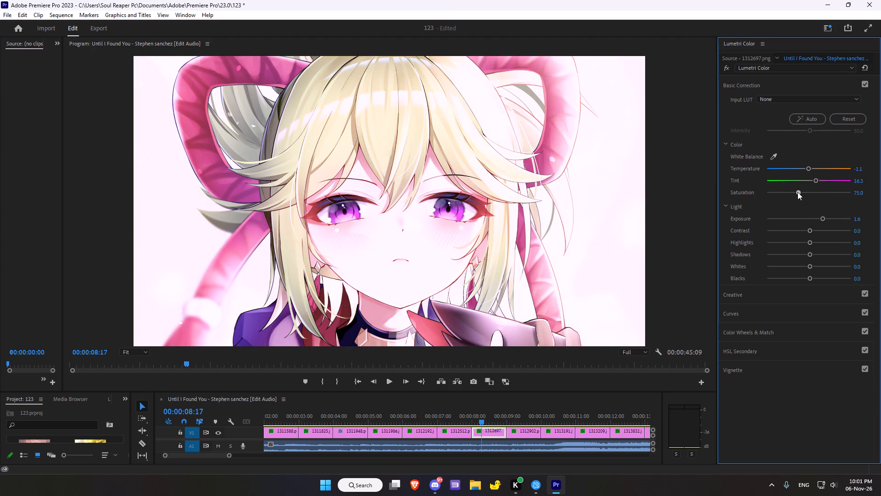
pyautogui.click(804, 190)
pyautogui.doubleClick(815, 190)
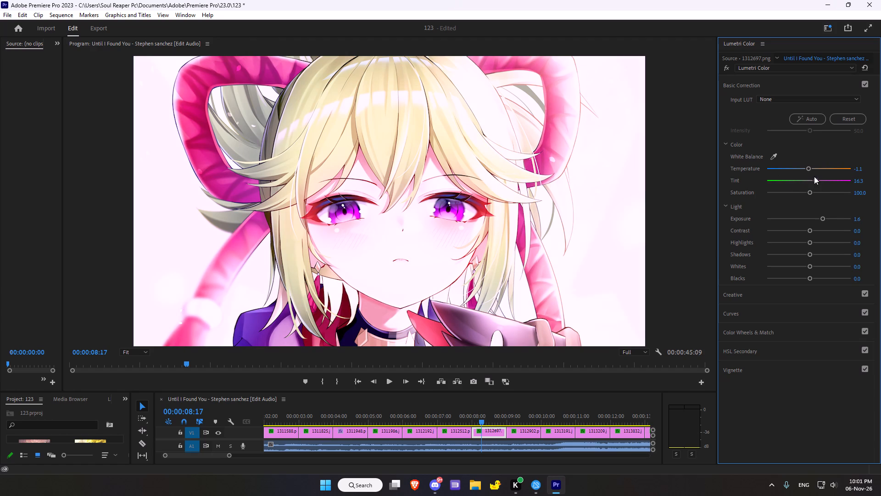
pyautogui.click(808, 180)
pyautogui.tripleClick(814, 215)
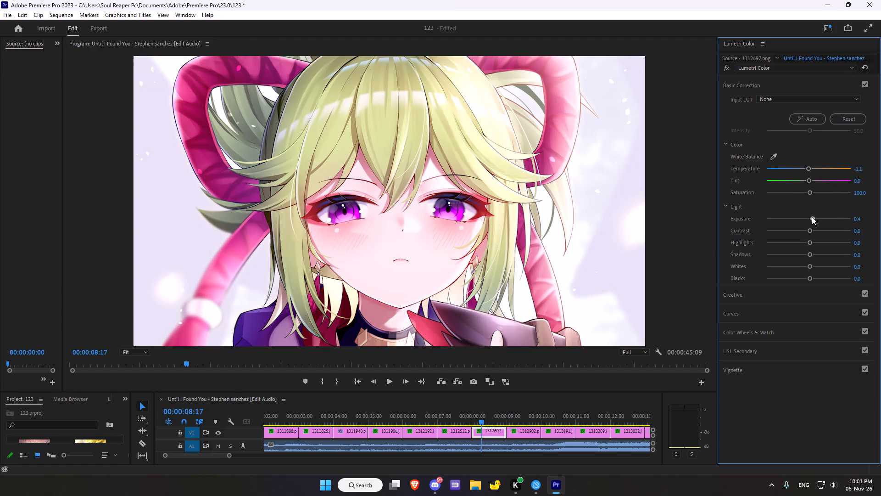
pyautogui.doubleClick(809, 191)
# Compare tint levels on 1312697.png and set the Basic Correction tint to 13.0.
pyautogui.click(813, 180)
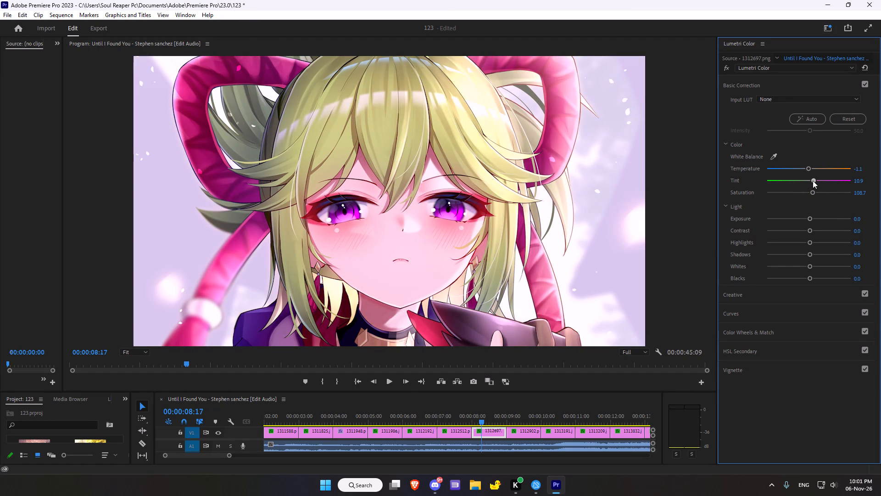
pyautogui.click(816, 180)
pyautogui.click(806, 180)
pyautogui.click(812, 181)
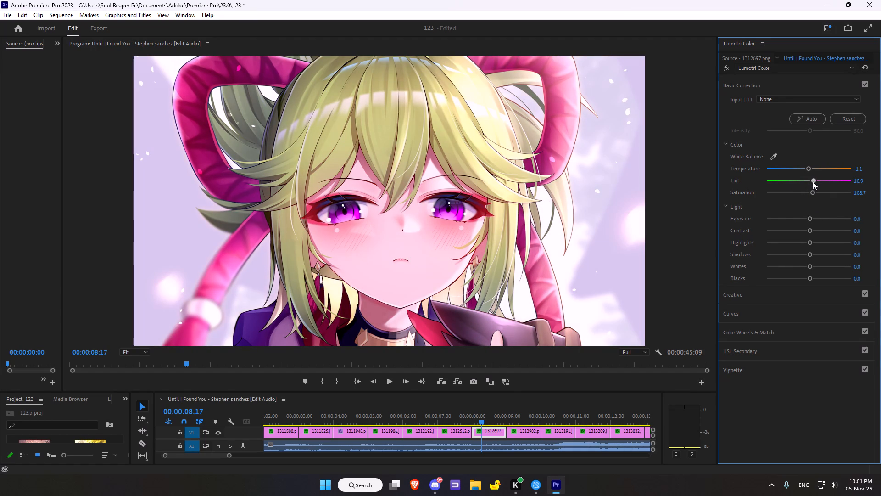
pyautogui.click(818, 180)
pyautogui.click(814, 182)
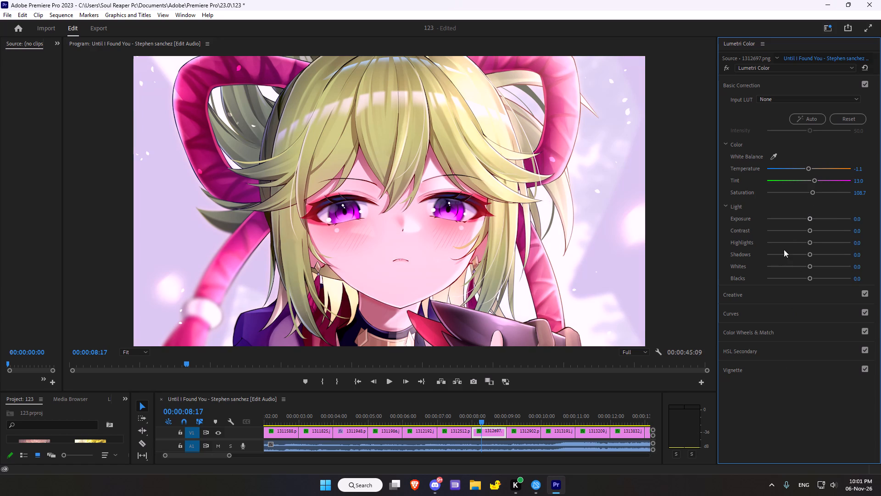
# Set the Basic Correction exposure of 1312697.png to -0.2.
pyautogui.click(813, 218)
pyautogui.doubleClick(811, 218)
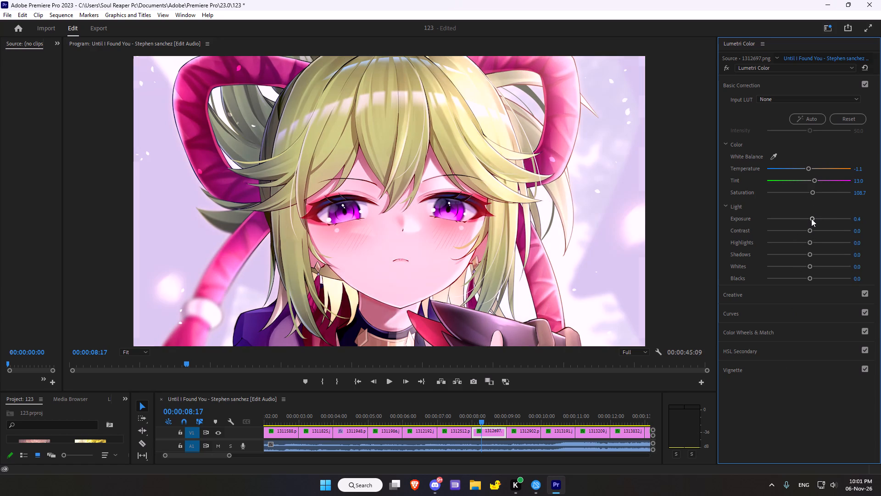
pyautogui.click(806, 221)
# Compare low and high contrast on 1312697.png and set the Basic Correction contrast to 33.7.
pyautogui.moveTo(810, 231); pyautogui.dragTo(821, 229)
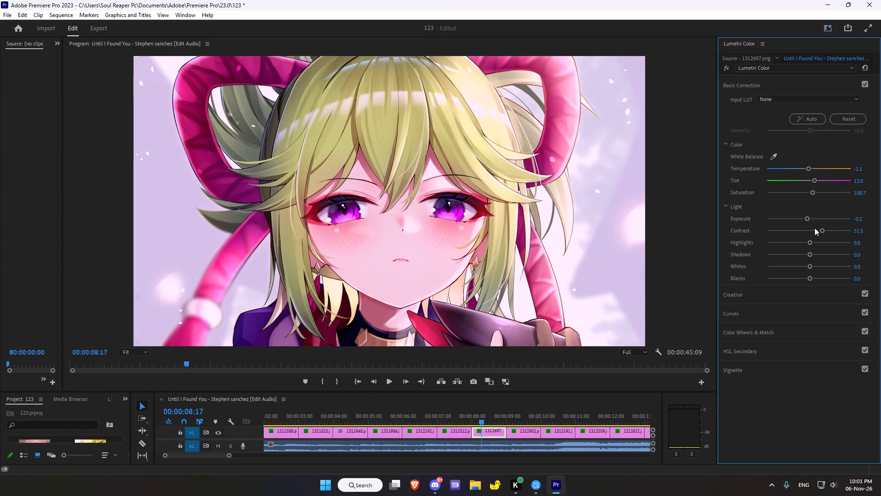
pyautogui.moveTo(821, 227); pyautogui.dragTo(729, 226)
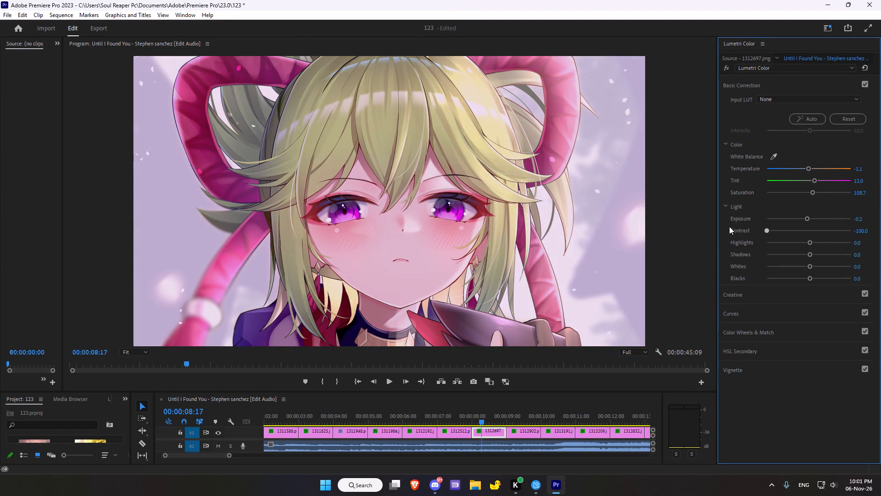
pyautogui.moveTo(729, 226); pyautogui.dragTo(688, 230)
pyautogui.moveTo(688, 230); pyautogui.dragTo(797, 215)
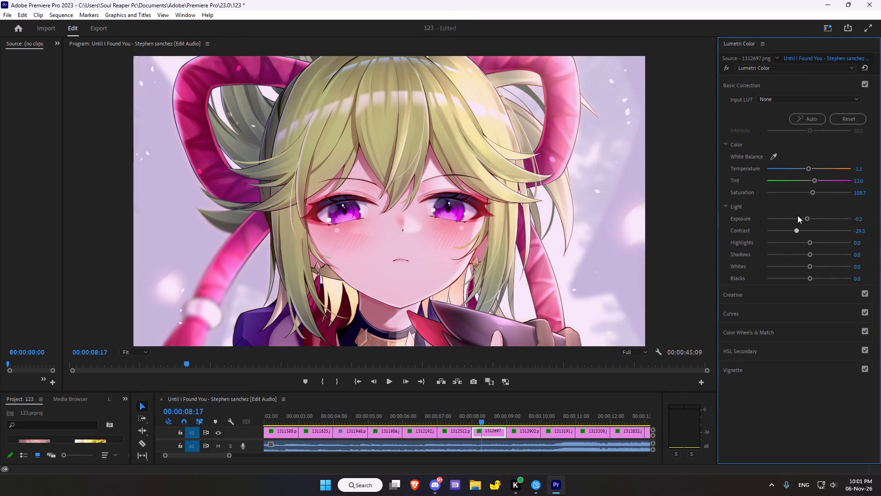
pyautogui.moveTo(797, 215); pyautogui.dragTo(811, 213)
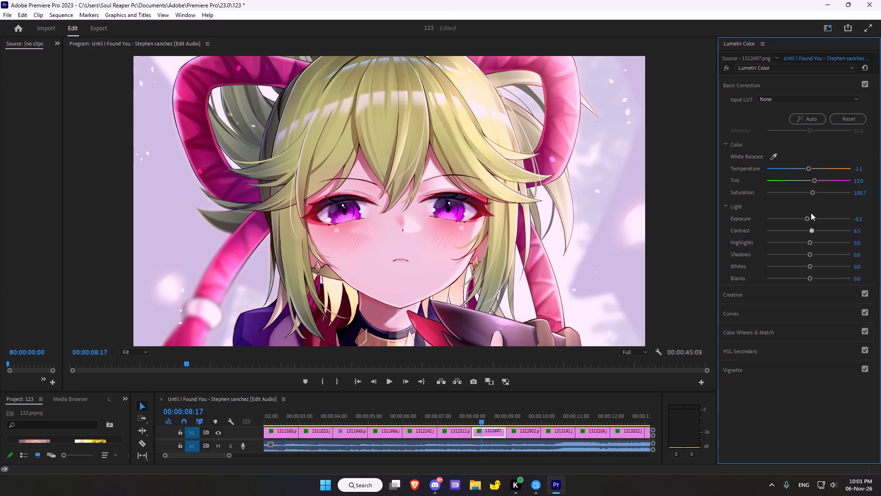
pyautogui.moveTo(811, 213); pyautogui.dragTo(817, 192)
pyautogui.moveTo(817, 192); pyautogui.dragTo(822, 221)
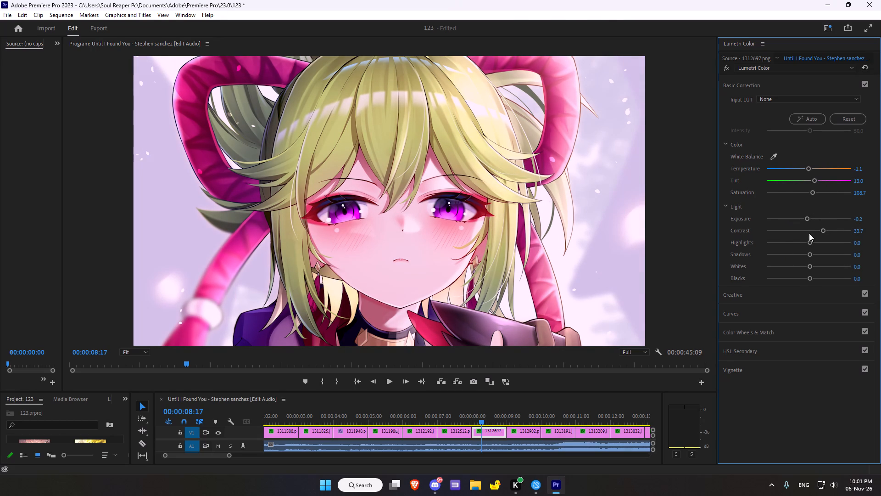
# Adjust the tonal ranges of 1312697.png to highlights -15.2, shadows -4.3, whites -2.2 and blacks -3.3.
pyautogui.moveTo(811, 241); pyautogui.dragTo(808, 244)
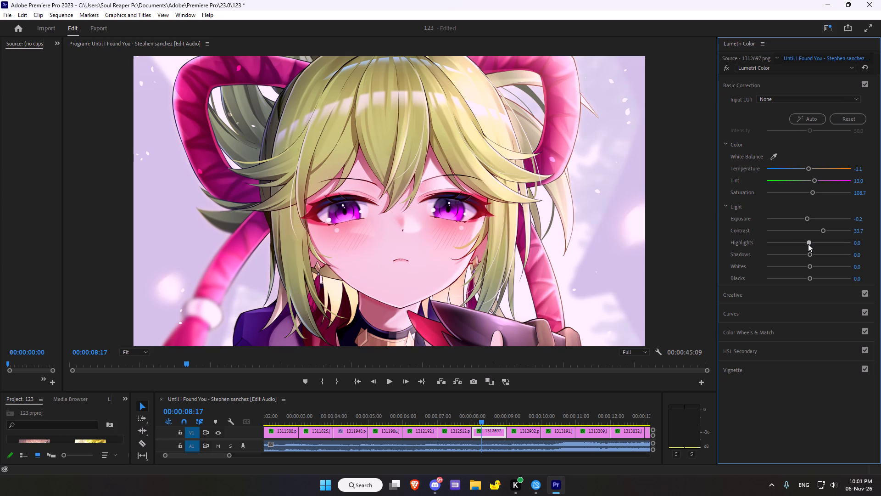
pyautogui.moveTo(808, 244); pyautogui.dragTo(802, 248)
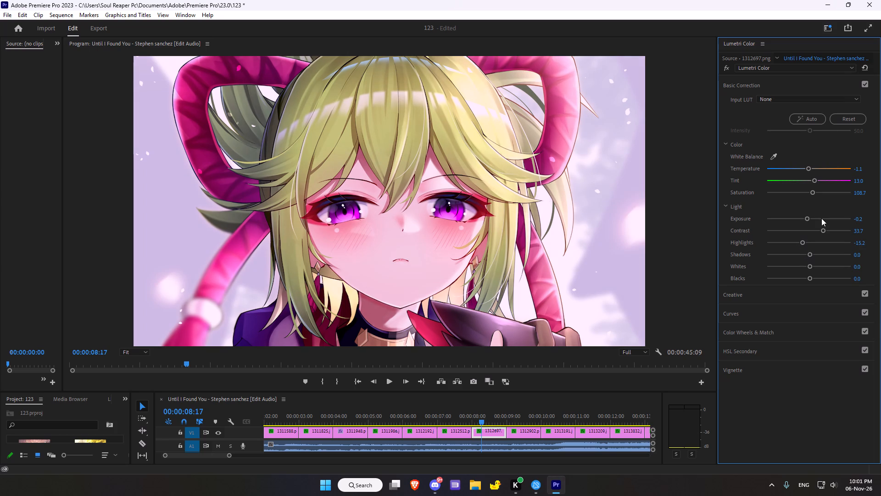
pyautogui.click(810, 254)
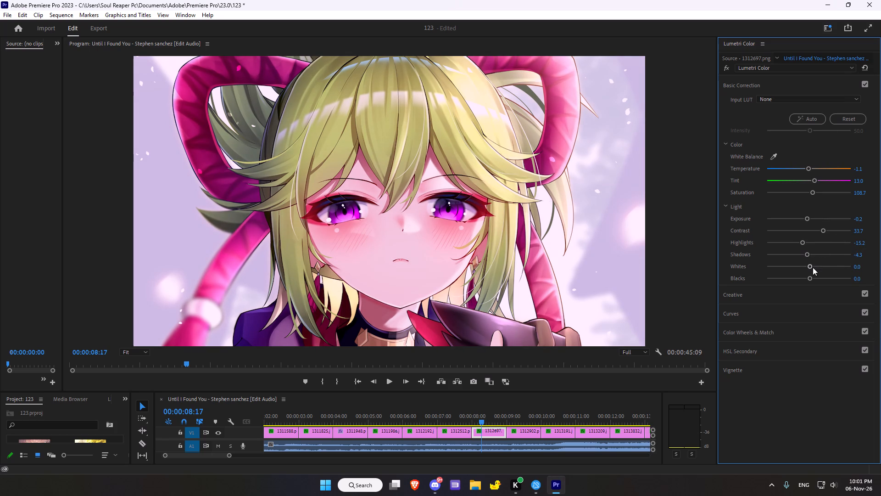
pyautogui.click(810, 268)
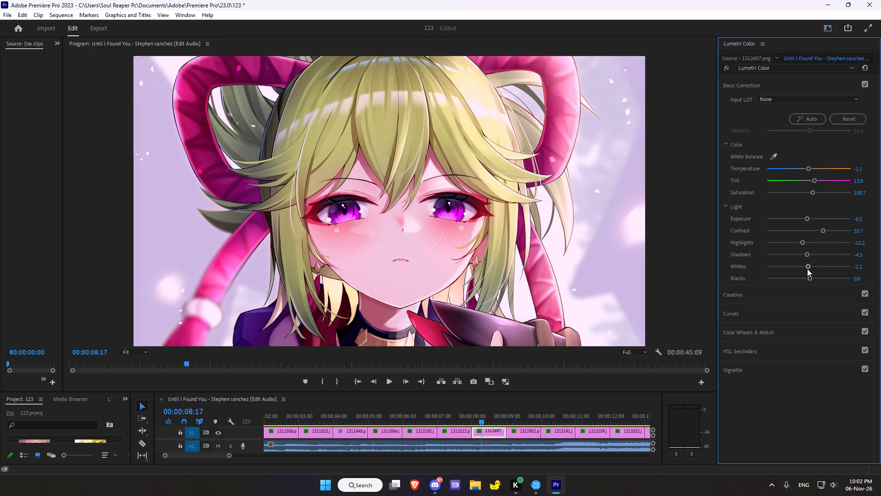
pyautogui.click(808, 277)
# Set the Creative adjustments of 1312697.png to sharpen 38.0, vibrance 13.0 and saturation 118.5.
pyautogui.click(739, 294)
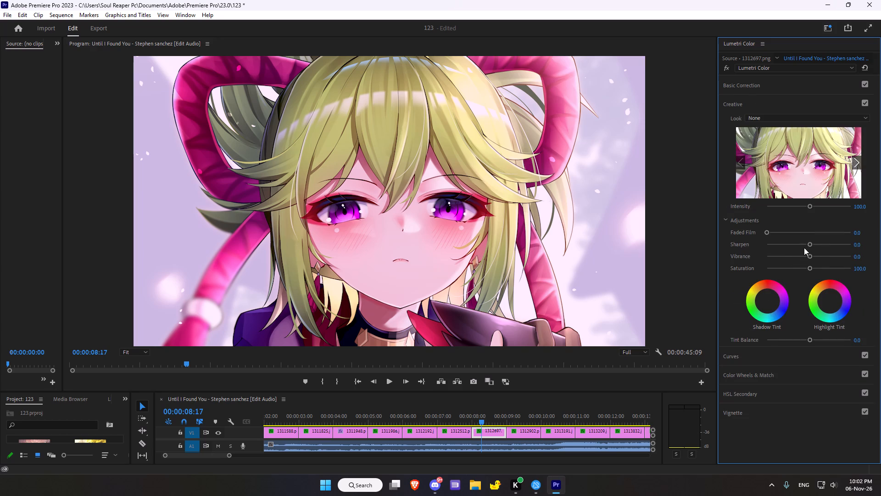
pyautogui.moveTo(810, 244); pyautogui.dragTo(824, 239)
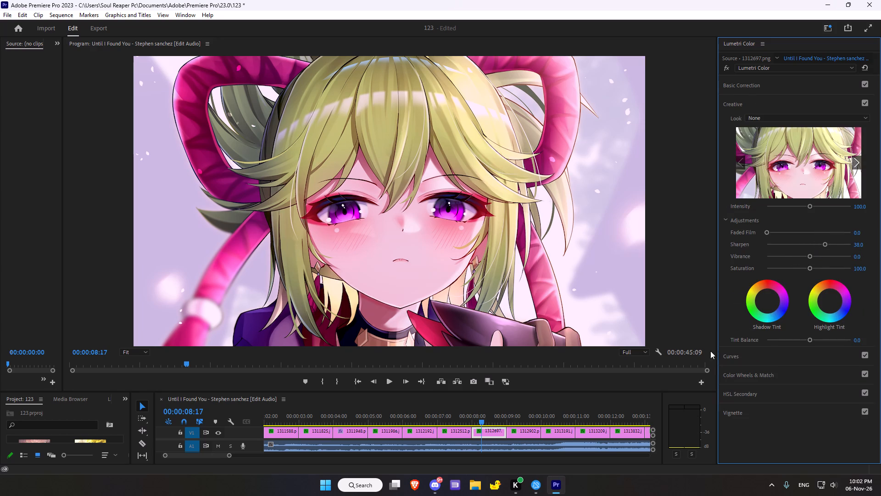
pyautogui.click(811, 256)
pyautogui.moveTo(809, 266); pyautogui.dragTo(817, 269)
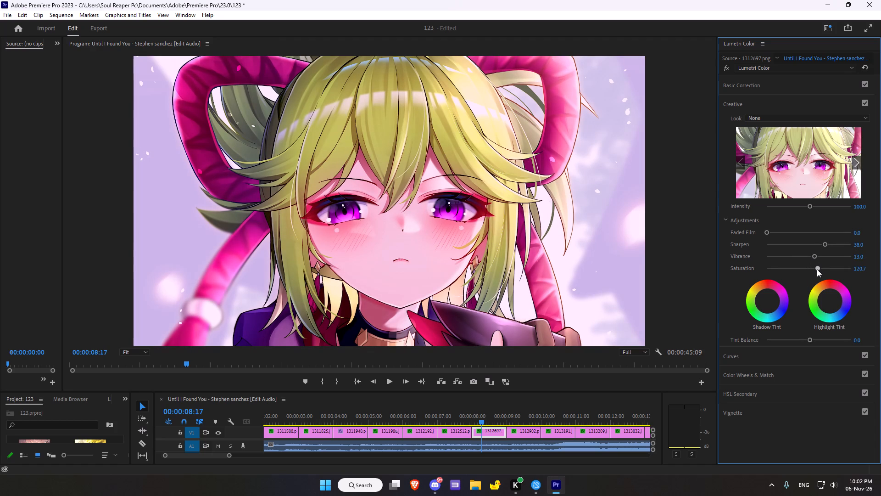
pyautogui.moveTo(817, 269); pyautogui.dragTo(816, 275)
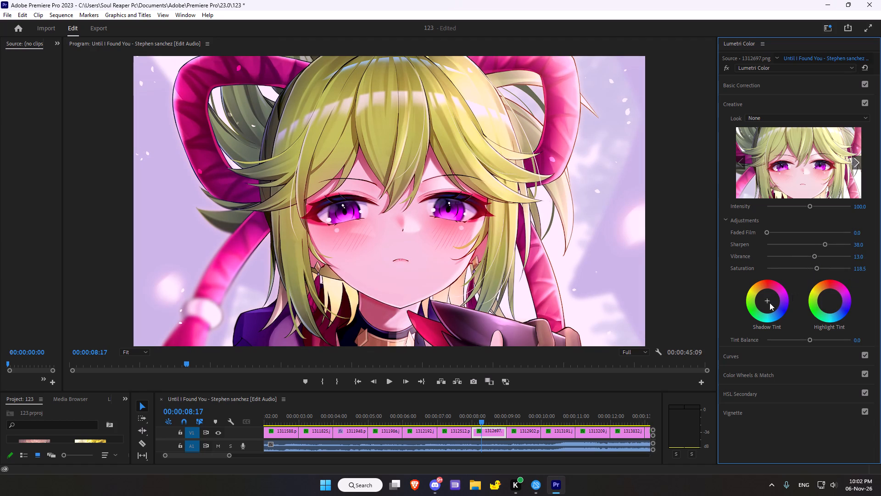
# Shift the Creative shadow tint of 1312697.png slightly toward cyan and the highlight tint slightly toward orange.
pyautogui.moveTo(769, 300); pyautogui.dragTo(758, 384)
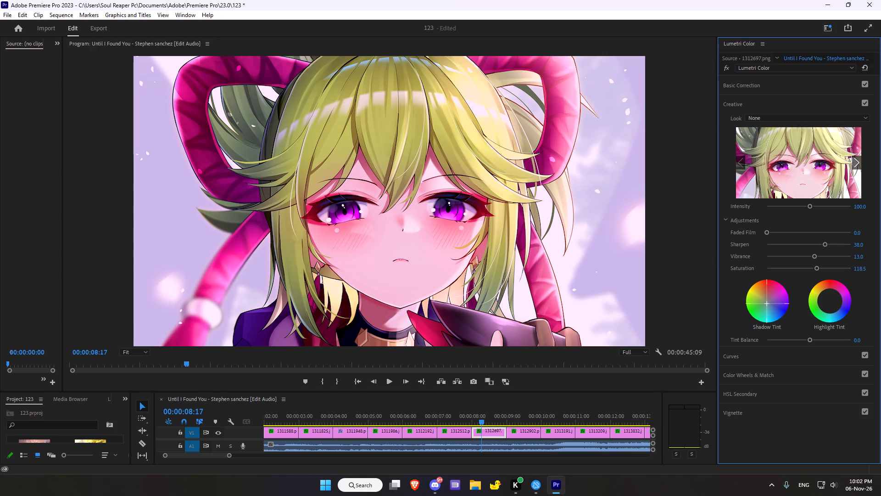
pyautogui.moveTo(758, 384); pyautogui.dragTo(765, 385)
pyautogui.moveTo(831, 300); pyautogui.dragTo(798, 274)
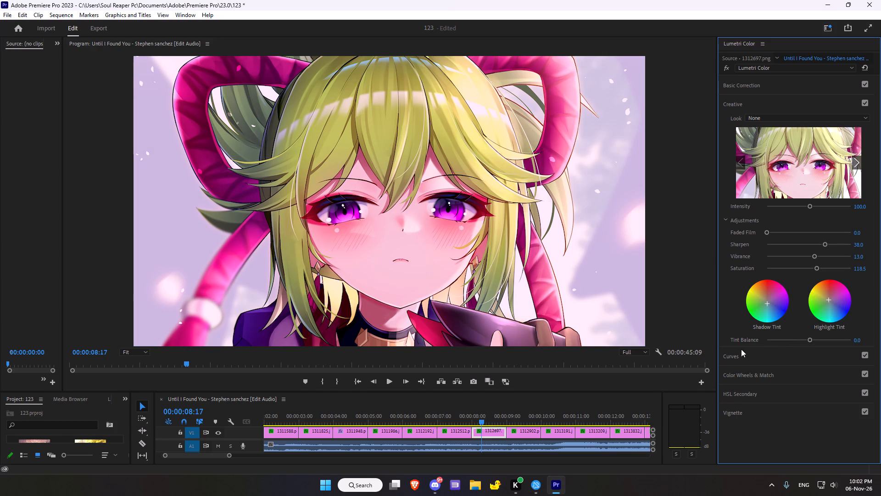
# Add a midpoint to the white RGB curve of 1312697.png and lower it slightly.
pyautogui.click(737, 355)
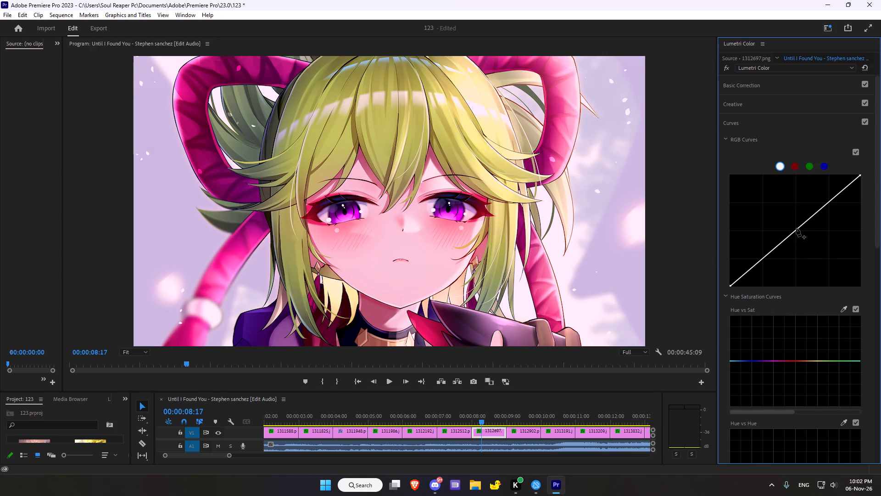
pyautogui.moveTo(796, 228); pyautogui.dragTo(796, 233)
# Sample the red hue just below the character's eye for Hue vs Sat and lower the middle red point slightly.
pyautogui.scroll(-5, 803, 287)
pyautogui.click(846, 263)
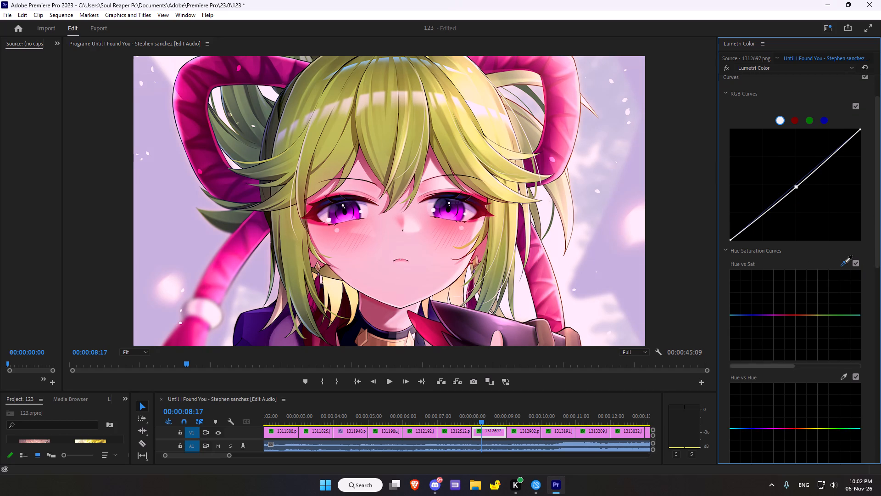
pyautogui.click(446, 224)
pyautogui.moveTo(792, 316); pyautogui.dragTo(786, 321)
pyautogui.moveTo(786, 321); pyautogui.dragTo(779, 318)
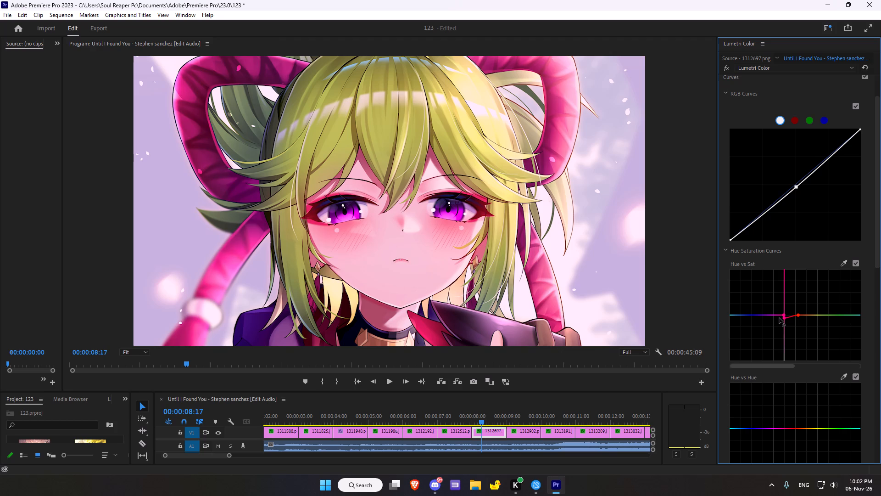
pyautogui.moveTo(779, 318); pyautogui.dragTo(790, 320)
pyautogui.moveTo(790, 320); pyautogui.dragTo(791, 321)
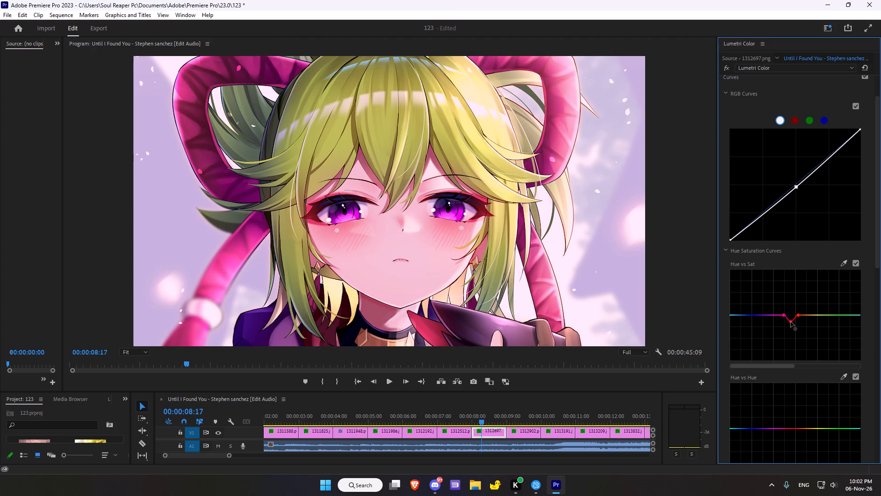
# Sample the yellow-green hair hue of 1312697.png for Hue vs Hue and lower the middle point slightly.
pyautogui.scroll(-6, 784, 271)
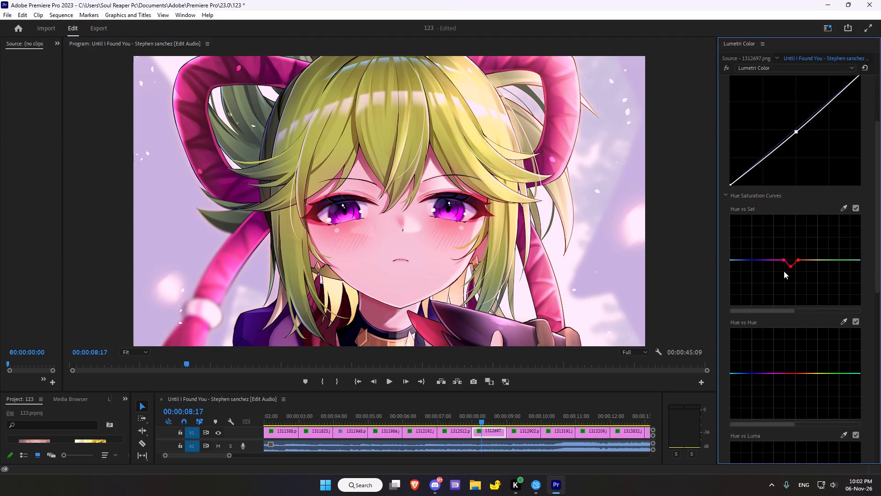
pyautogui.scroll(-6, 783, 275)
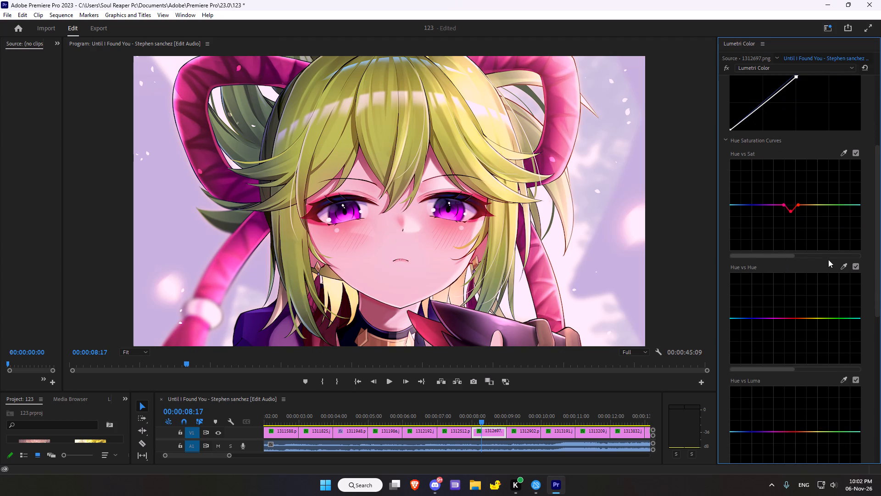
pyautogui.click(847, 269)
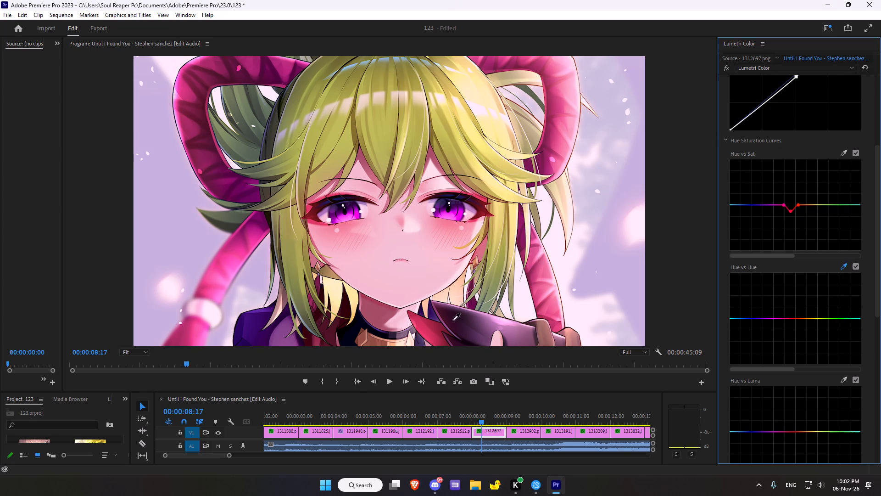
pyautogui.click(495, 288)
pyautogui.click(823, 318)
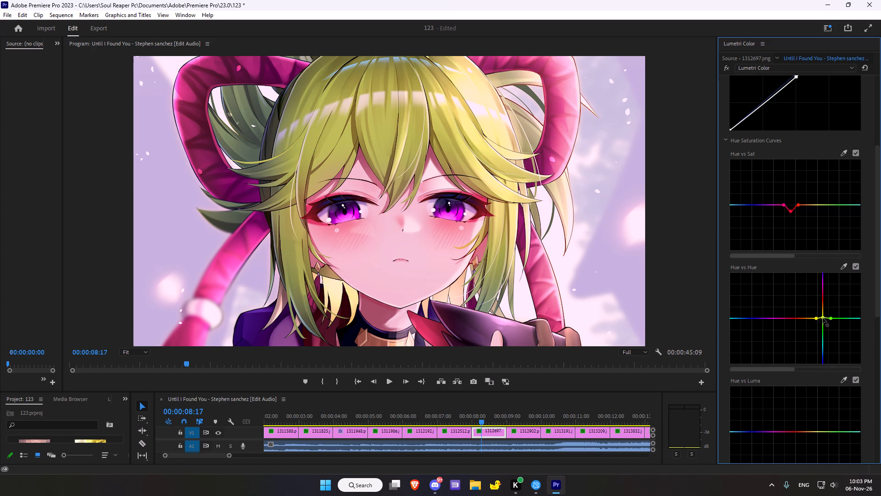
# Sample the character's eye for Luma vs Sat and raise the middle point slightly.
pyautogui.scroll(-2, 805, 304)
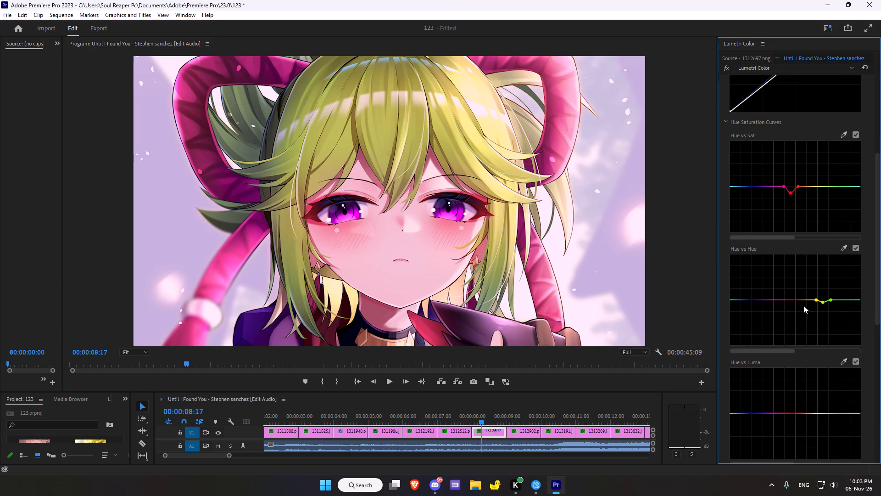
pyautogui.scroll(-14, 803, 305)
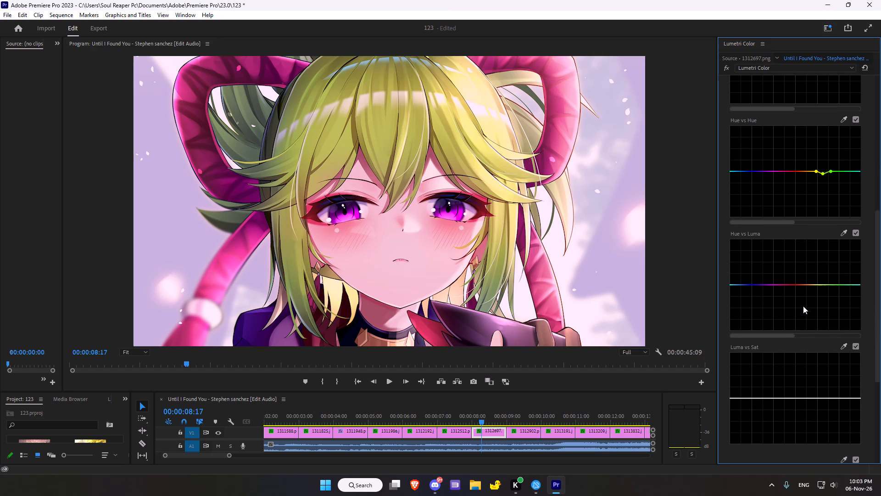
pyautogui.scroll(-3, 803, 306)
pyautogui.scroll(1, 803, 306)
pyautogui.scroll(-2, 803, 306)
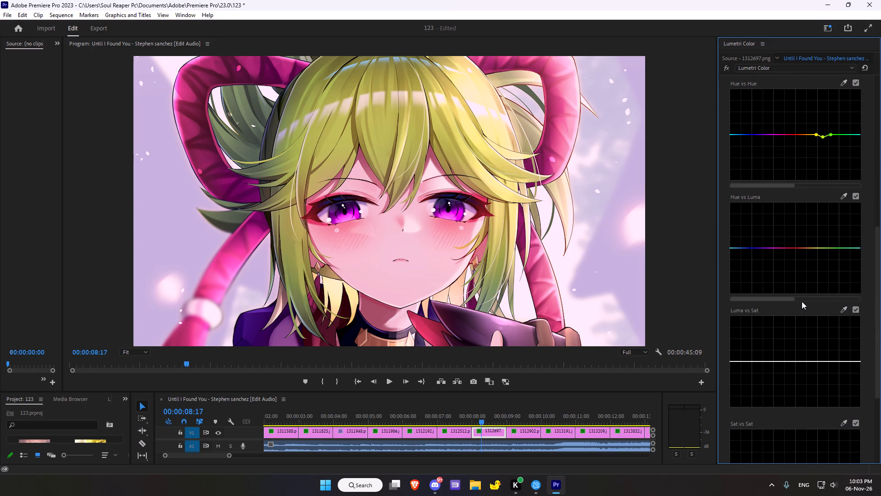
pyautogui.scroll(-2, 824, 250)
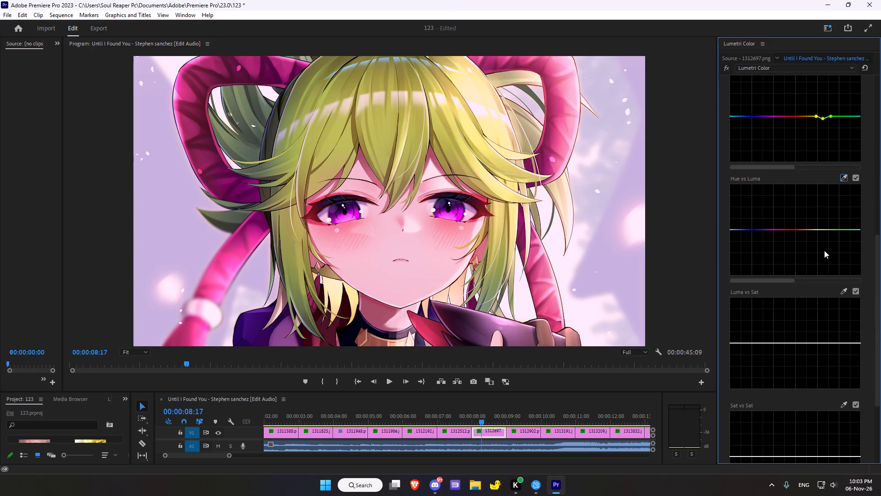
pyautogui.scroll(-1, 878, 171)
pyautogui.scroll(2, 853, 181)
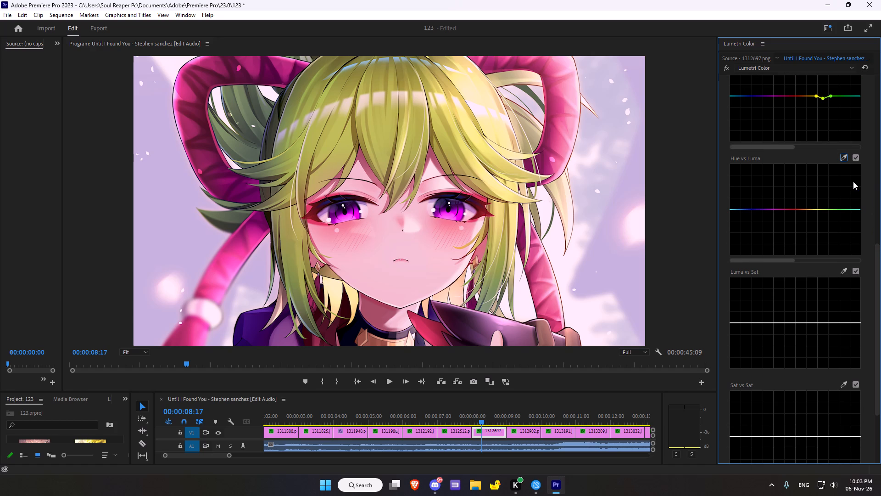
pyautogui.scroll(-1, 853, 181)
pyautogui.click(845, 258)
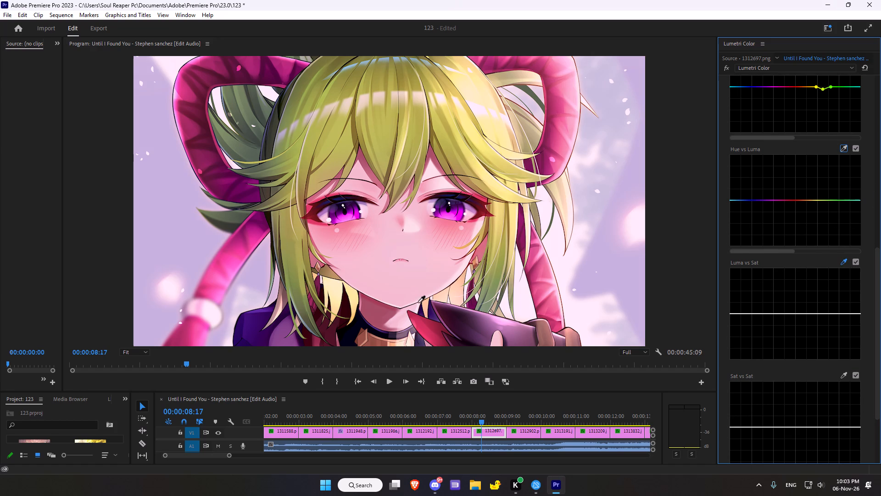
pyautogui.click(457, 211)
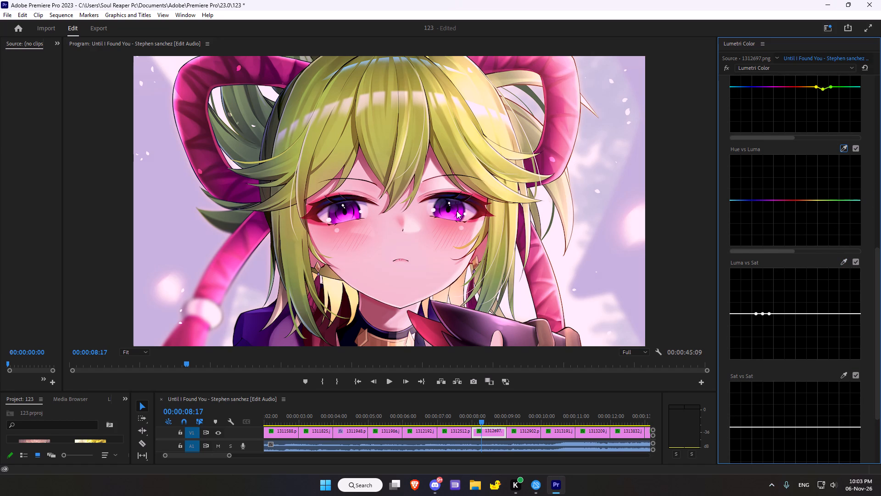
pyautogui.click(764, 313)
# Raise the low-saturation end of the Sat vs Sat curve with two points, the second slightly lower than the first.
pyautogui.scroll(-4, 759, 322)
pyautogui.moveTo(742, 388); pyautogui.dragTo(743, 377)
pyautogui.moveTo(747, 372); pyautogui.dragTo(754, 378)
pyautogui.moveTo(756, 378); pyautogui.dragTo(760, 383)
pyautogui.click(766, 385)
# Add two points to the high-saturation half of the Sat vs Sat curve, lifting its far end highest, and compare with the curve disabled.
pyautogui.moveTo(769, 382); pyautogui.dragTo(796, 390)
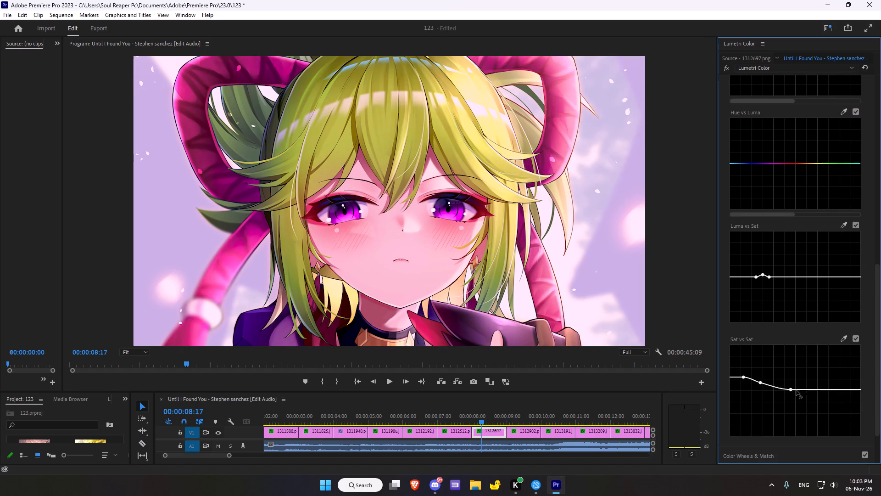
pyautogui.moveTo(796, 390); pyautogui.dragTo(803, 389)
pyautogui.click(803, 389)
pyautogui.moveTo(806, 389); pyautogui.dragTo(811, 381)
pyautogui.moveTo(813, 381); pyautogui.dragTo(818, 381)
pyautogui.moveTo(832, 383); pyautogui.dragTo(842, 366)
pyautogui.moveTo(842, 364); pyautogui.dragTo(848, 368)
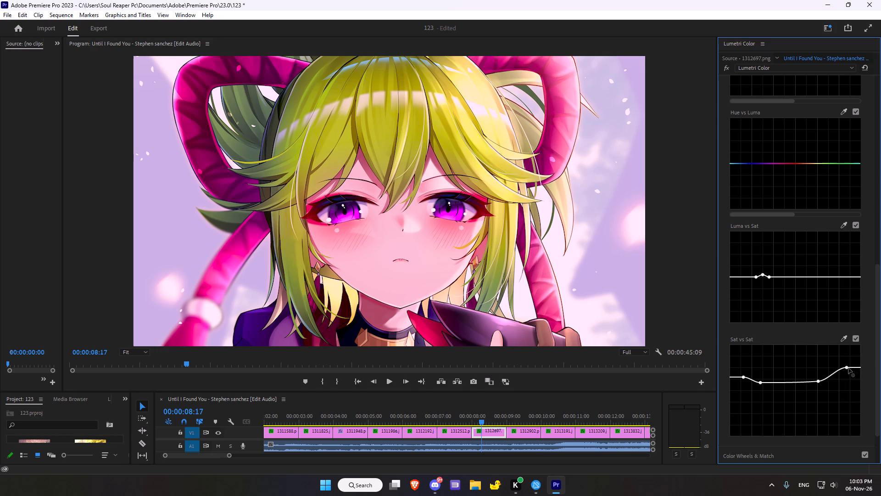
pyautogui.moveTo(848, 368); pyautogui.dragTo(858, 366)
pyautogui.click(864, 370)
pyautogui.scroll(-1, 669, 339)
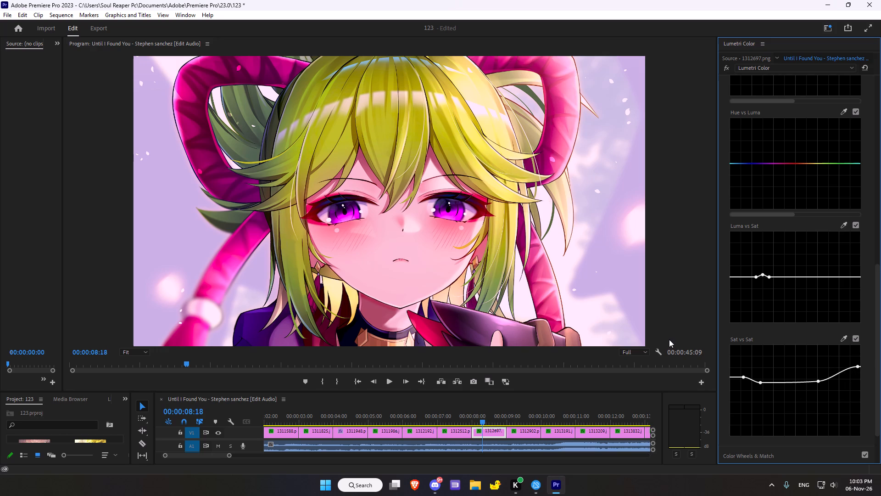
pyautogui.click(854, 337)
pyautogui.click(854, 337)
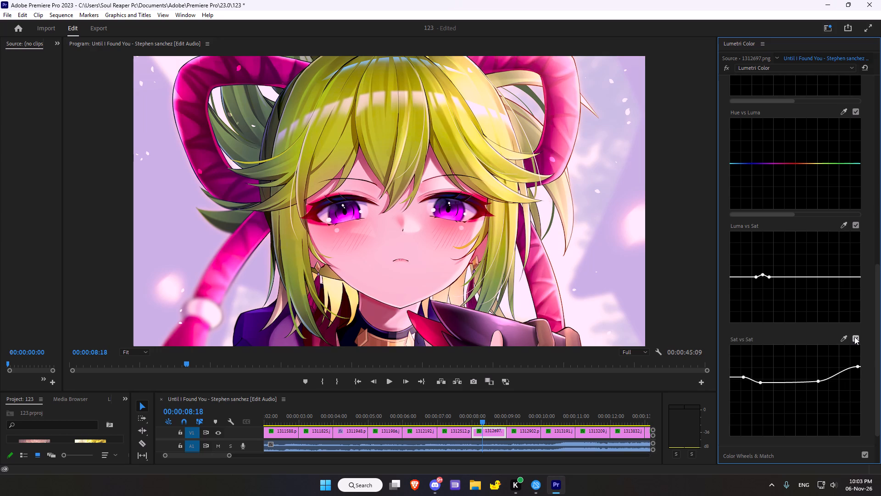
pyautogui.doubleClick(854, 337)
# Shift the midtones, shadows and highlights color wheels of 1312697.png slightly toward cyan-blue.
pyautogui.scroll(-6, 751, 369)
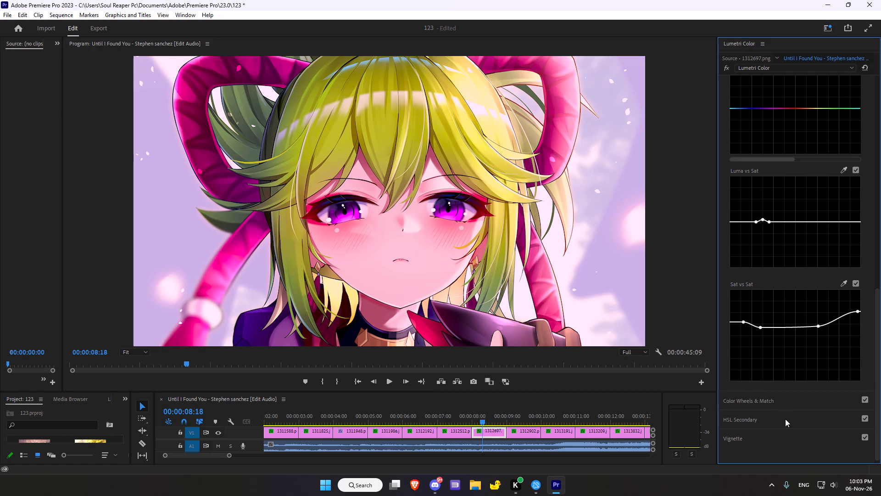
pyautogui.click(766, 404)
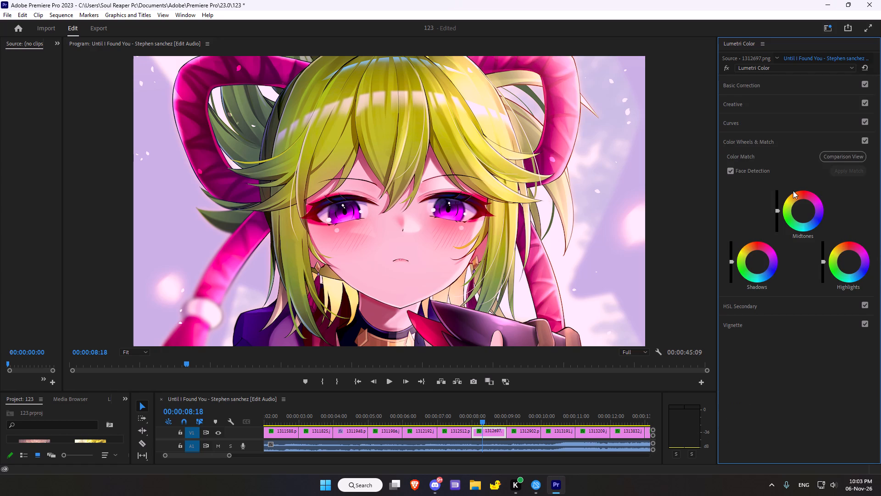
pyautogui.moveTo(801, 212); pyautogui.dragTo(750, 218)
pyautogui.doubleClick(807, 209)
pyautogui.moveTo(803, 209); pyautogui.dragTo(819, 293)
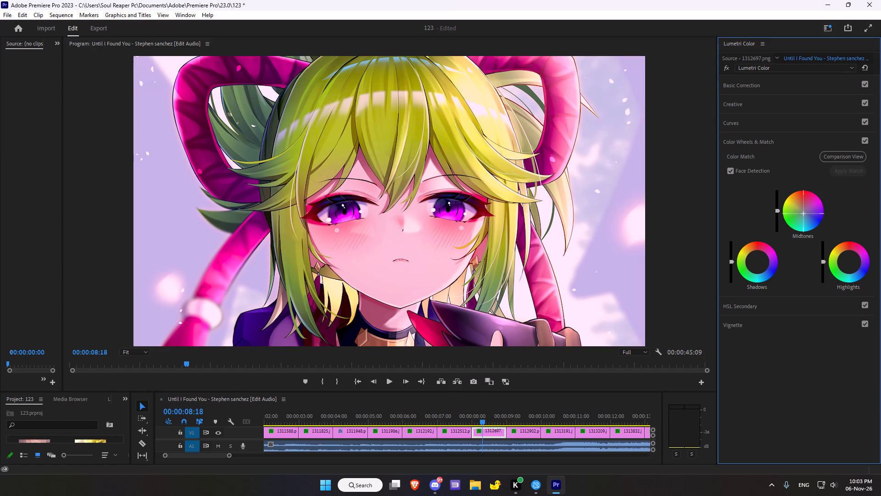
pyautogui.moveTo(819, 293); pyautogui.dragTo(819, 293)
pyautogui.moveTo(757, 261); pyautogui.dragTo(768, 285)
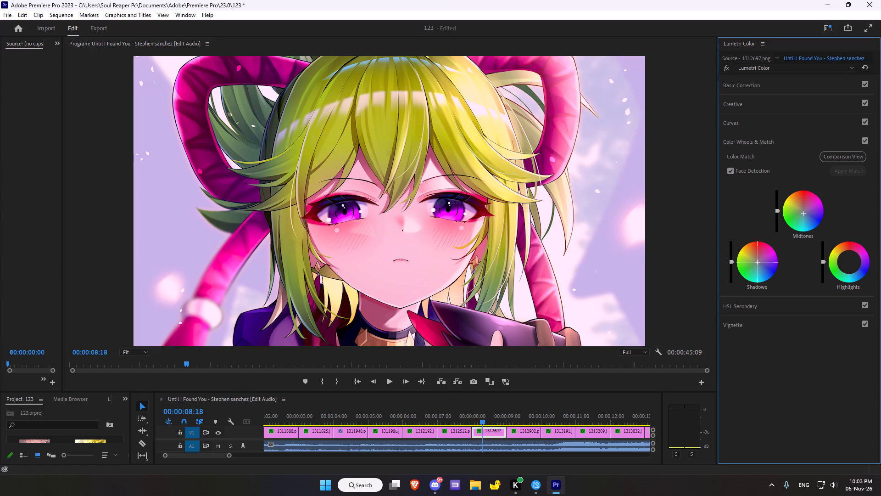
pyautogui.moveTo(768, 285); pyautogui.dragTo(774, 301)
pyautogui.moveTo(848, 261); pyautogui.dragTo(842, 306)
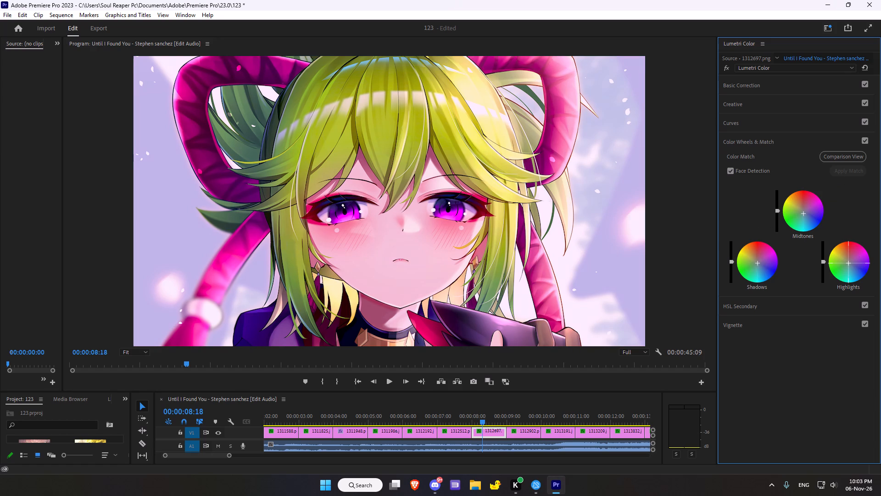
pyautogui.moveTo(842, 306); pyautogui.dragTo(852, 262)
pyautogui.moveTo(852, 262); pyautogui.dragTo(836, 246)
# Set the HSL Secondary correction temperature of 1312697.png to 34.8.
pyautogui.click(754, 309)
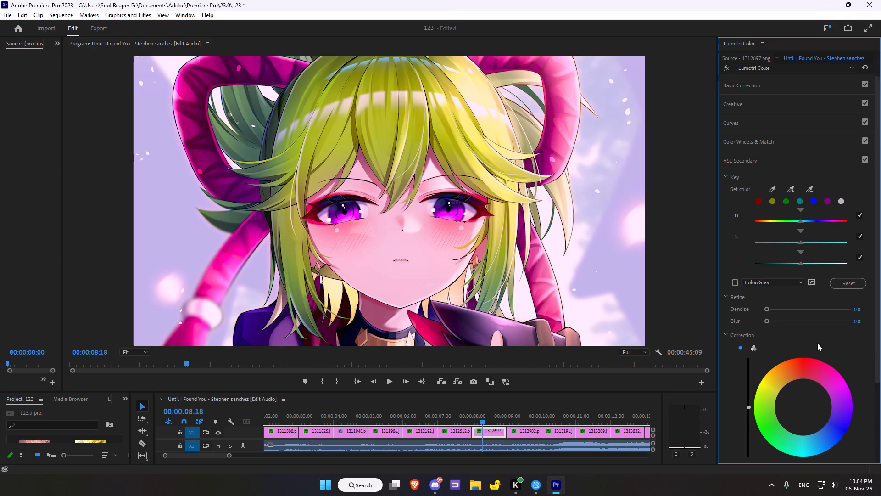
pyautogui.scroll(-7, 797, 331)
pyautogui.scroll(-8, 758, 299)
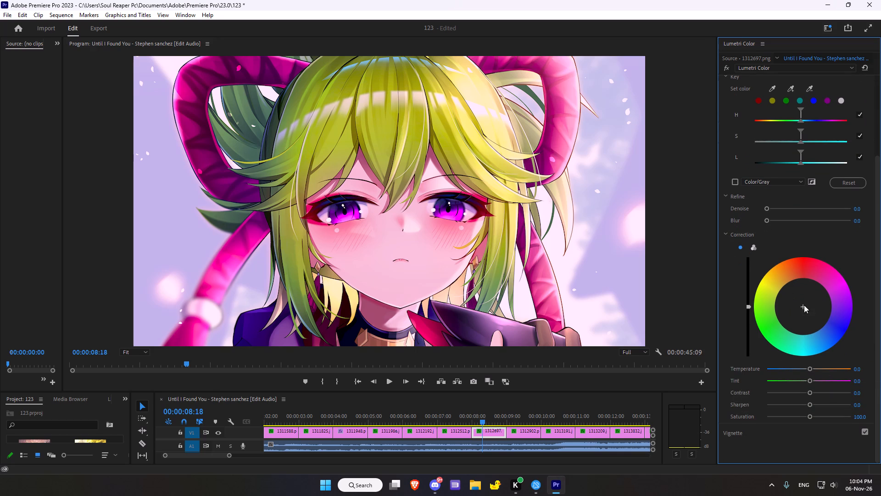
pyautogui.click(812, 370)
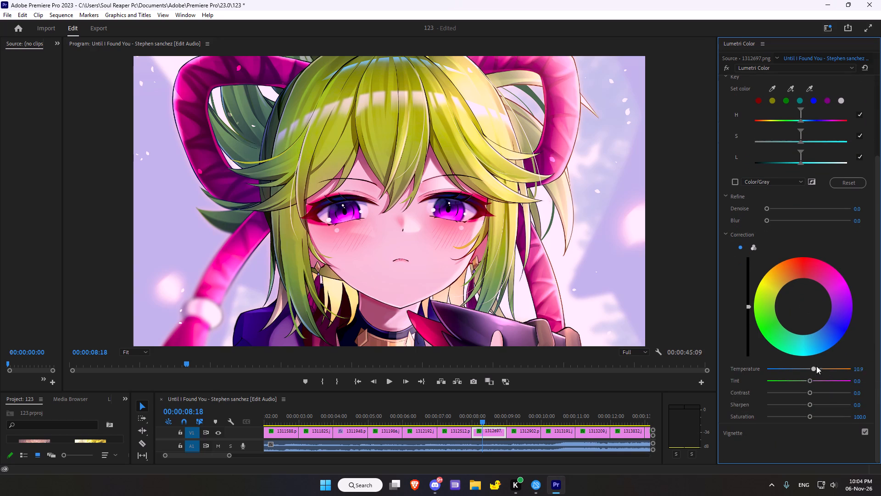
pyautogui.click(812, 370)
# Set the vignette of 1312697.png to amount -1.7, midpoint 40.8, roundness 51.1 and feather 29.3.
pyautogui.scroll(-5, 809, 373)
pyautogui.click(769, 434)
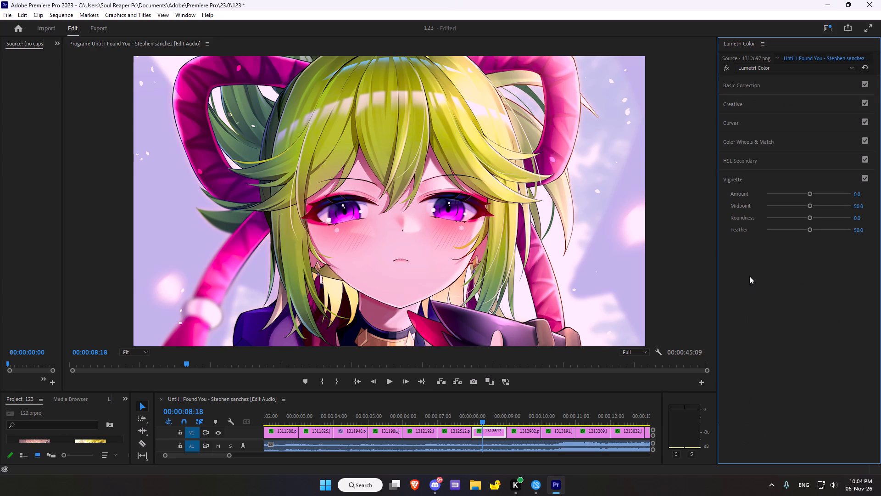
pyautogui.click(799, 197)
pyautogui.click(796, 191)
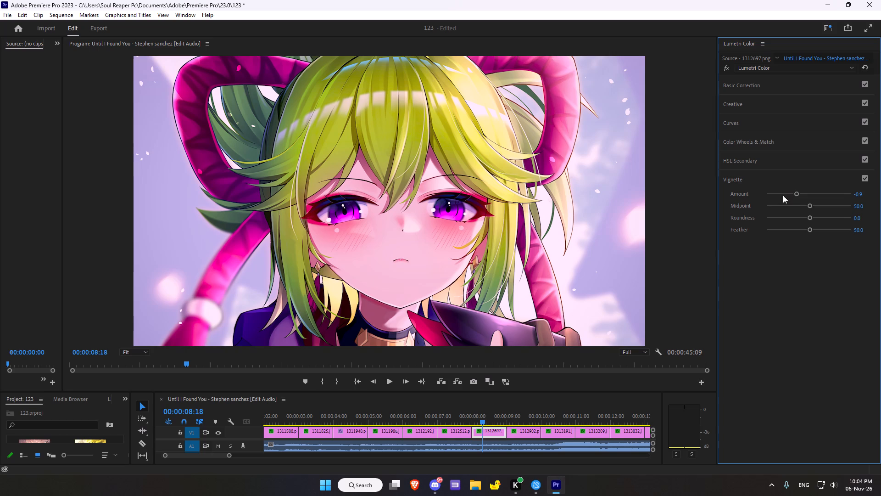
pyautogui.click(784, 192)
pyautogui.click(803, 203)
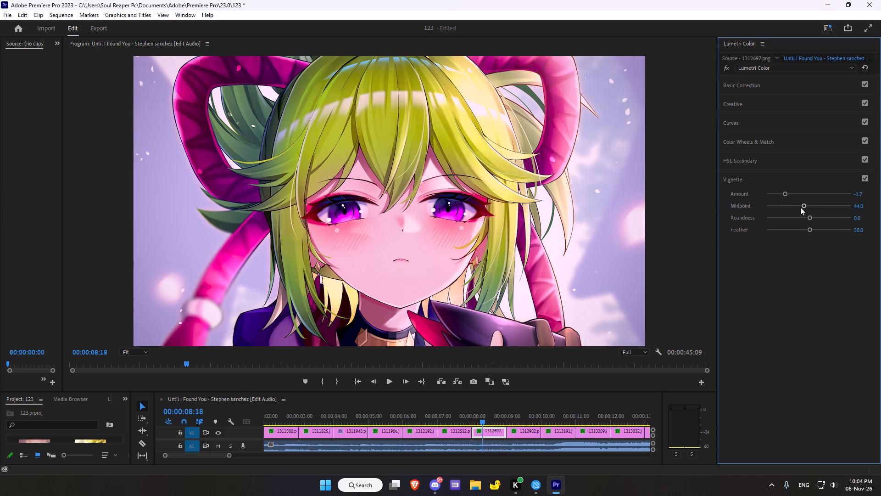
pyautogui.click(800, 208)
pyautogui.moveTo(809, 220); pyautogui.dragTo(806, 217)
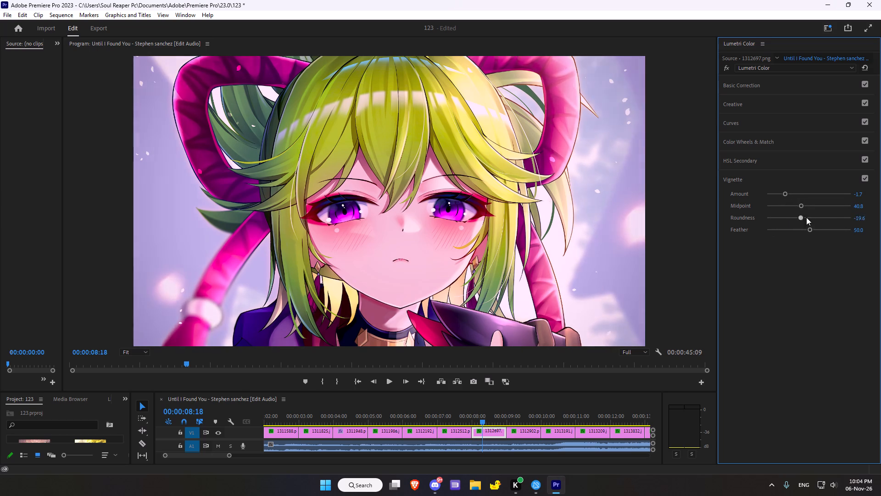
pyautogui.moveTo(806, 217); pyautogui.dragTo(830, 221)
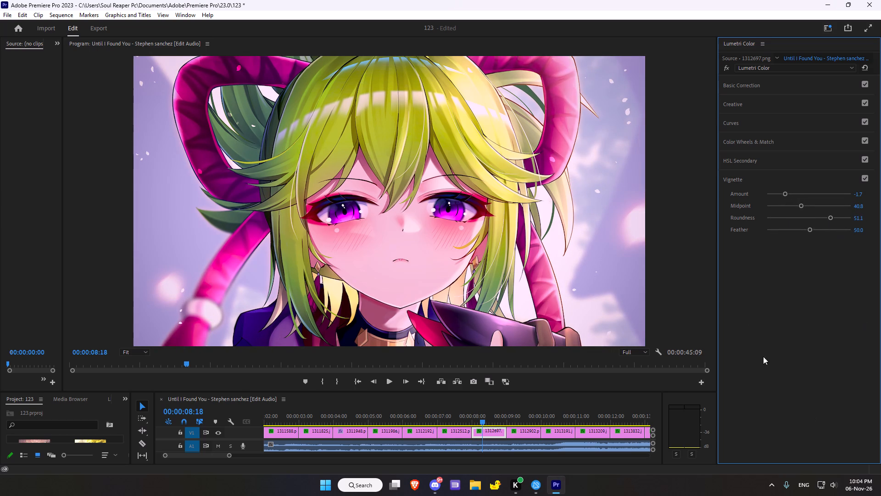
pyautogui.moveTo(809, 231); pyautogui.dragTo(791, 221)
# Set the vignette feather of 1312697.png to 12.0 and compare the image with the Lumetri effect bypassed.
pyautogui.moveTo(791, 229); pyautogui.dragTo(793, 236)
pyautogui.moveTo(793, 236); pyautogui.dragTo(779, 232)
pyautogui.moveTo(792, 229); pyautogui.dragTo(771, 230)
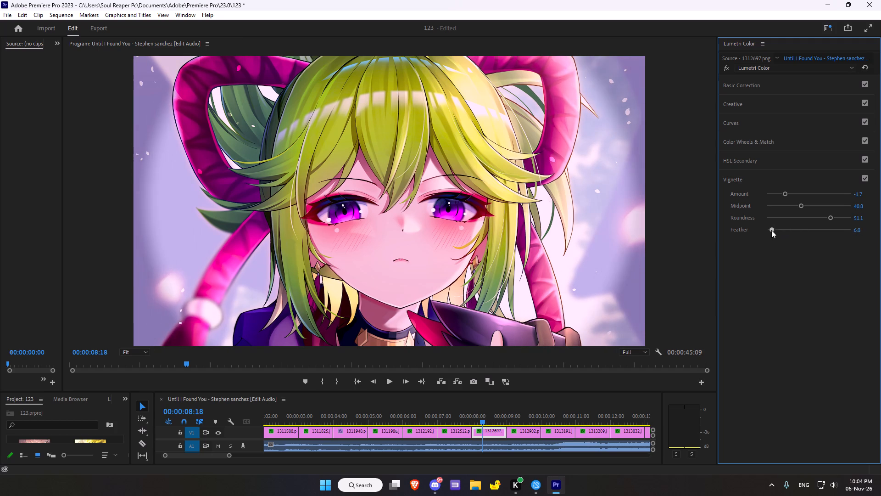
pyautogui.moveTo(771, 230); pyautogui.dragTo(776, 231)
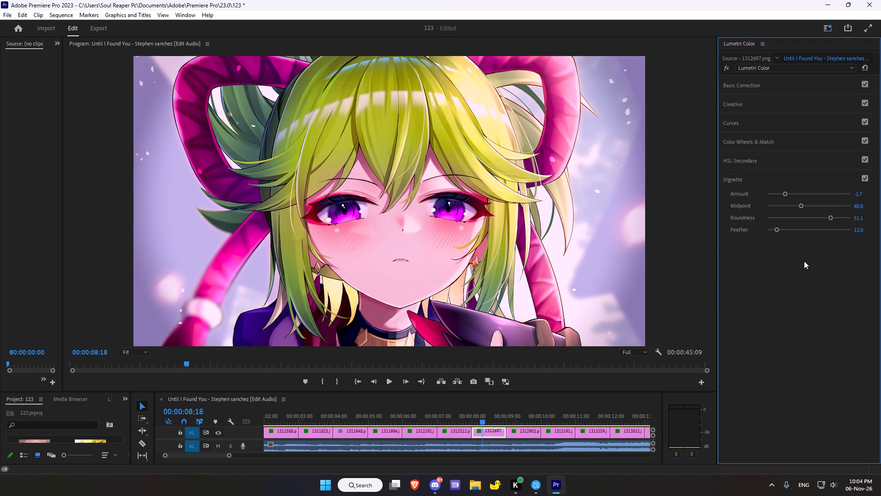
pyautogui.click(726, 67)
pyautogui.click(726, 67)
# Reset the Lumetri Color grade of 1312902.png at 00:00:09:29 after comparing it with the effect bypassed.
pyautogui.scroll(-12, 518, 357)
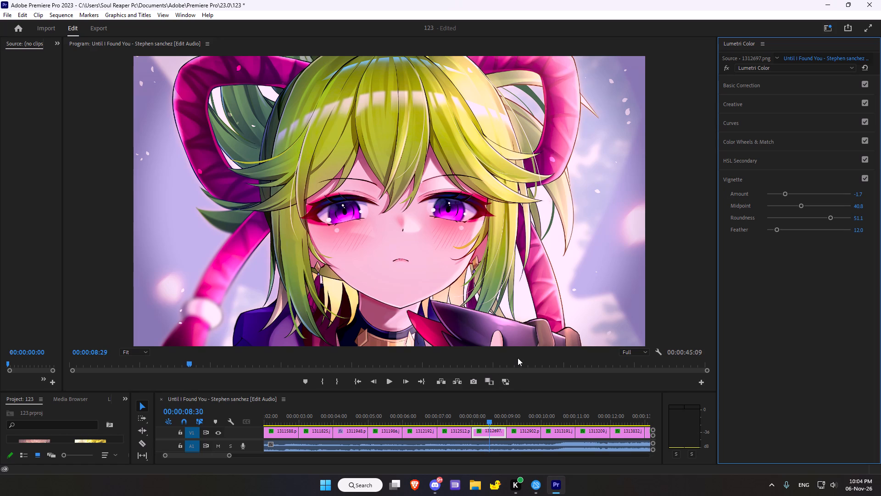
pyautogui.scroll(-14, 518, 358)
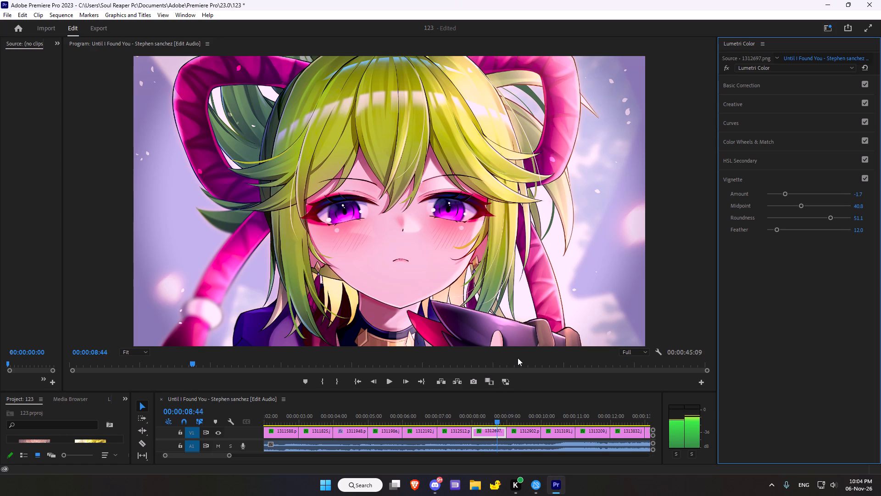
pyautogui.scroll(-14, 518, 358)
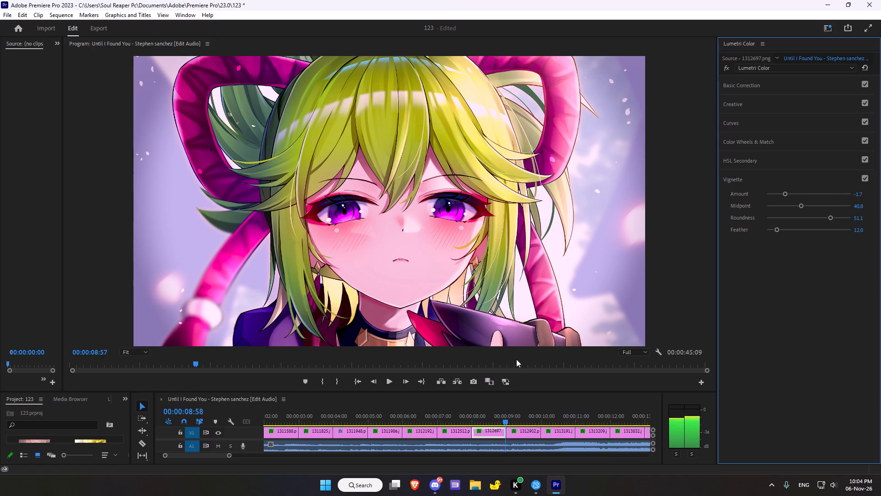
pyautogui.scroll(-13, 516, 359)
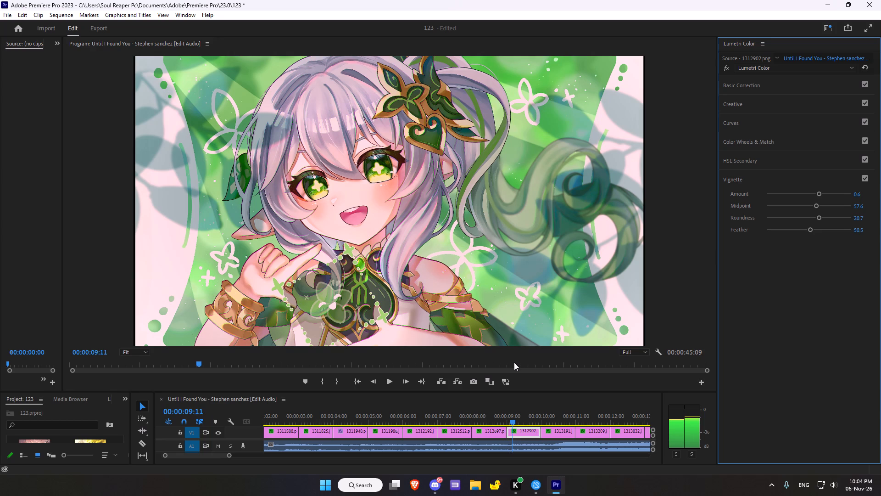
pyautogui.scroll(-17, 514, 362)
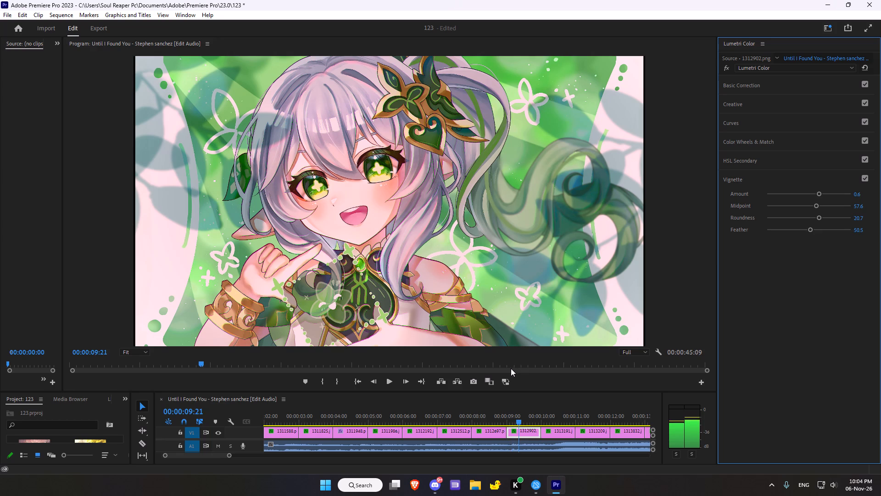
pyautogui.scroll(-8, 516, 361)
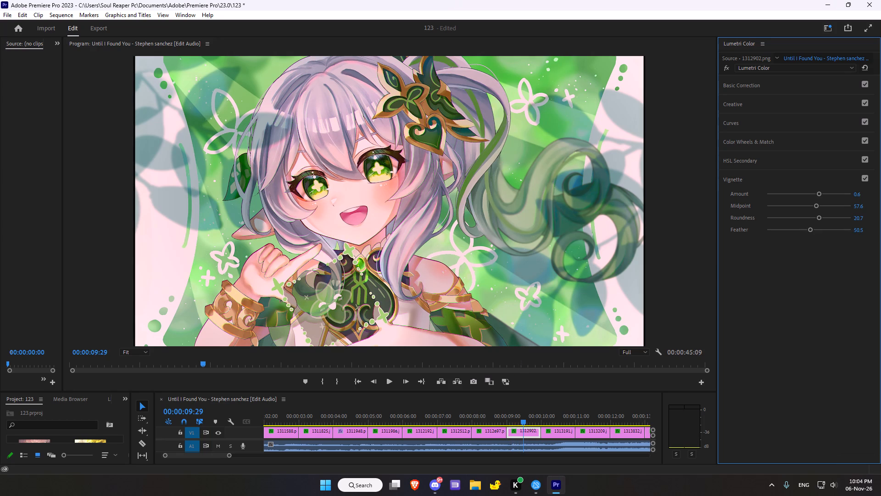
pyautogui.click(728, 68)
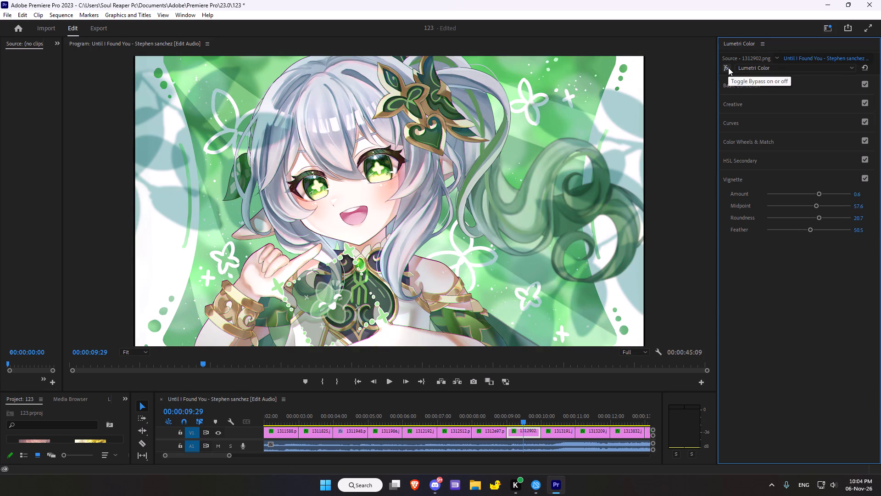
pyautogui.click(728, 68)
pyautogui.click(866, 64)
# Set the basic color correction of 1312902.png to temperature 6.5, tint 2.2 and saturation 110.9.
pyautogui.click(748, 87)
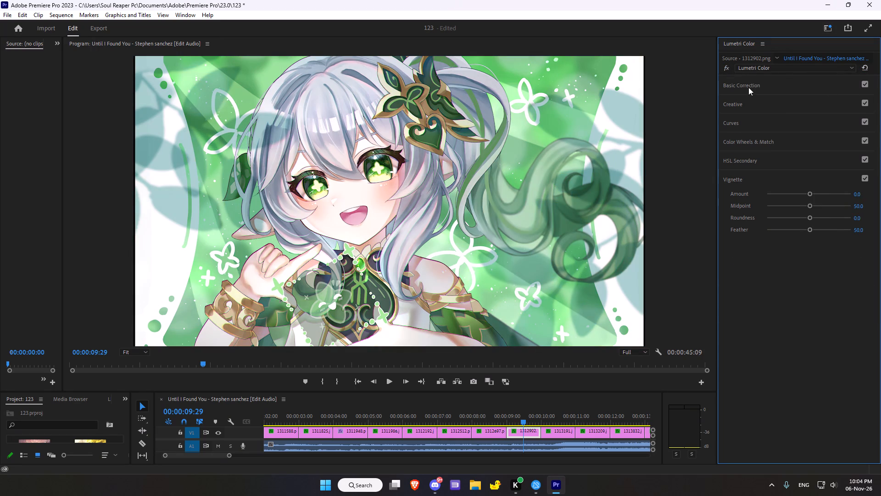
pyautogui.moveTo(812, 169); pyautogui.dragTo(791, 171)
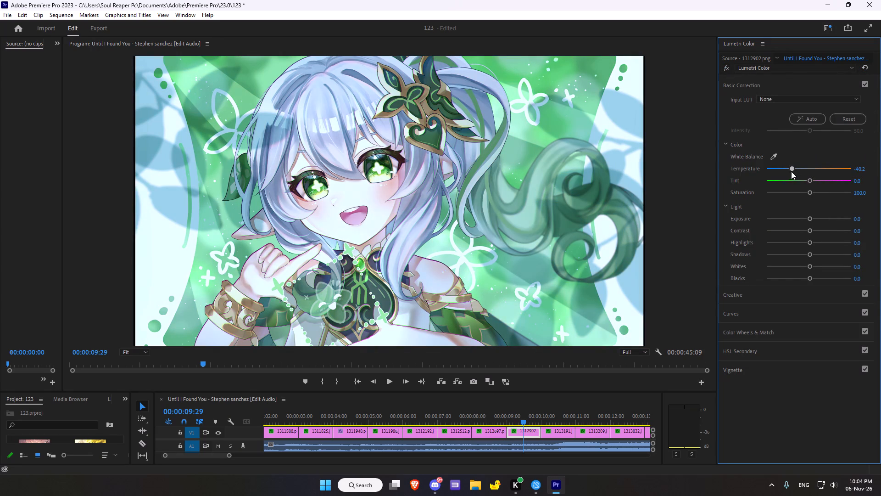
pyautogui.moveTo(791, 171); pyautogui.dragTo(811, 173)
pyautogui.click(812, 180)
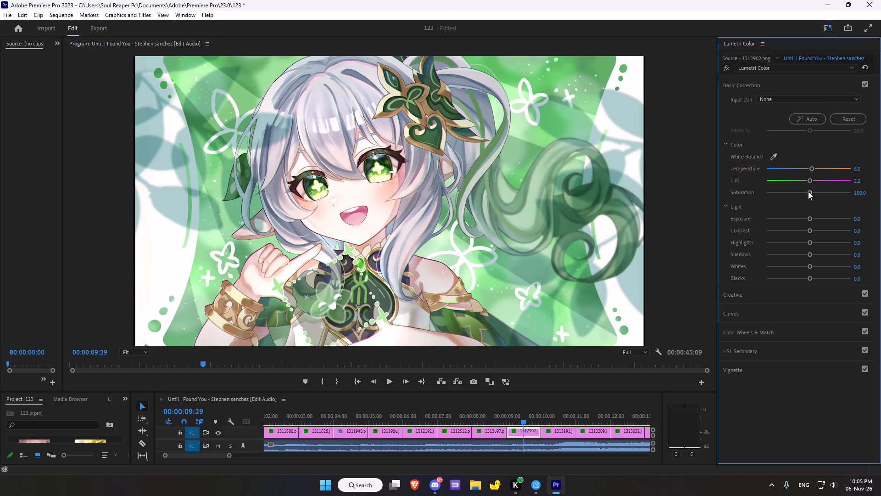
pyautogui.click(810, 193)
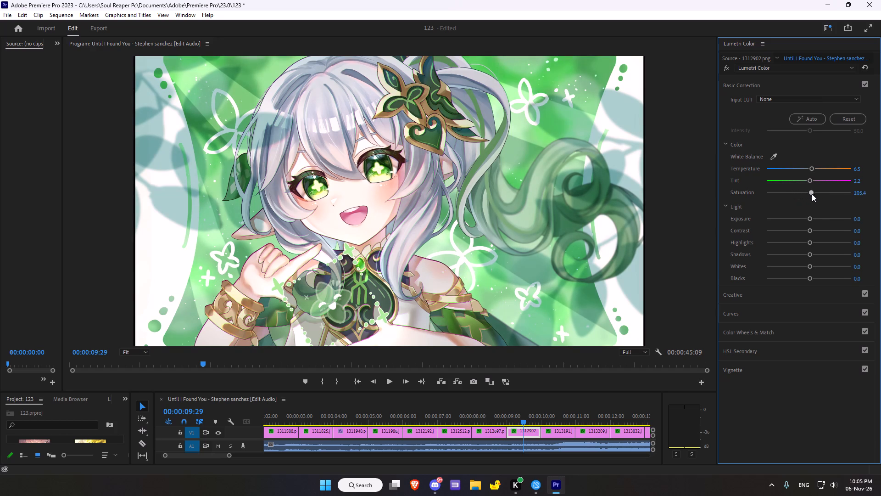
# Set the light correction of 1312902.png to exposure -0.4, contrast 40.2, highlights -13.0, shadows 40.2 and whites 17.4, and fine-tune the blacks.
pyautogui.moveTo(811, 220); pyautogui.dragTo(804, 218)
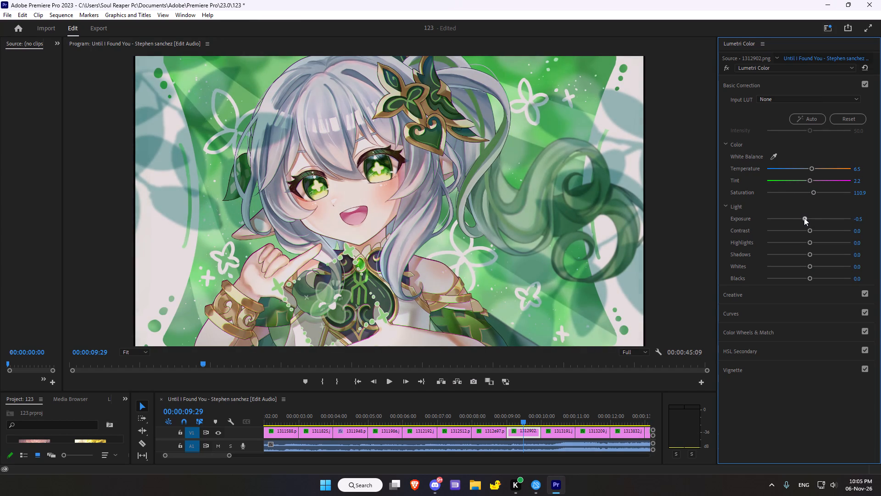
pyautogui.moveTo(804, 218); pyautogui.dragTo(805, 218)
pyautogui.moveTo(809, 230); pyautogui.dragTo(809, 231)
pyautogui.moveTo(809, 231); pyautogui.dragTo(825, 235)
pyautogui.moveTo(809, 244); pyautogui.dragTo(805, 244)
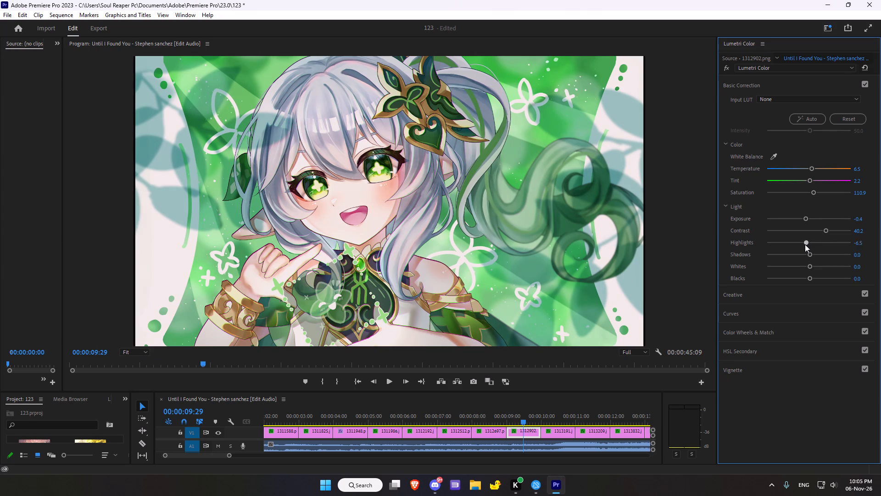
pyautogui.moveTo(805, 244); pyautogui.dragTo(803, 242)
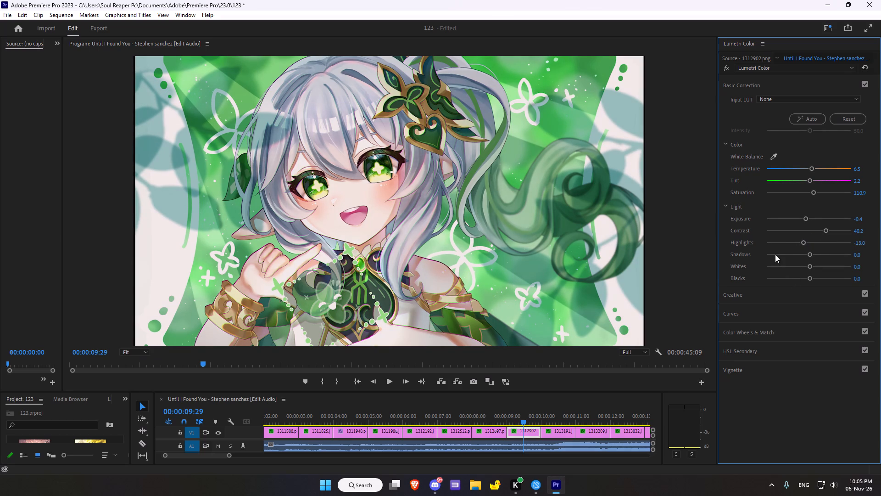
pyautogui.moveTo(812, 255); pyautogui.dragTo(815, 259)
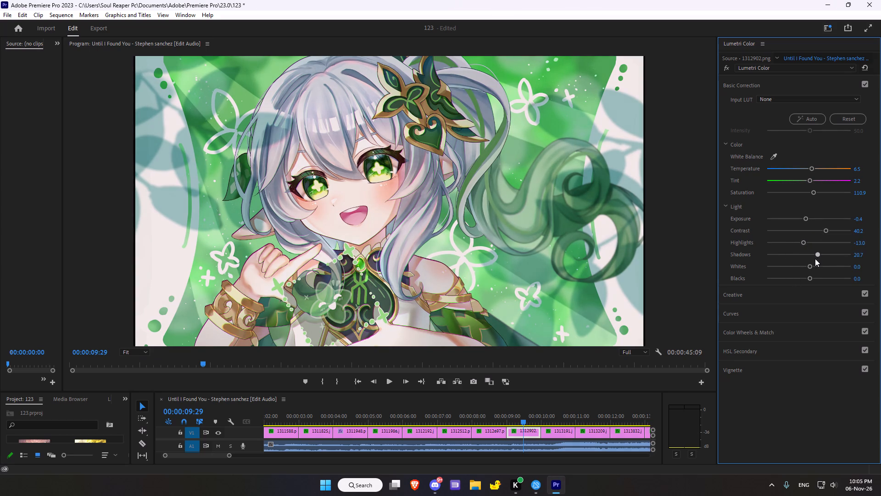
pyautogui.moveTo(815, 259); pyautogui.dragTo(825, 266)
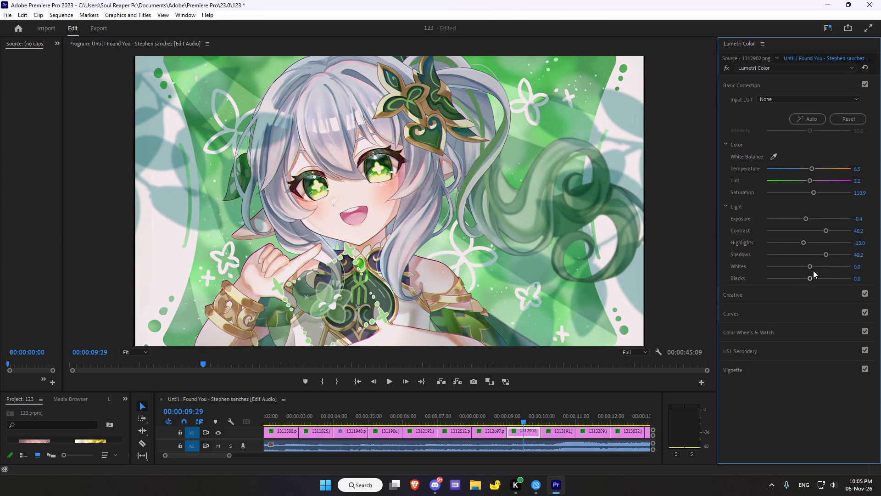
pyautogui.click(812, 267)
pyautogui.moveTo(810, 277); pyautogui.dragTo(814, 278)
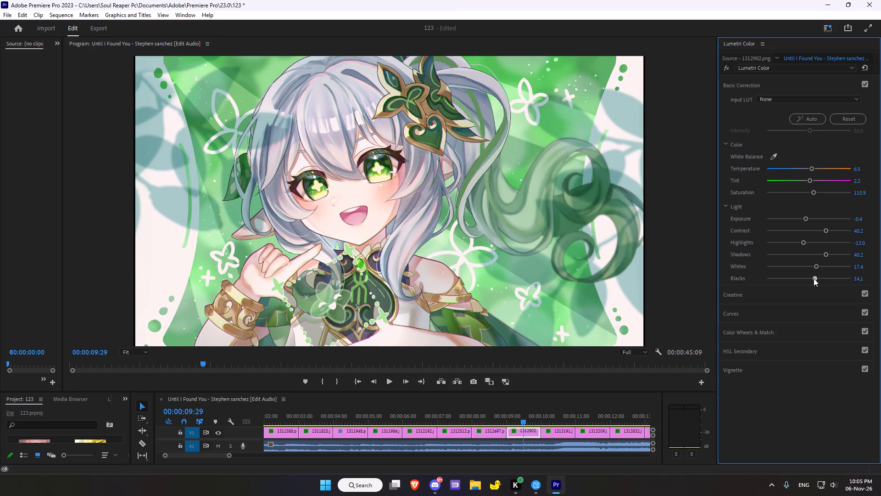
pyautogui.moveTo(814, 278); pyautogui.dragTo(810, 282)
# Set the creative adjustments of 1312902.png to sharpen 25.0, vibrance 15.2 and saturation 105.4.
pyautogui.click(793, 298)
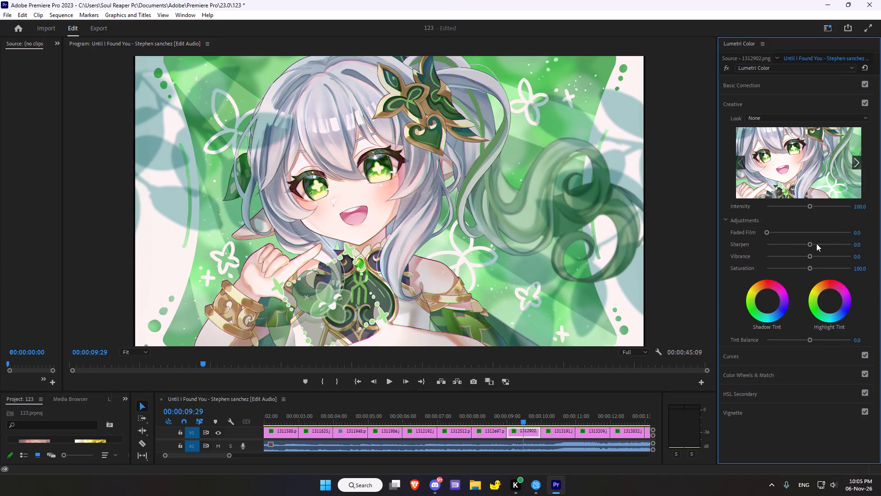
pyautogui.moveTo(809, 244); pyautogui.dragTo(792, 250)
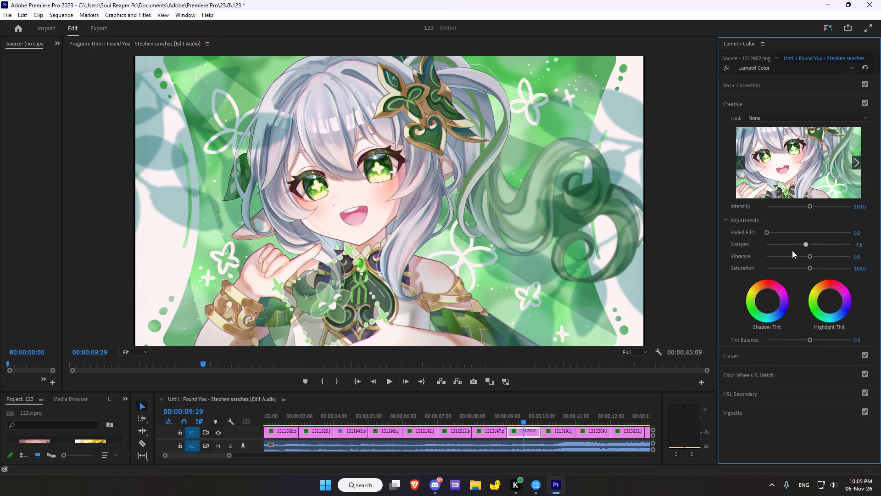
pyautogui.moveTo(792, 250); pyautogui.dragTo(823, 253)
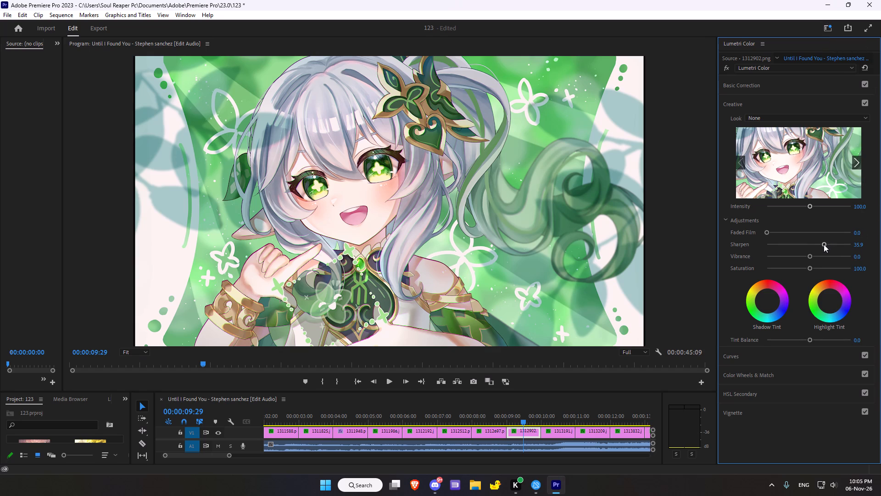
pyautogui.moveTo(824, 244); pyautogui.dragTo(817, 247)
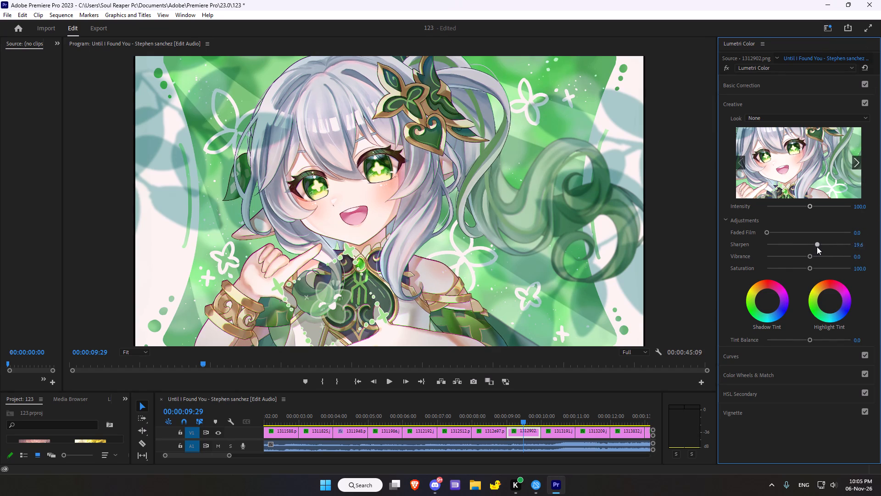
pyautogui.moveTo(817, 247); pyautogui.dragTo(819, 247)
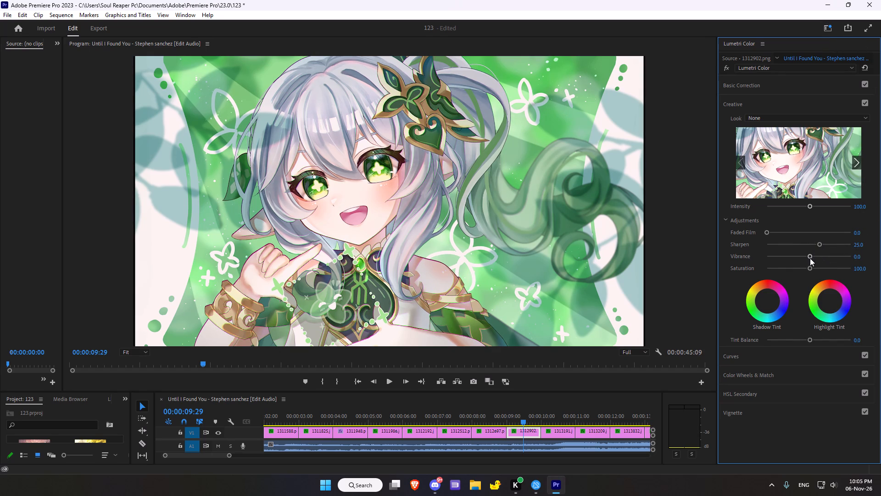
pyautogui.moveTo(810, 257); pyautogui.dragTo(820, 258)
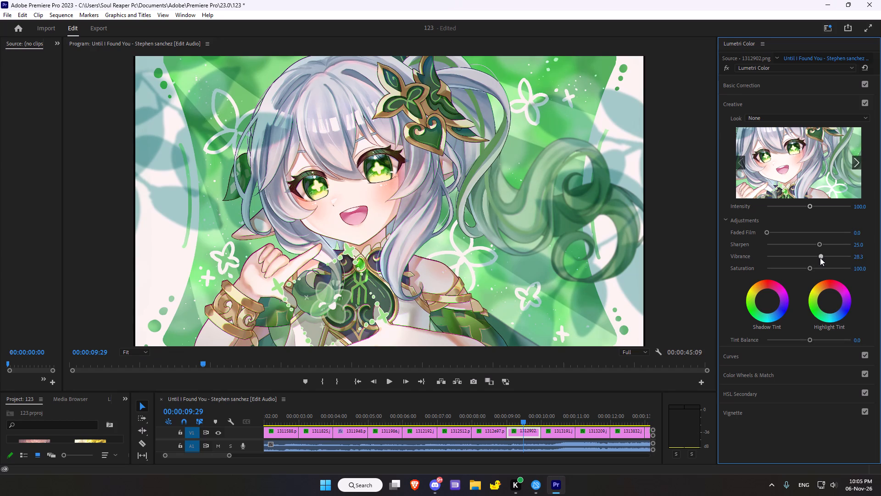
pyautogui.moveTo(820, 258); pyautogui.dragTo(814, 259)
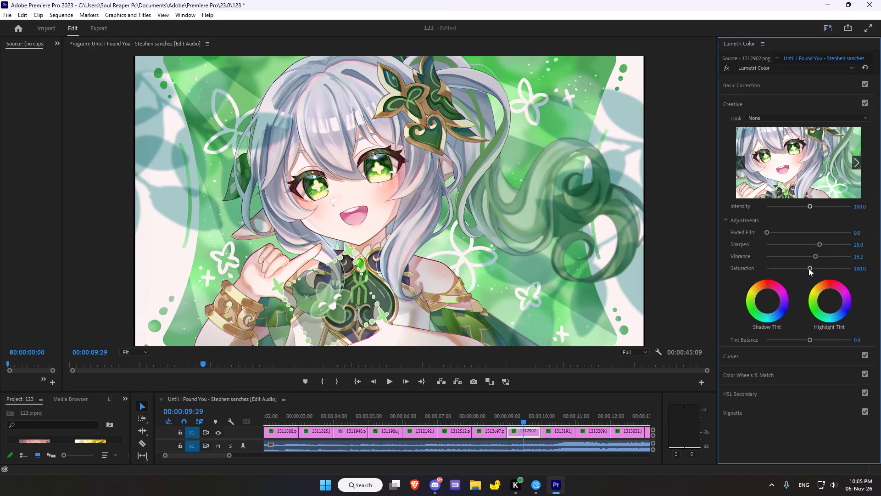
pyautogui.click(809, 268)
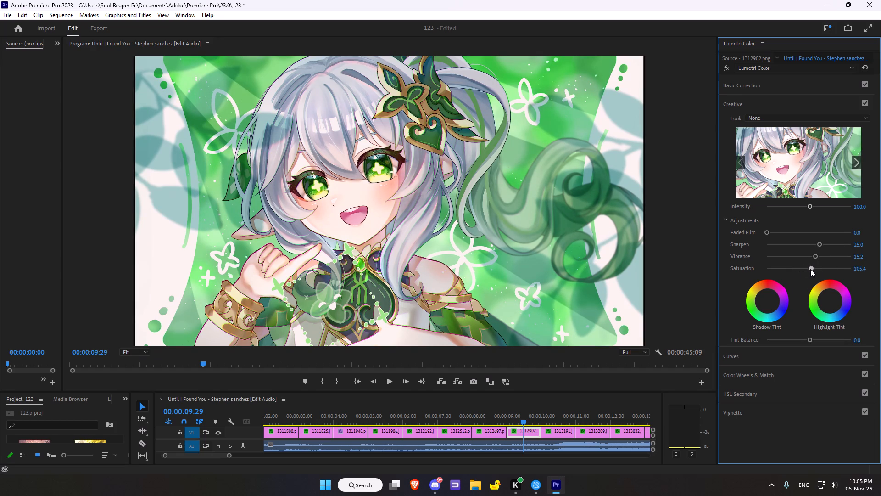
# Shift the shadow tint of 1312902.png slightly toward yellow and its highlight tint very slightly toward magenta.
pyautogui.moveTo(767, 299); pyautogui.dragTo(755, 286)
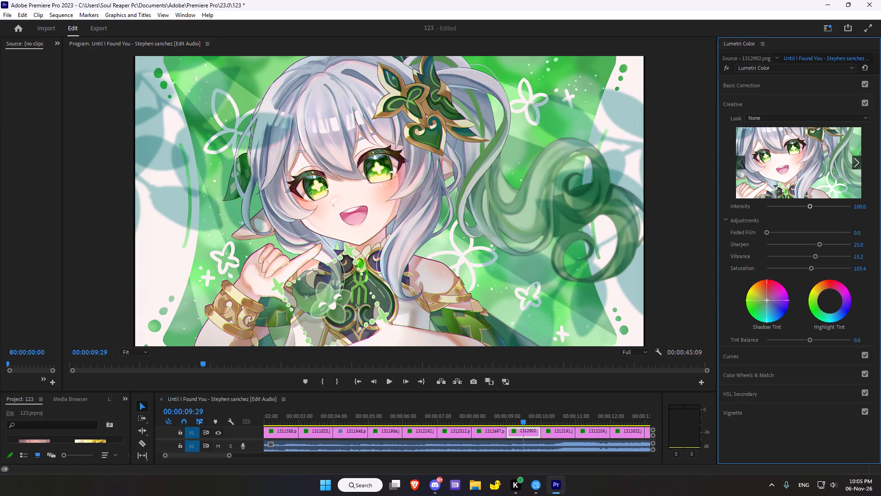
pyautogui.moveTo(755, 286); pyautogui.dragTo(746, 228)
pyautogui.moveTo(746, 228); pyautogui.dragTo(682, 231)
pyautogui.moveTo(682, 231); pyautogui.dragTo(681, 225)
pyautogui.moveTo(827, 301); pyautogui.dragTo(845, 299)
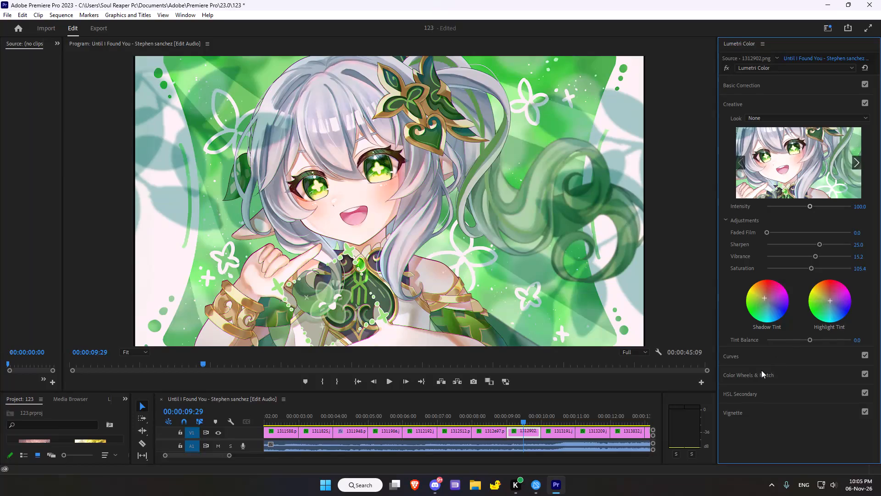
# Add a control point just above the middle of the white RGB curve of 1312902.png, leaving it on the diagonal.
pyautogui.click(759, 360)
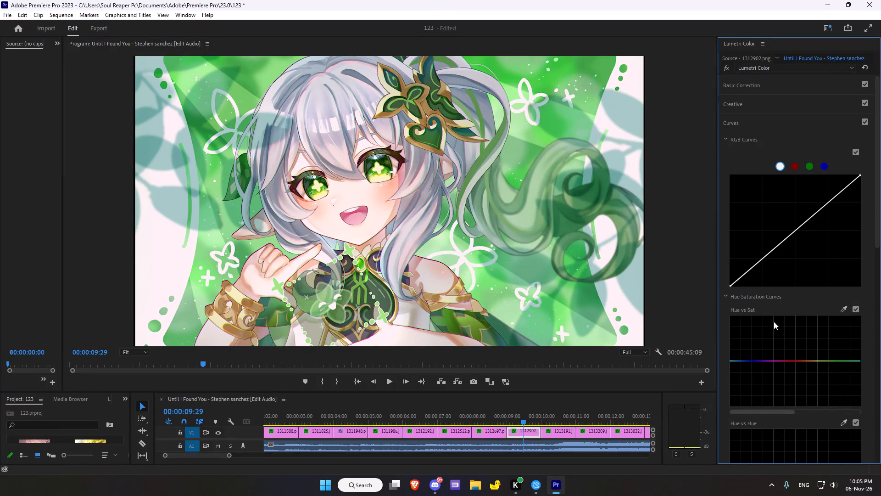
pyautogui.moveTo(794, 233); pyautogui.dragTo(804, 232)
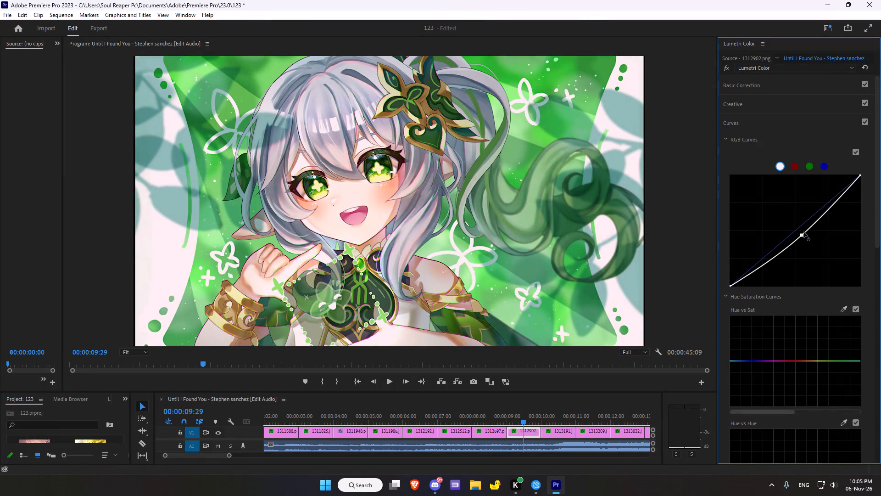
pyautogui.moveTo(804, 232); pyautogui.dragTo(803, 225)
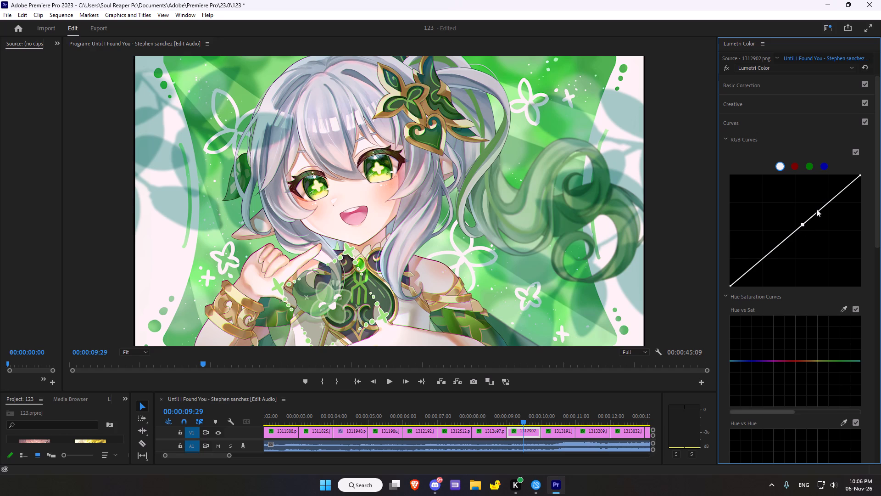
# Sample the green background for the Hue vs Sat curve and pull the middle green point down to desaturate the greens.
pyautogui.scroll(-1, 791, 245)
pyautogui.scroll(-1, 823, 275)
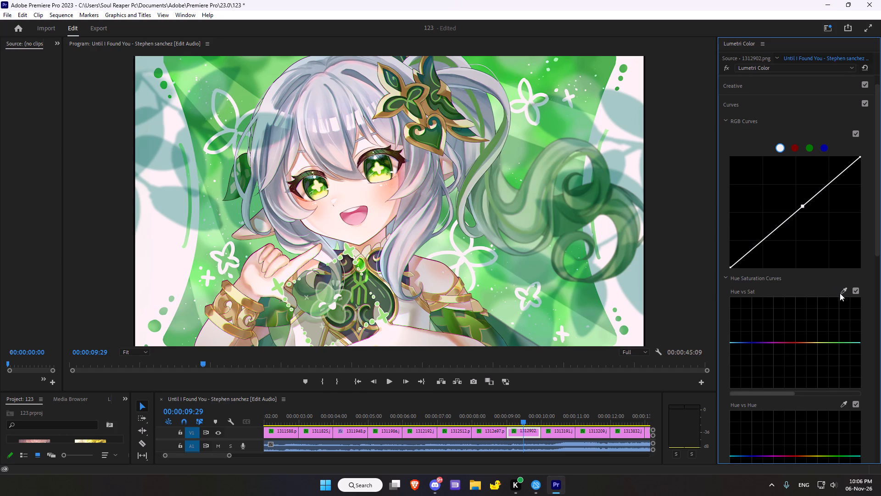
pyautogui.click(840, 293)
pyautogui.click(843, 293)
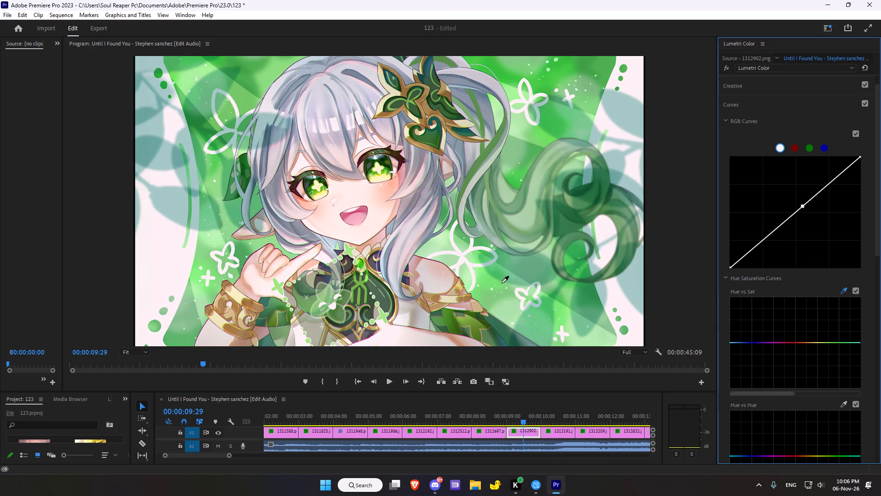
pyautogui.click(488, 281)
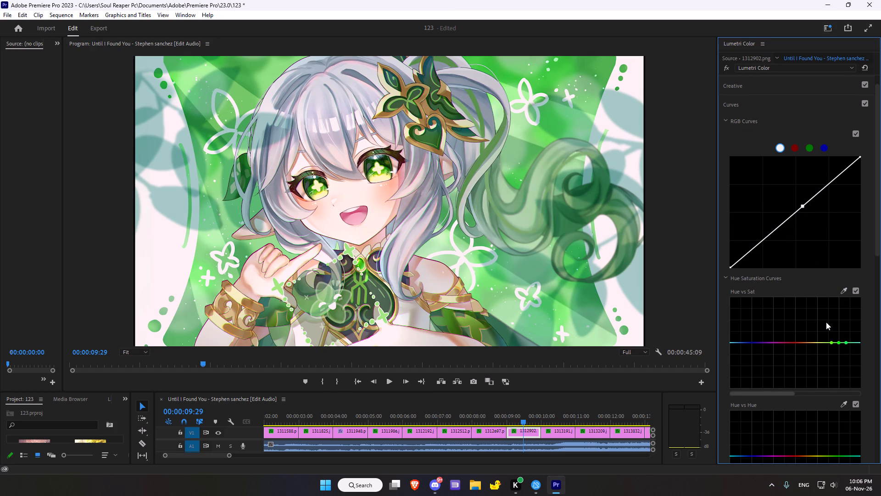
pyautogui.moveTo(839, 344); pyautogui.dragTo(842, 352)
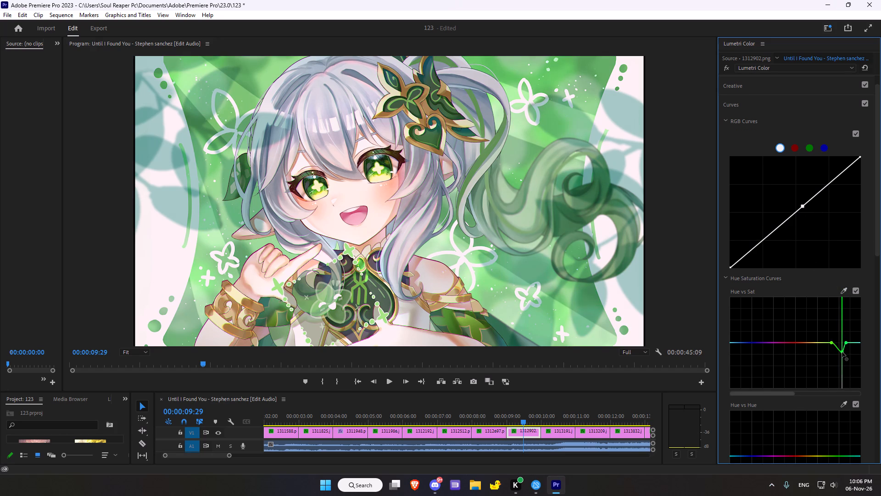
pyautogui.moveTo(842, 352); pyautogui.dragTo(838, 355)
pyautogui.moveTo(838, 355); pyautogui.dragTo(841, 355)
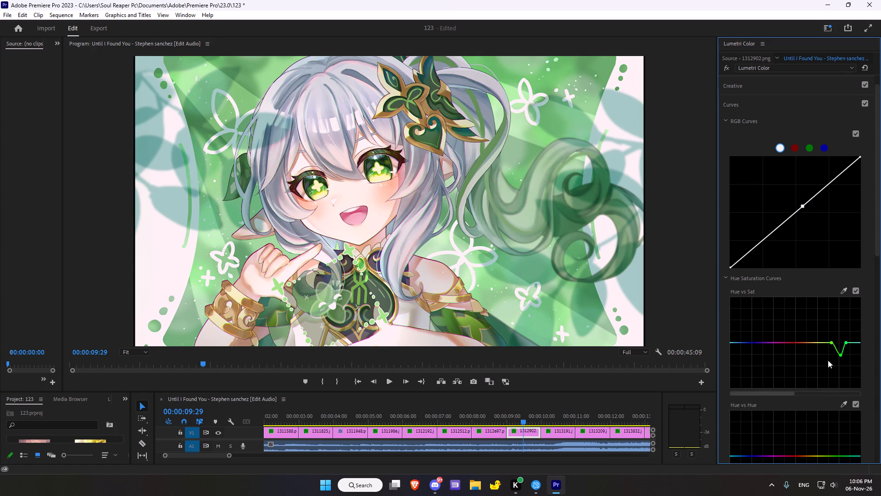
# Sample the green background for the Hue vs Hue curve and raise the middle green point very slightly.
pyautogui.scroll(-10, 797, 343)
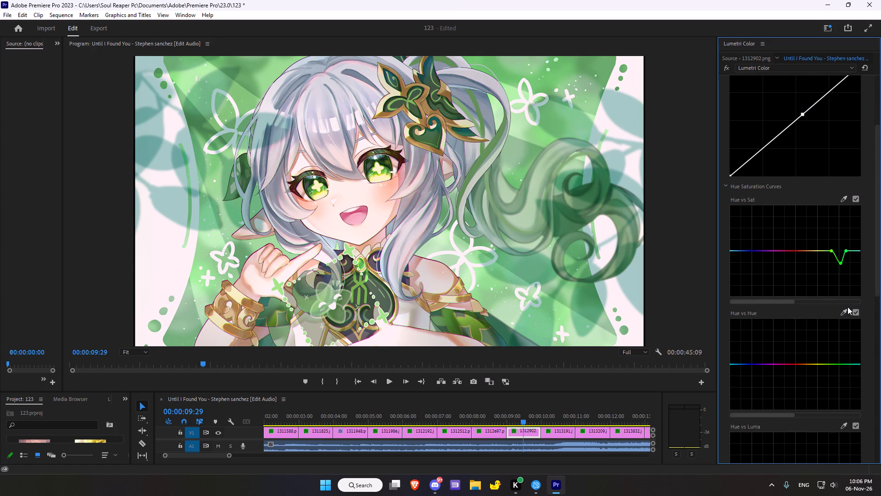
pyautogui.click(843, 310)
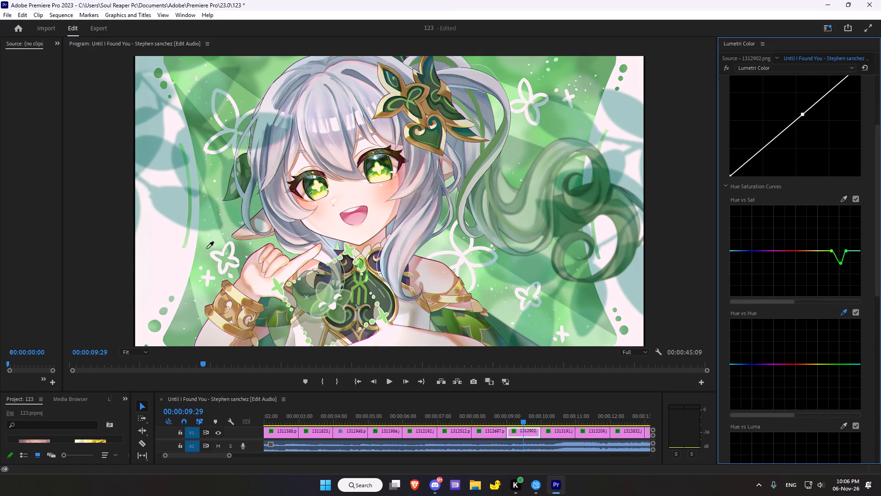
pyautogui.click(205, 249)
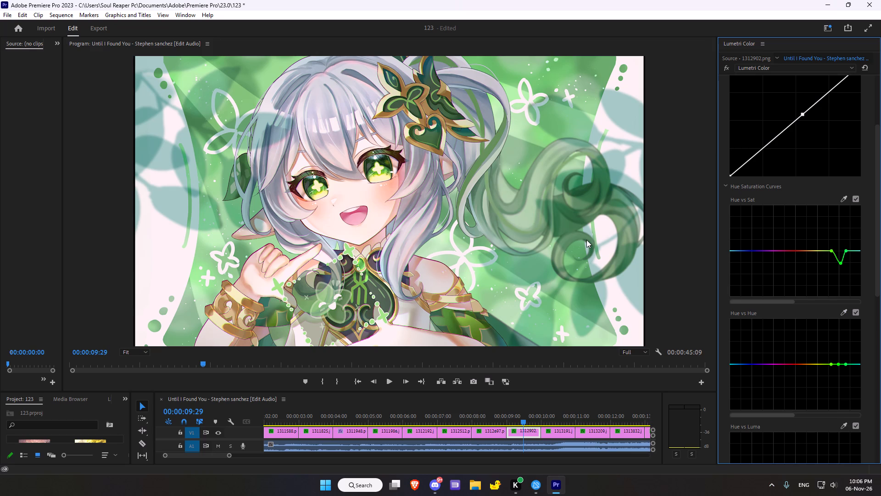
pyautogui.scroll(-12, 586, 240)
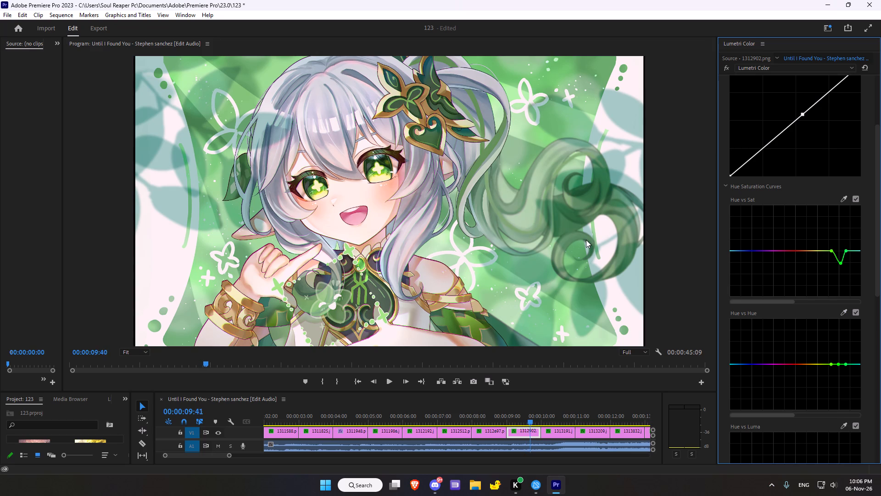
pyautogui.scroll(-3, 586, 240)
pyautogui.scroll(4, 585, 239)
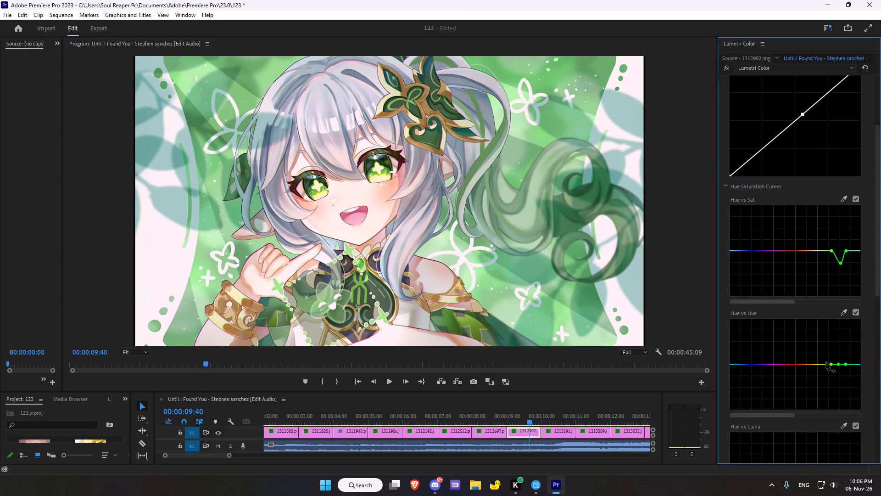
pyautogui.click(840, 364)
# Sample the character's mouth for the Hue vs Luma curve, then raise the middle red point and shift it toward magenta.
pyautogui.scroll(-6, 837, 417)
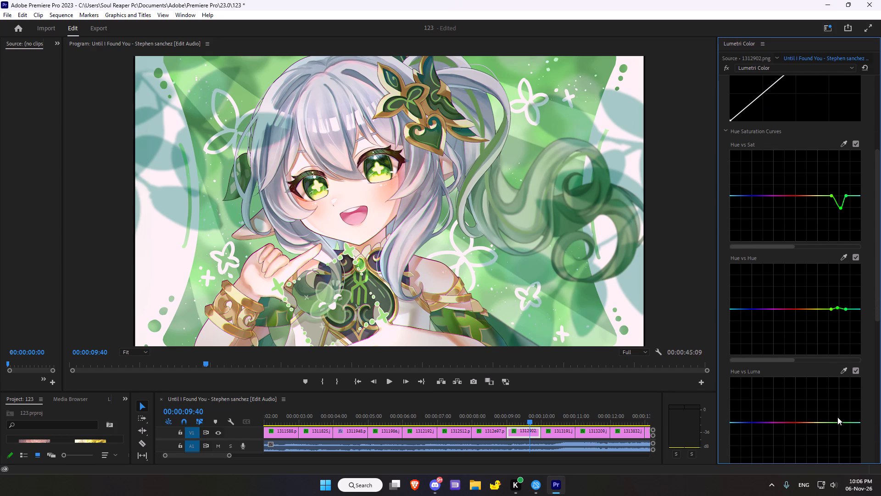
pyautogui.scroll(-9, 837, 417)
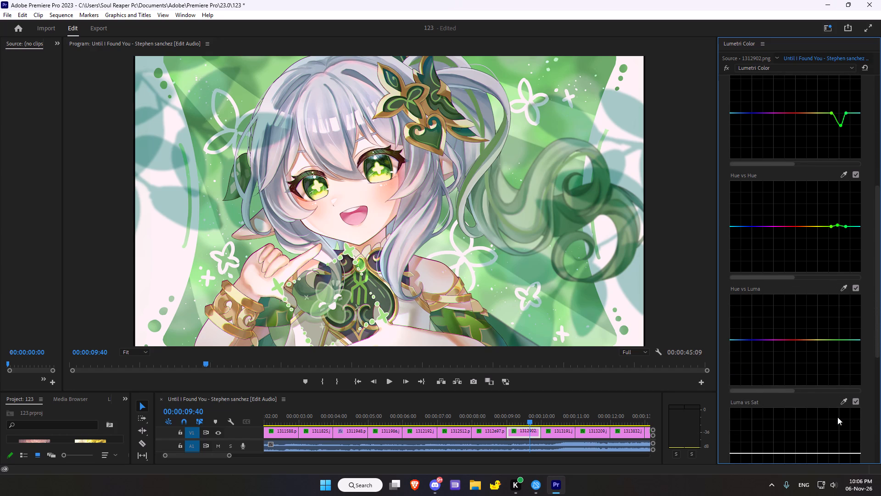
pyautogui.scroll(-4, 828, 338)
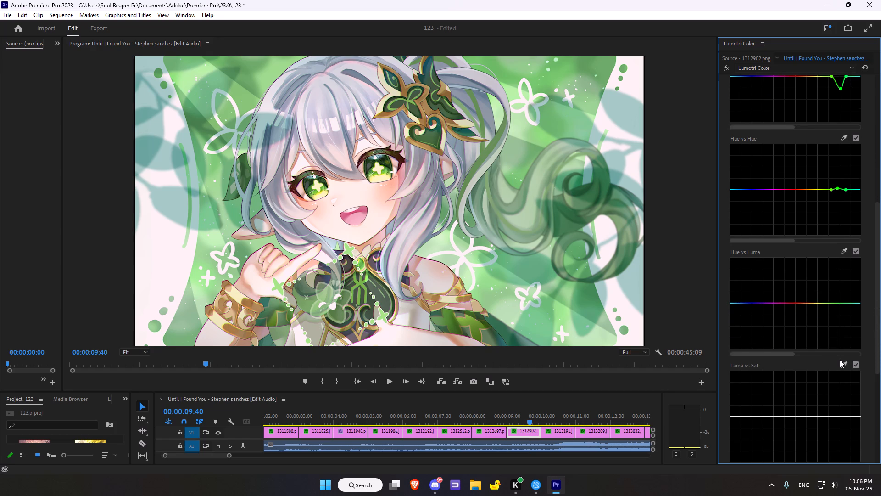
pyautogui.click(841, 250)
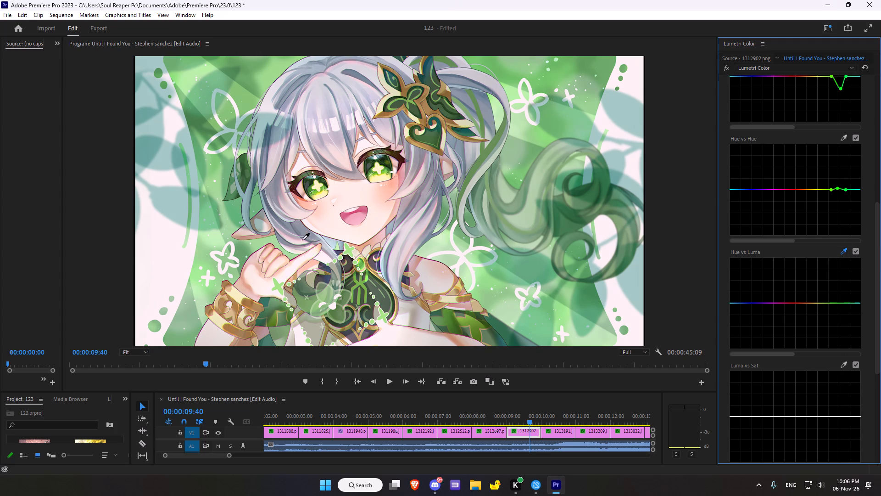
pyautogui.click(363, 209)
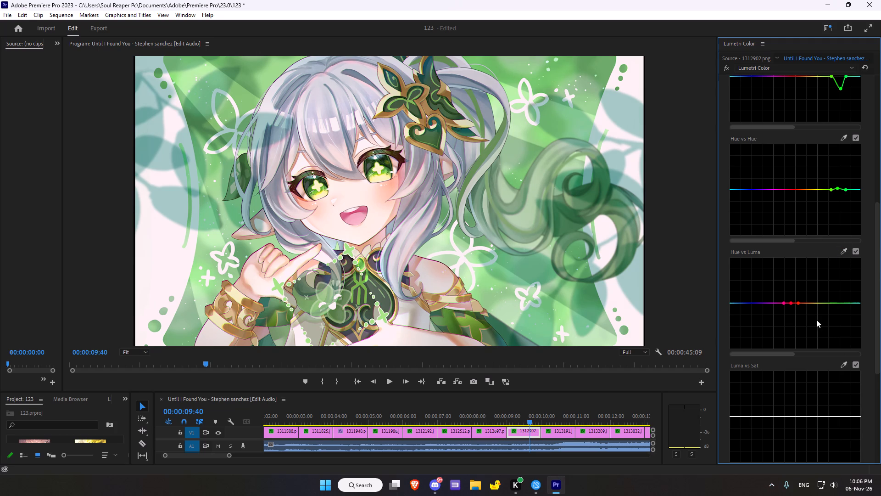
pyautogui.moveTo(792, 304); pyautogui.dragTo(785, 296)
pyautogui.moveTo(785, 296); pyautogui.dragTo(783, 292)
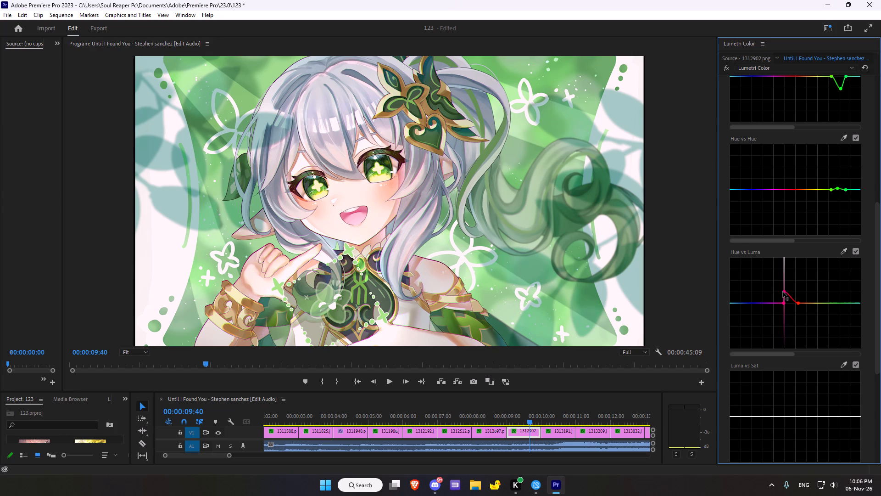
pyautogui.moveTo(783, 292); pyautogui.dragTo(782, 291)
# Sample the green background for the Sat vs Sat curve and raise the middle point into a narrow peak.
pyautogui.scroll(-8, 785, 305)
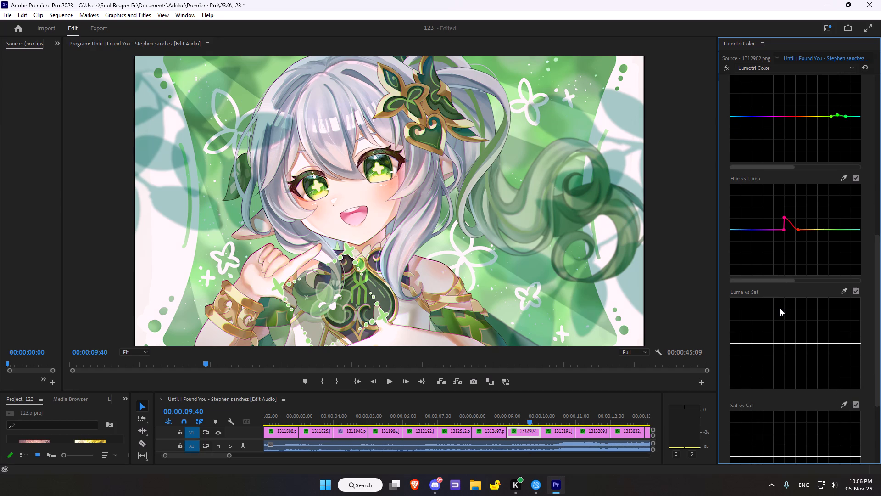
pyautogui.scroll(-3, 778, 306)
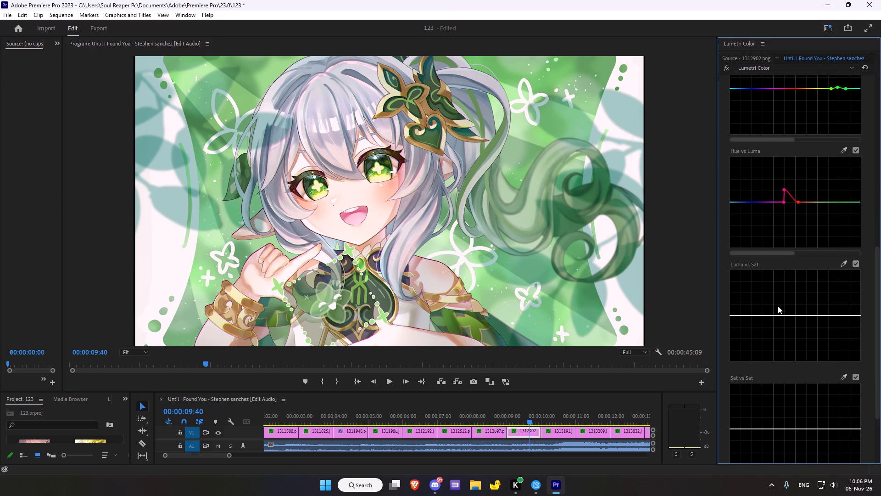
pyautogui.scroll(-2, 778, 306)
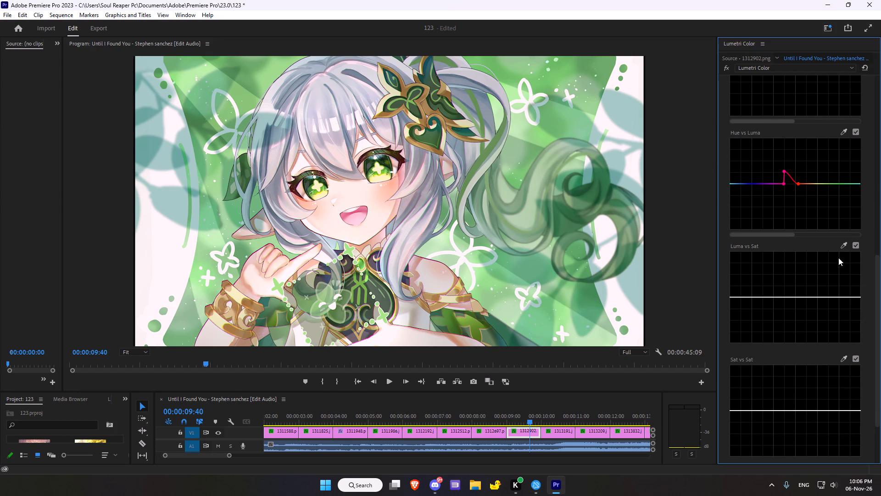
pyautogui.click(842, 362)
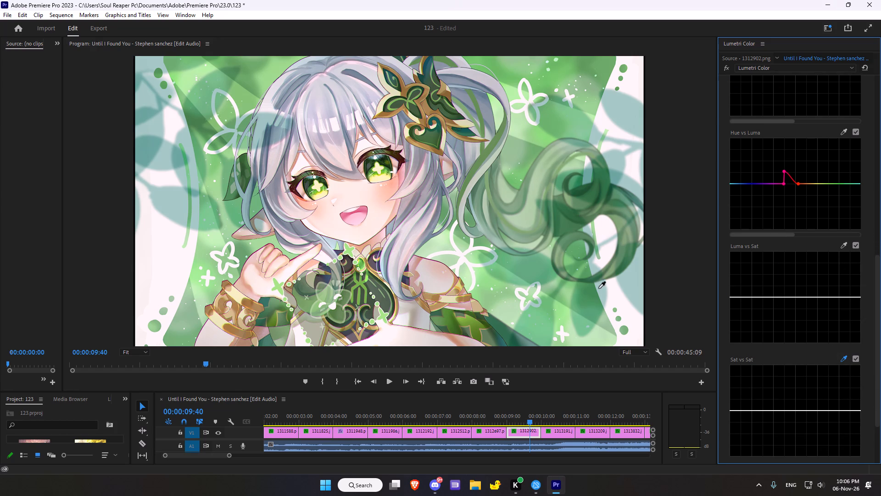
pyautogui.click(594, 302)
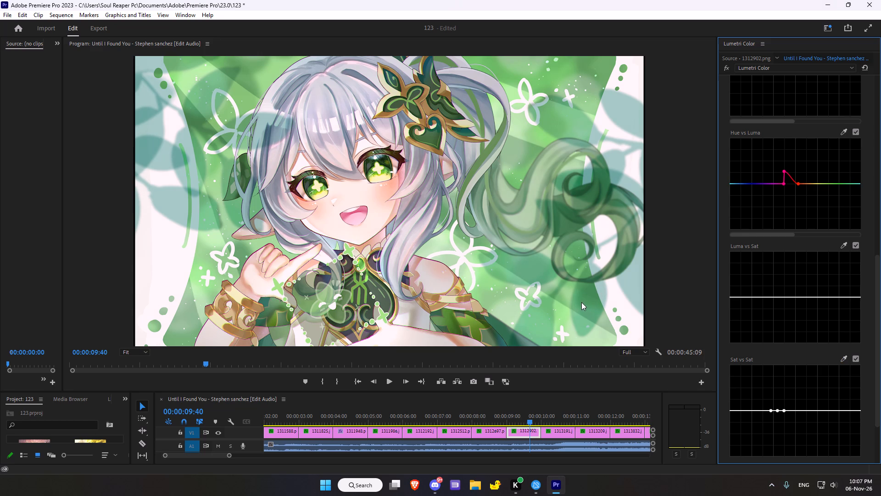
pyautogui.scroll(-1, 581, 302)
pyautogui.scroll(-3, 800, 292)
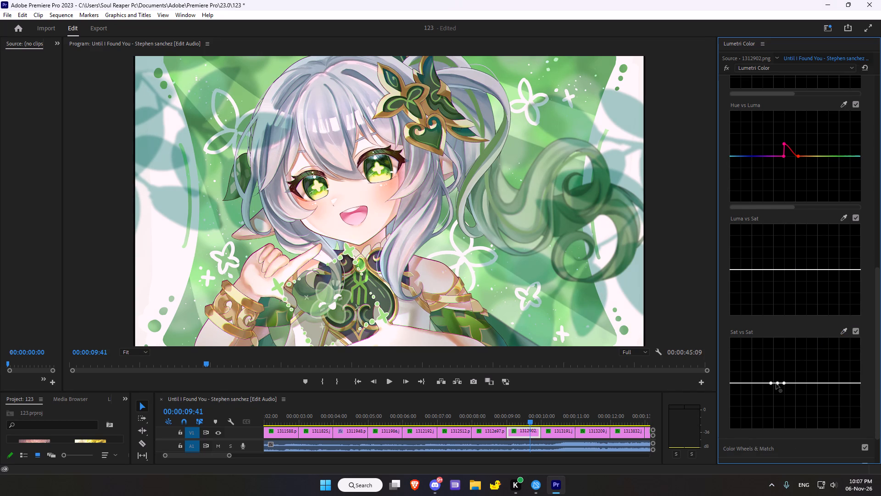
pyautogui.moveTo(776, 383); pyautogui.dragTo(778, 366)
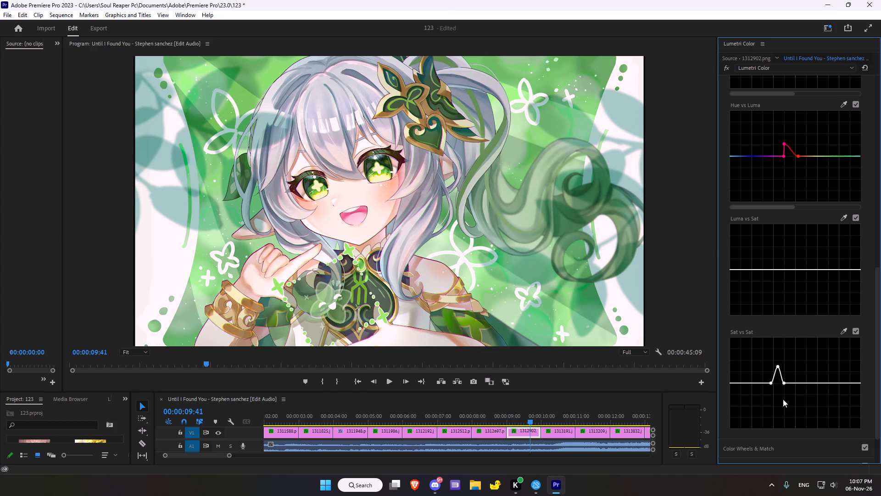
# Nudge the midtones, shadows and highlights color wheels of 1312902.png slightly from center toward red-magenta.
pyautogui.scroll(-8, 771, 334)
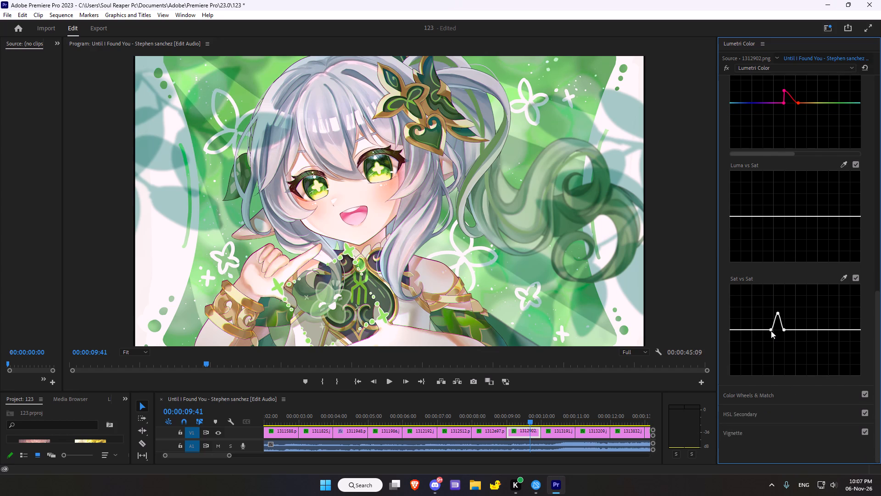
pyautogui.scroll(-4, 773, 304)
pyautogui.click(781, 398)
pyautogui.moveTo(802, 210); pyautogui.dragTo(812, 195)
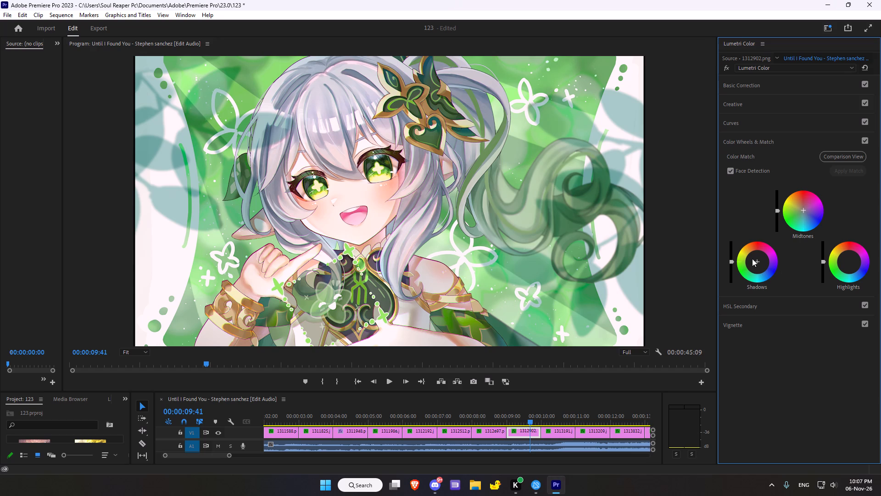
pyautogui.moveTo(761, 263); pyautogui.dragTo(773, 235)
pyautogui.moveTo(773, 235); pyautogui.dragTo(772, 231)
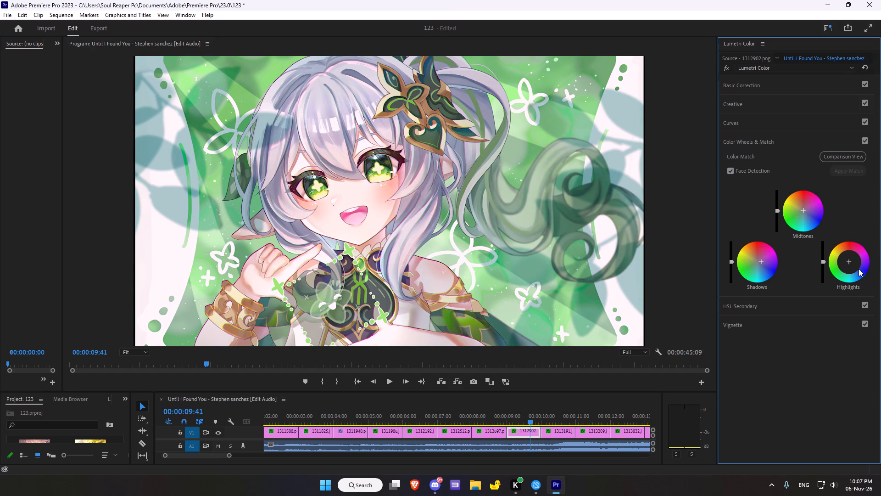
pyautogui.moveTo(848, 260); pyautogui.dragTo(855, 261)
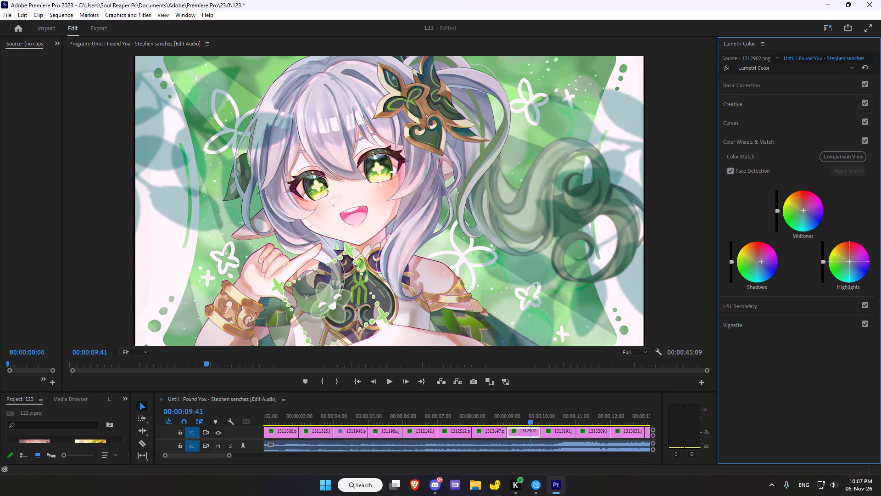
pyautogui.moveTo(855, 261); pyautogui.dragTo(861, 238)
# Set the vignette of 1312902.png to amount -1.0, midpoint 46.2 and roundness -8.7, and raise the feather slightly.
pyautogui.click(732, 321)
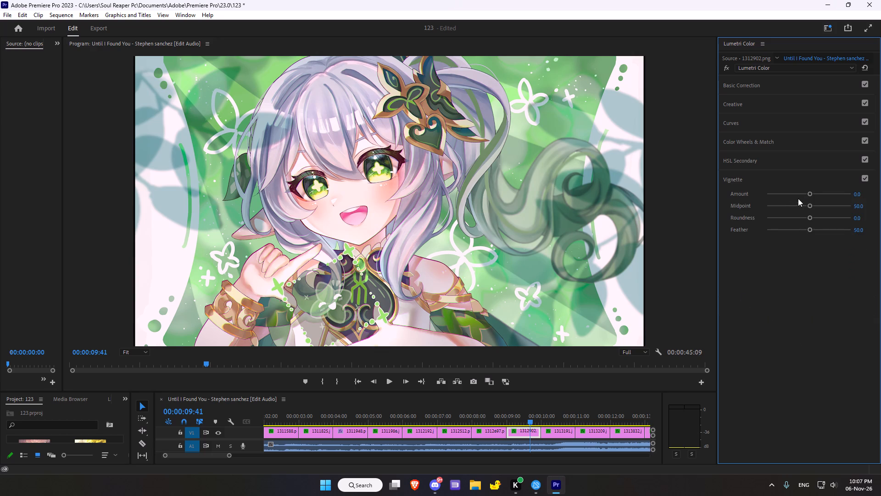
pyautogui.moveTo(808, 192); pyautogui.dragTo(793, 193)
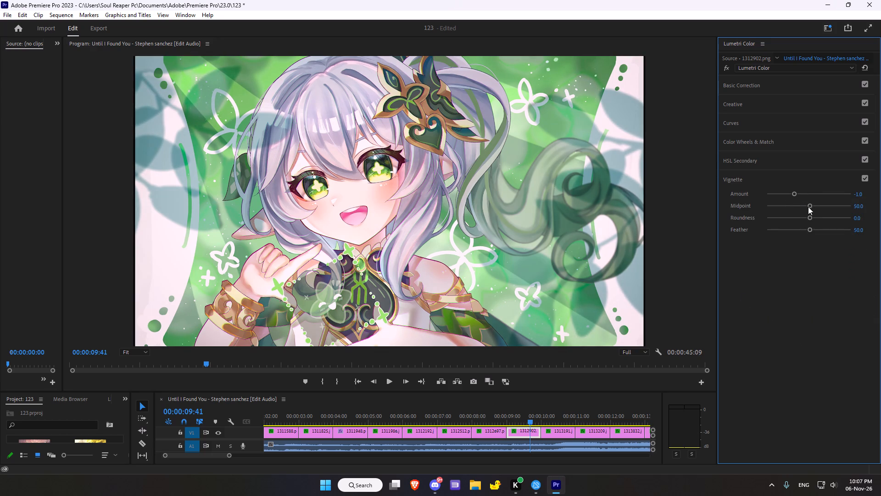
pyautogui.click(809, 207)
pyautogui.moveTo(812, 215); pyautogui.dragTo(804, 217)
pyautogui.moveTo(810, 229); pyautogui.dragTo(817, 226)
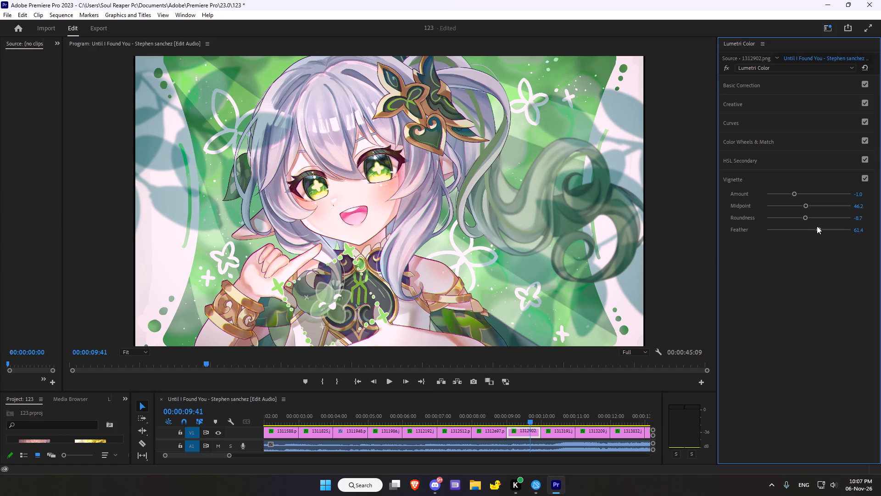
pyautogui.moveTo(817, 226); pyautogui.dragTo(814, 223)
pyautogui.moveTo(814, 223); pyautogui.dragTo(817, 226)
# Move to the 1313191.jpg clip, compare it with and without Lumetri Color, and reset its Lumetri effect.
pyautogui.click(557, 417)
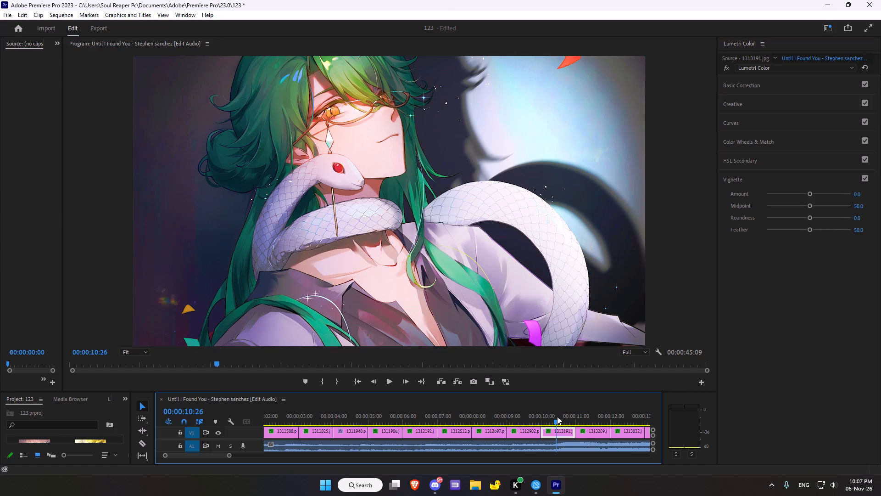
pyautogui.click(725, 70)
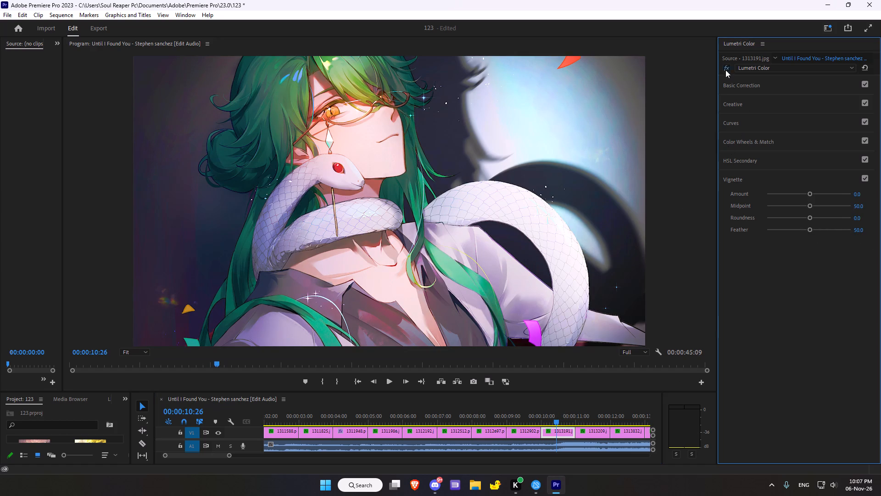
pyautogui.click(725, 70)
pyautogui.click(863, 68)
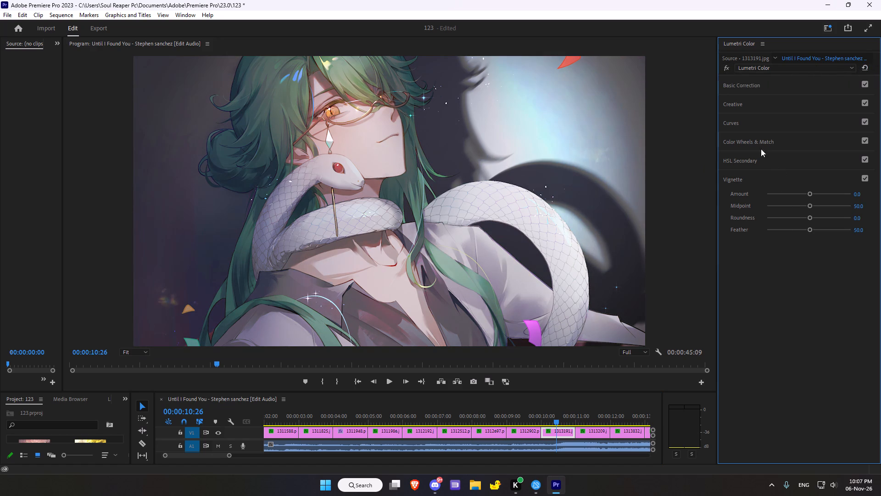
# Set the basic color correction of 1313191.jpg to temperature 9.8, tint 18.5 and saturation 93.5.
pyautogui.click(745, 90)
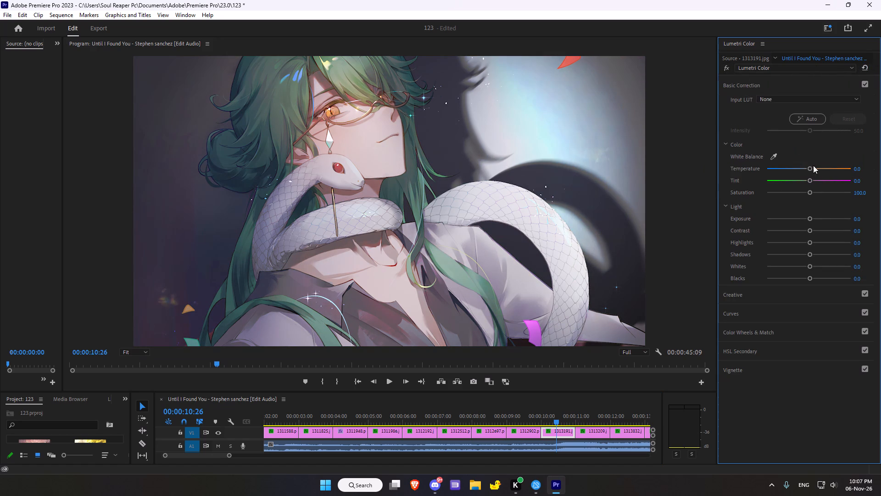
pyautogui.moveTo(807, 168); pyautogui.dragTo(799, 171)
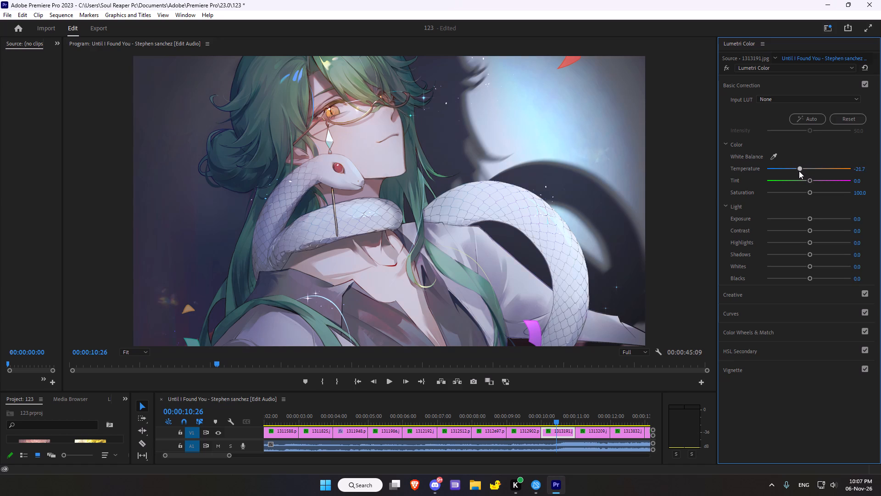
pyautogui.moveTo(799, 171); pyautogui.dragTo(812, 168)
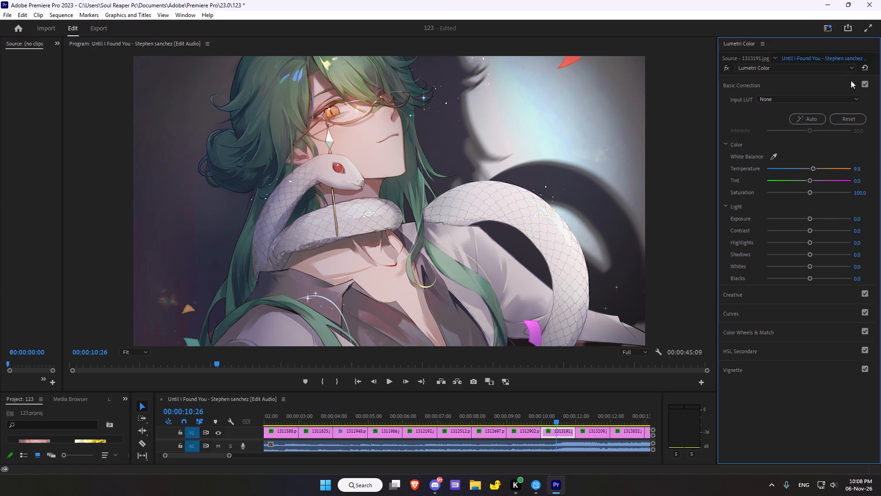
pyautogui.moveTo(811, 180); pyautogui.dragTo(816, 175)
pyautogui.moveTo(810, 193); pyautogui.dragTo(806, 190)
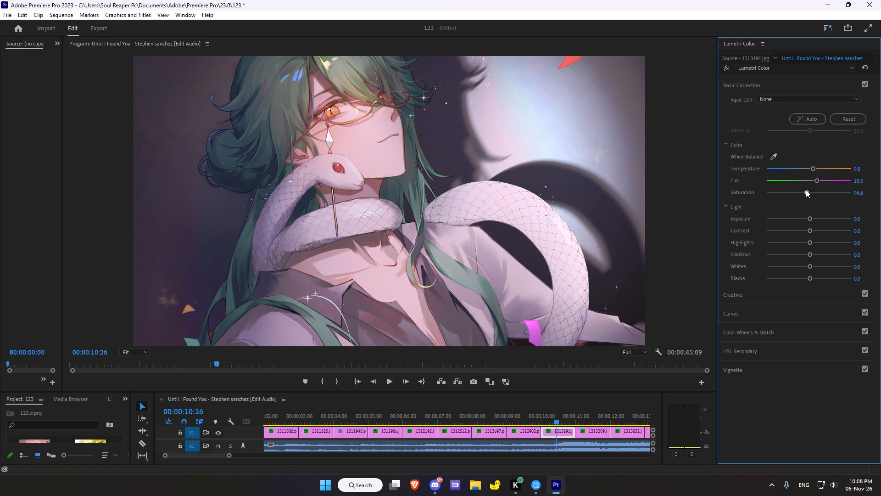
pyautogui.moveTo(806, 190); pyautogui.dragTo(805, 190)
# Set the basic light correction to exposure 0.4, highlights -12.0, shadows 9.8 and whites -18.5.
pyautogui.moveTo(811, 218); pyautogui.dragTo(812, 218)
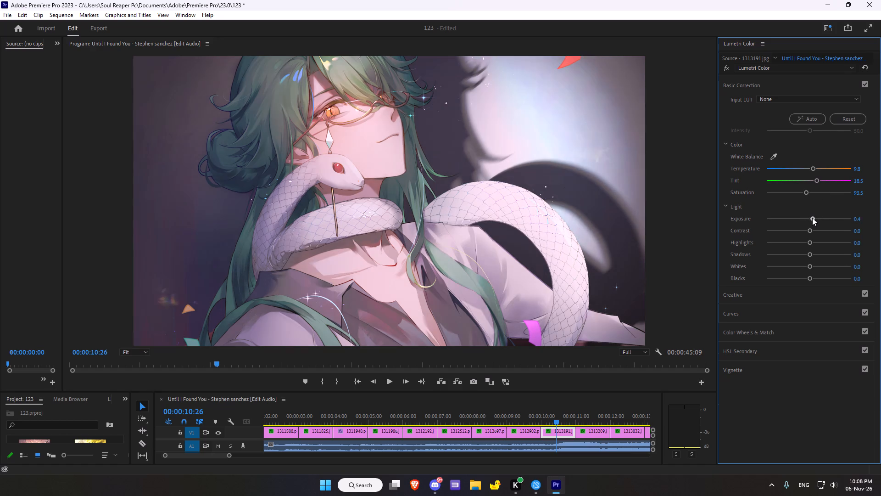
pyautogui.moveTo(812, 218); pyautogui.dragTo(818, 211)
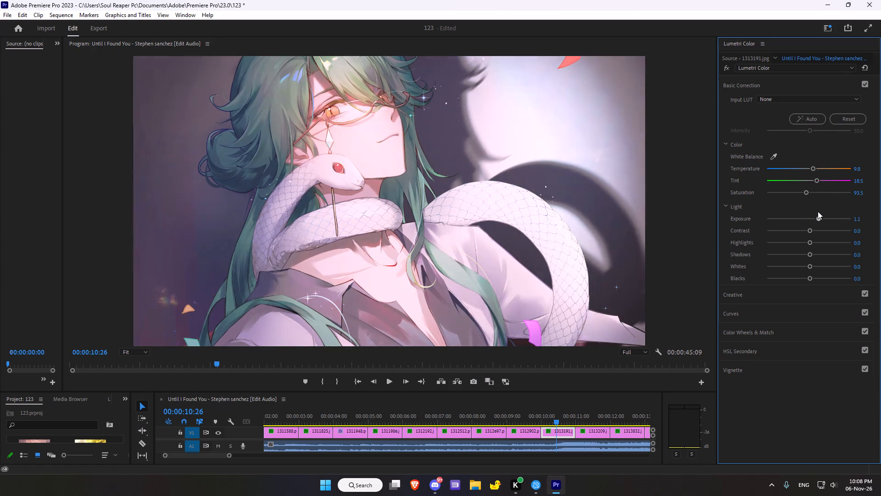
pyautogui.moveTo(818, 211); pyautogui.dragTo(811, 208)
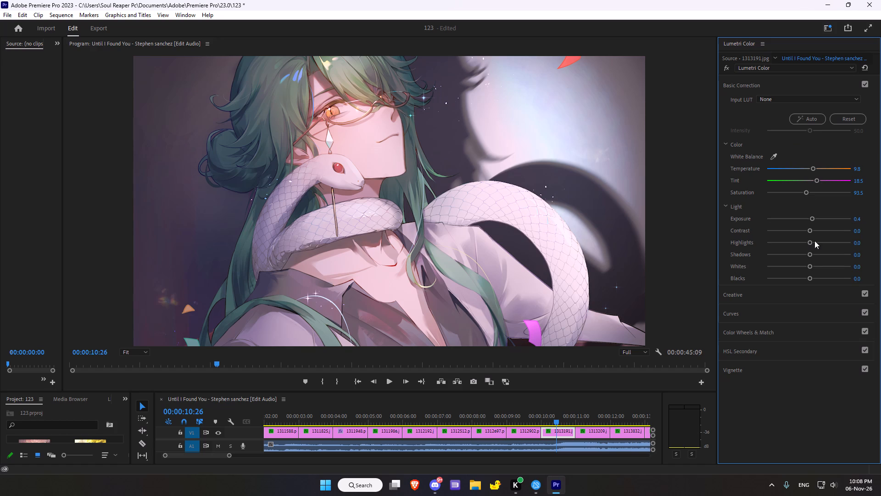
pyautogui.moveTo(811, 242); pyautogui.dragTo(809, 242)
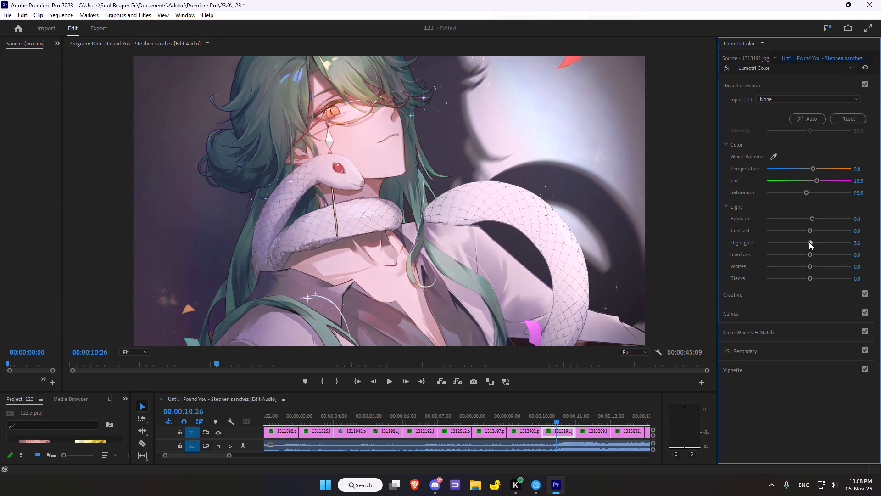
pyautogui.moveTo(809, 242); pyautogui.dragTo(803, 244)
pyautogui.click(809, 254)
pyautogui.moveTo(808, 268); pyautogui.dragTo(800, 269)
pyautogui.click(809, 277)
# Set the creative adjustments to sharpen 32.6, vibrance 12.0 and saturation 131.5.
pyautogui.click(797, 292)
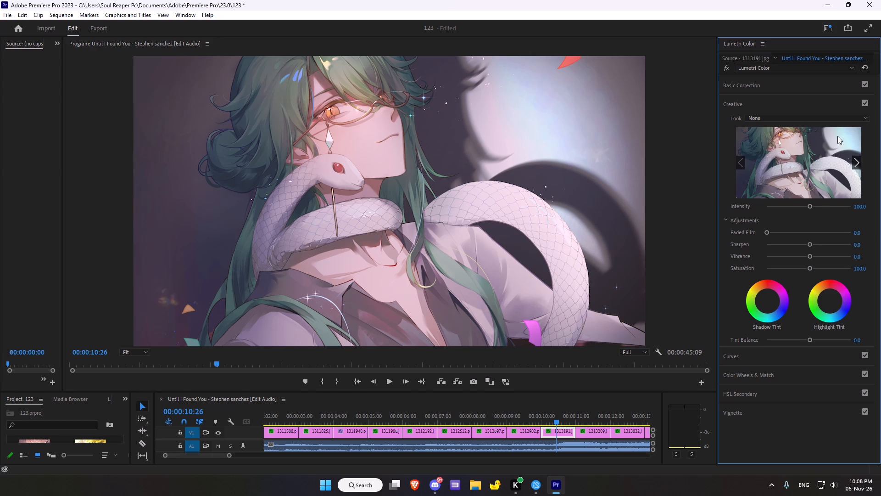
pyautogui.moveTo(809, 246); pyautogui.dragTo(797, 243)
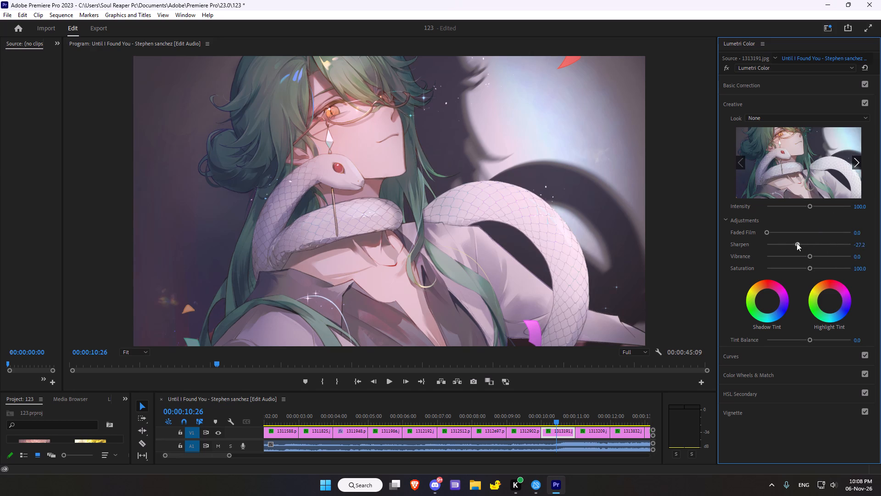
pyautogui.moveTo(797, 243); pyautogui.dragTo(822, 243)
pyautogui.click(809, 255)
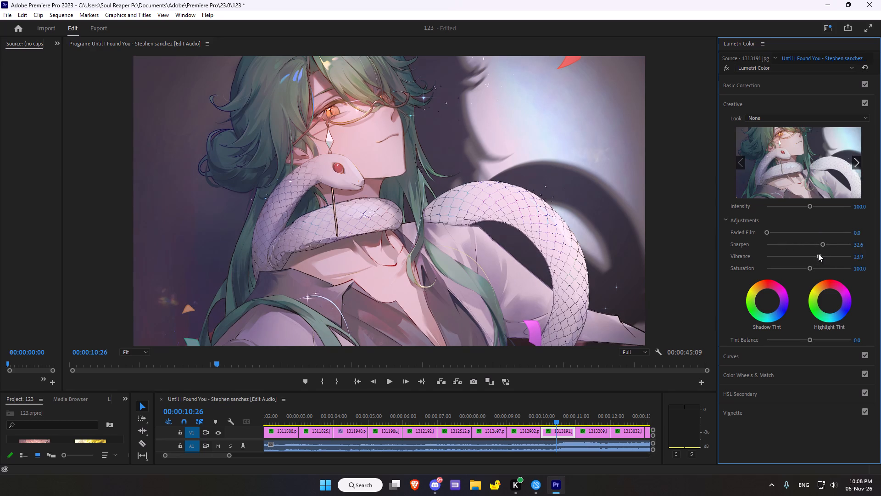
pyautogui.moveTo(811, 265); pyautogui.dragTo(821, 263)
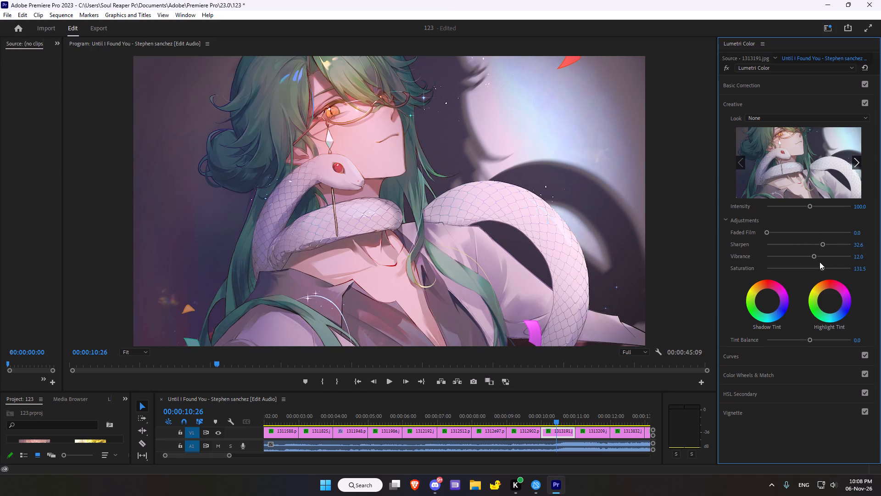
# Shift the creative shadow tint slightly toward red-magenta and the highlight tint slightly toward yellow-green.
pyautogui.moveTo(768, 301); pyautogui.dragTo(774, 279)
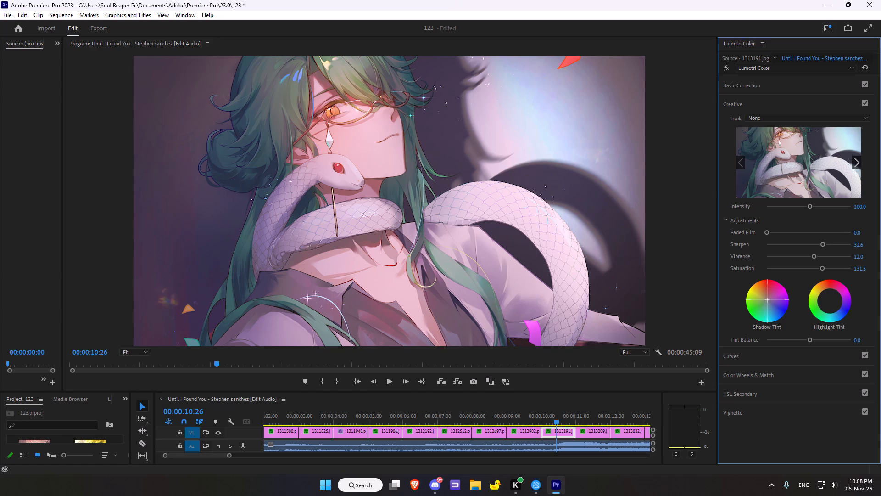
pyautogui.moveTo(774, 279); pyautogui.dragTo(791, 273)
pyautogui.moveTo(831, 299); pyautogui.dragTo(856, 276)
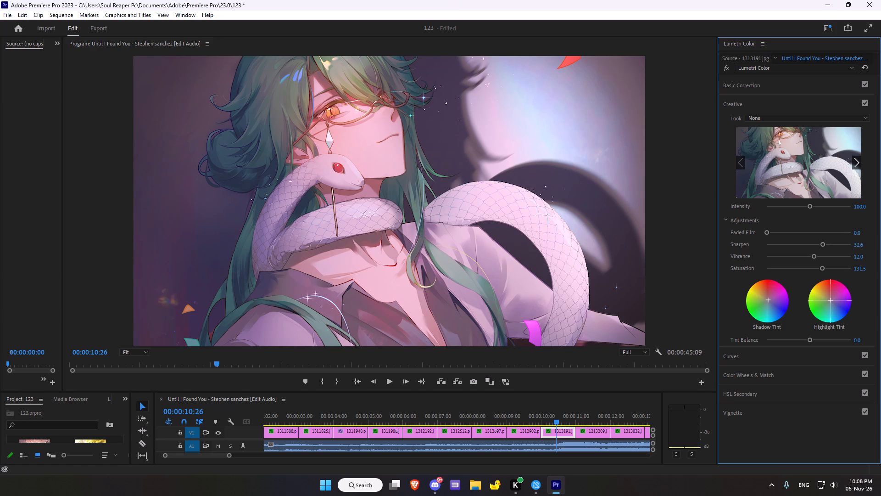
pyautogui.moveTo(856, 276); pyautogui.dragTo(742, 279)
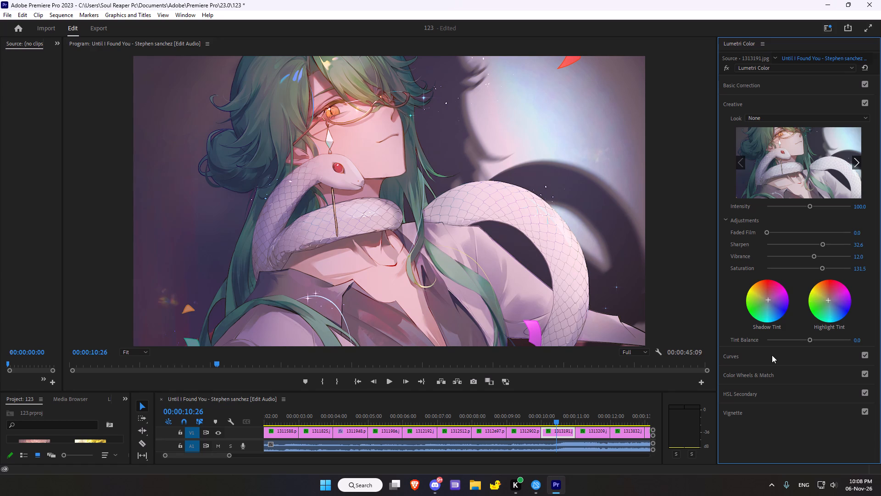
# Add a control point at the middle of the white RGB curve.
pyautogui.click(771, 355)
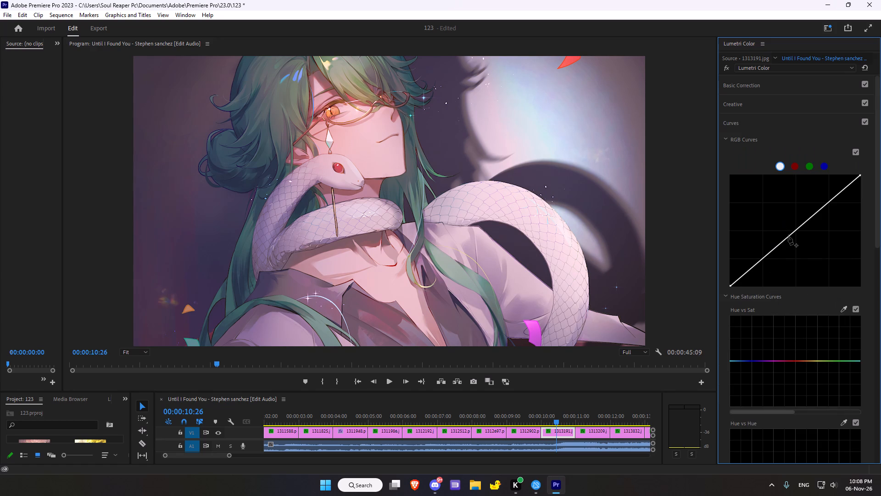
pyautogui.click(796, 231)
# Sample the small orange shard for the Hue vs Sat curve and lower the middle orange point slightly.
pyautogui.scroll(-2, 788, 364)
pyautogui.click(841, 287)
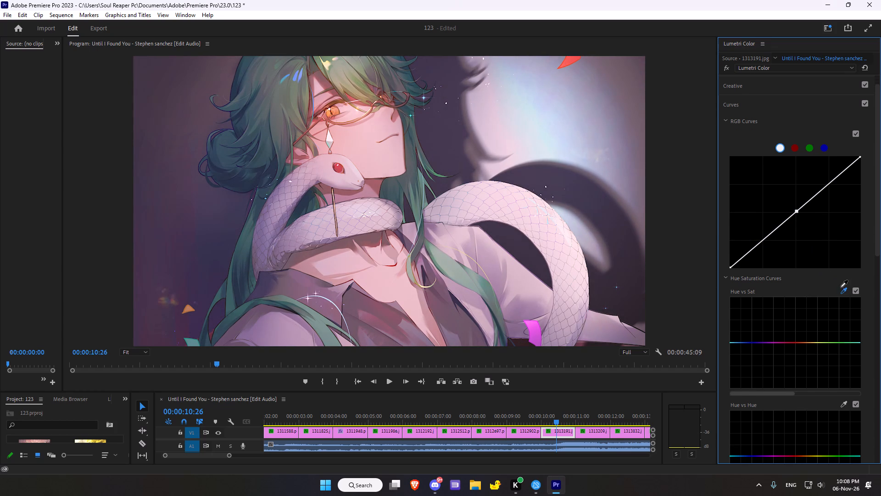
pyautogui.click(187, 309)
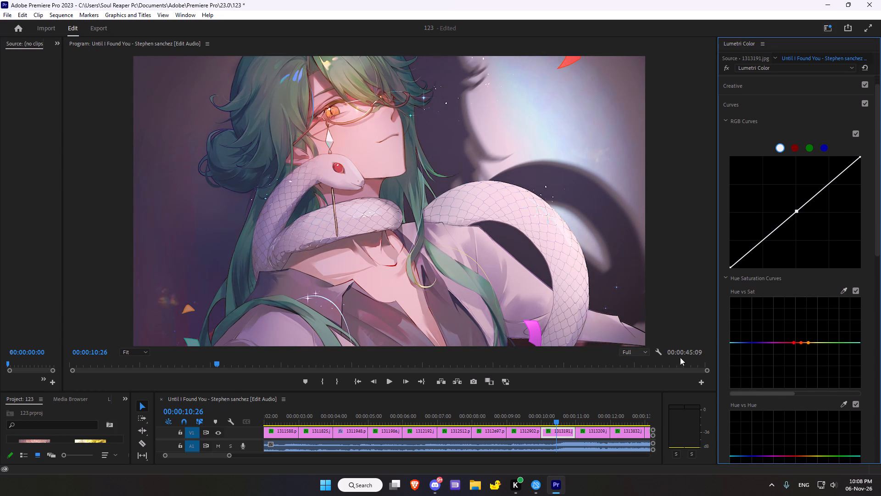
pyautogui.click(803, 343)
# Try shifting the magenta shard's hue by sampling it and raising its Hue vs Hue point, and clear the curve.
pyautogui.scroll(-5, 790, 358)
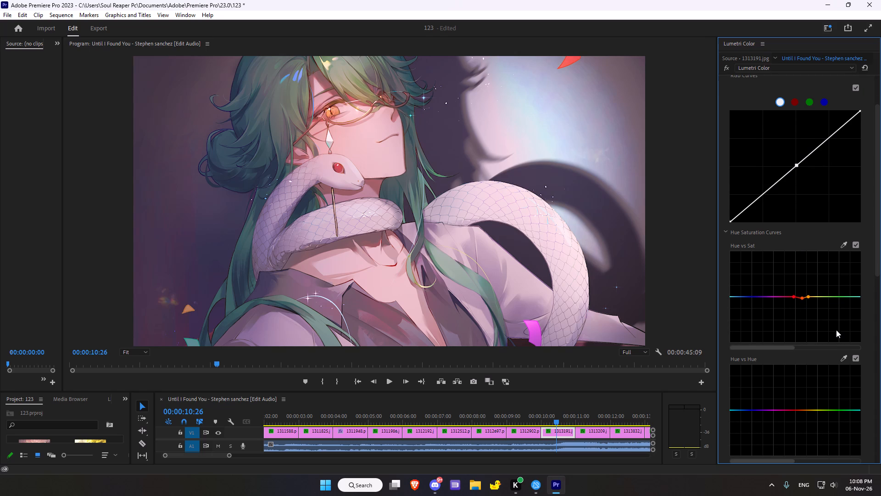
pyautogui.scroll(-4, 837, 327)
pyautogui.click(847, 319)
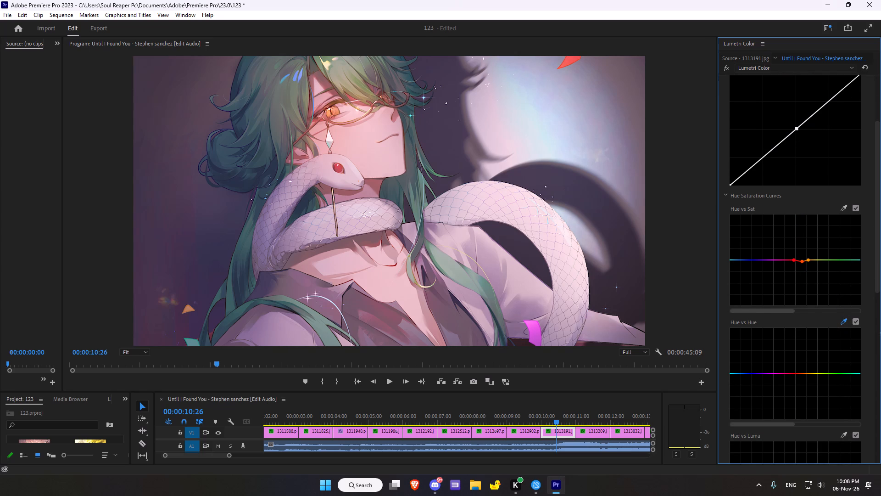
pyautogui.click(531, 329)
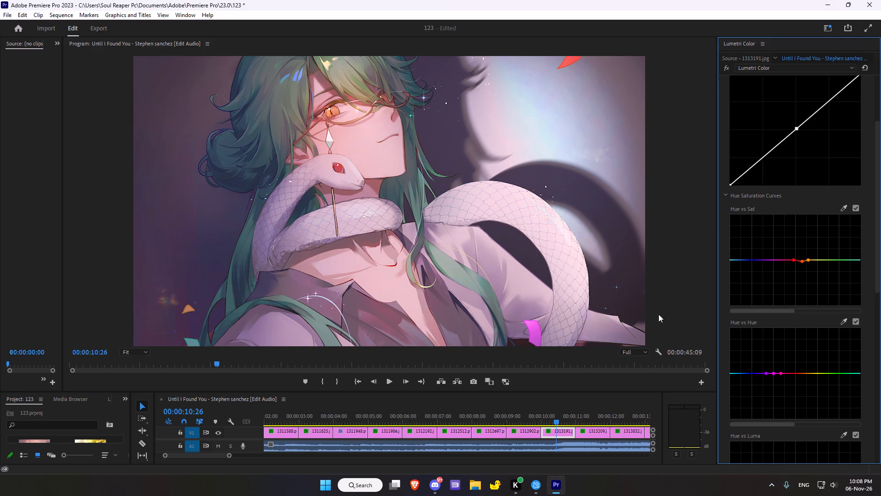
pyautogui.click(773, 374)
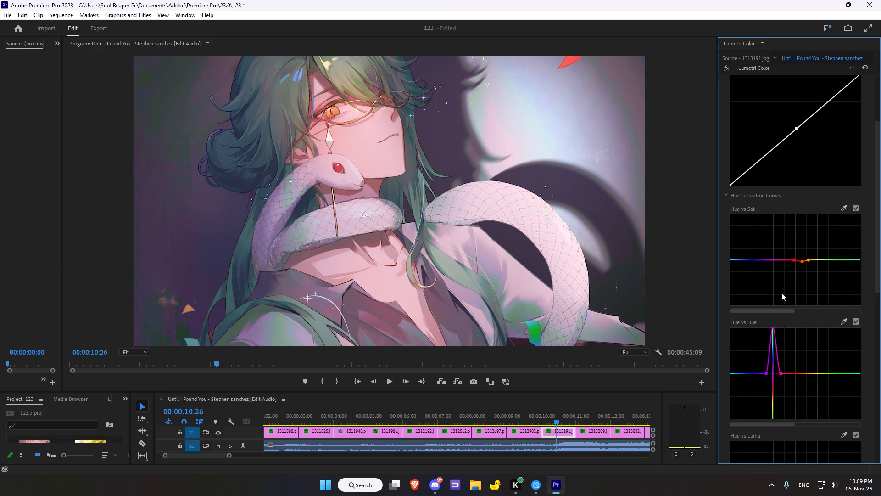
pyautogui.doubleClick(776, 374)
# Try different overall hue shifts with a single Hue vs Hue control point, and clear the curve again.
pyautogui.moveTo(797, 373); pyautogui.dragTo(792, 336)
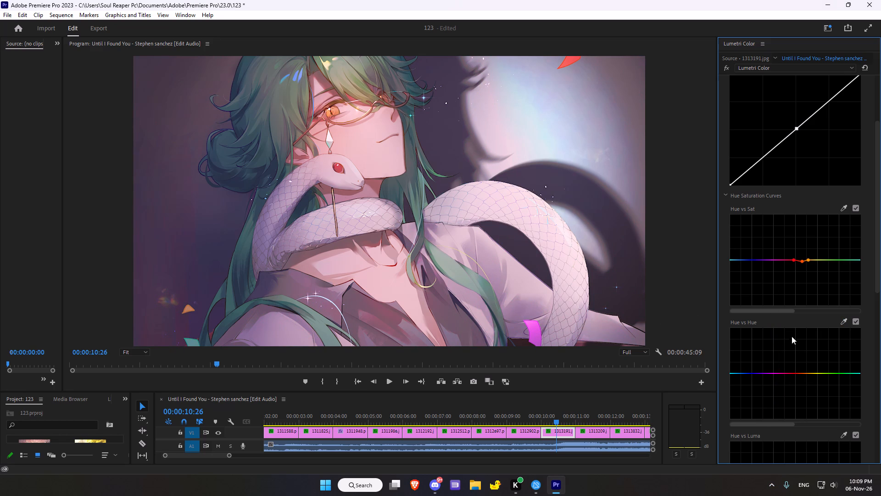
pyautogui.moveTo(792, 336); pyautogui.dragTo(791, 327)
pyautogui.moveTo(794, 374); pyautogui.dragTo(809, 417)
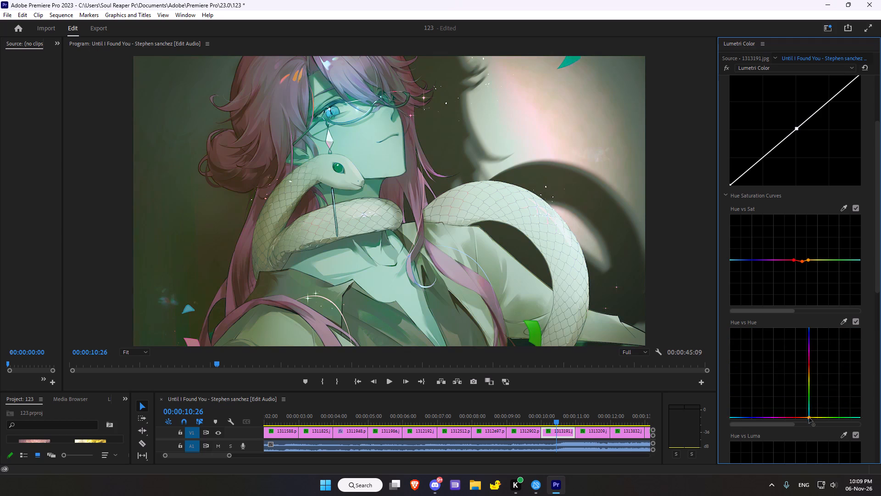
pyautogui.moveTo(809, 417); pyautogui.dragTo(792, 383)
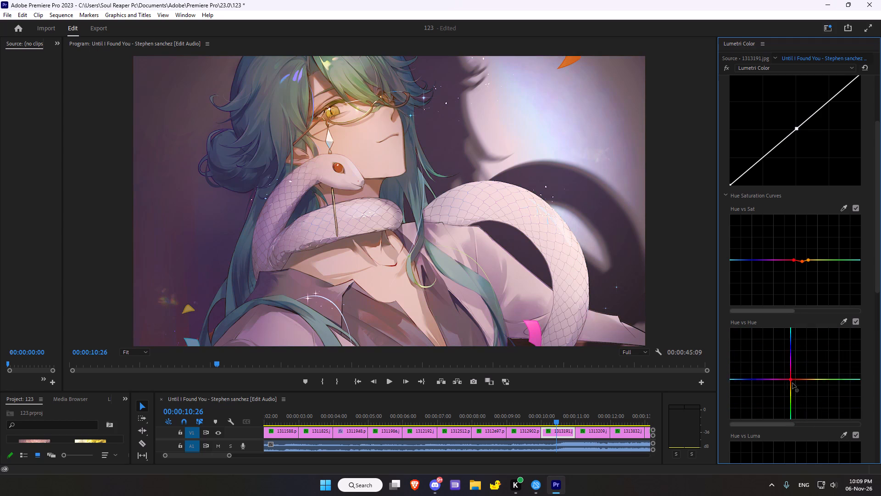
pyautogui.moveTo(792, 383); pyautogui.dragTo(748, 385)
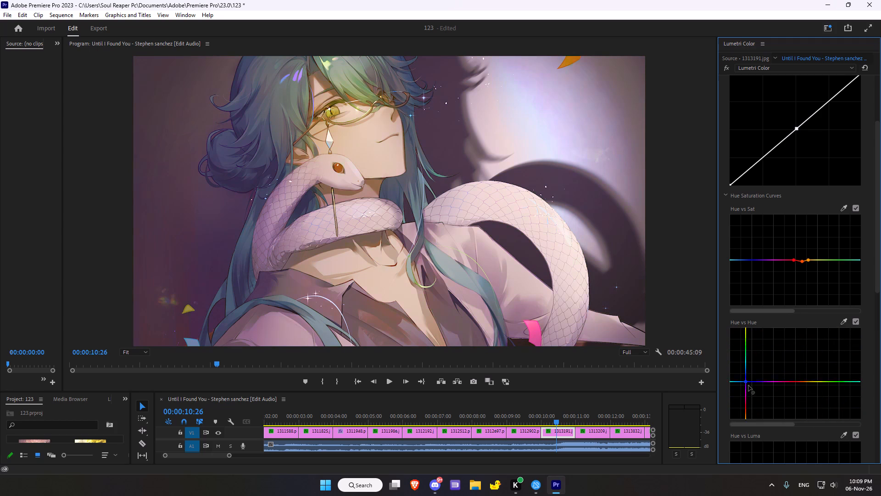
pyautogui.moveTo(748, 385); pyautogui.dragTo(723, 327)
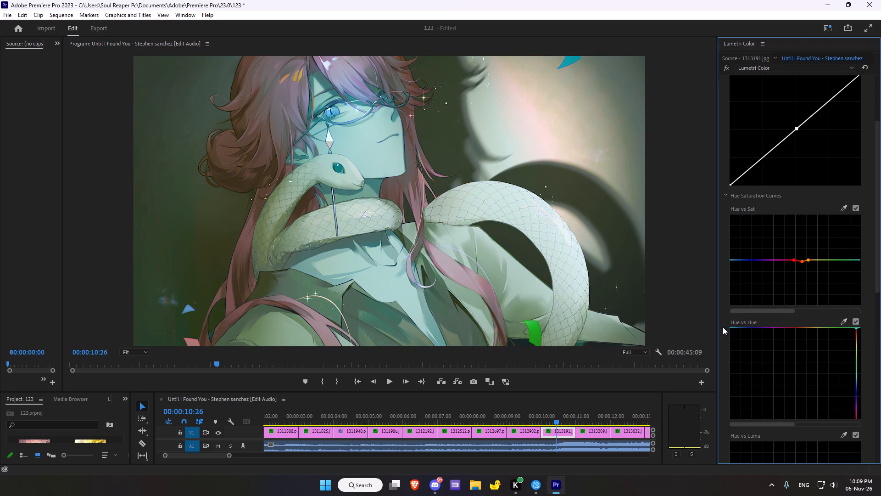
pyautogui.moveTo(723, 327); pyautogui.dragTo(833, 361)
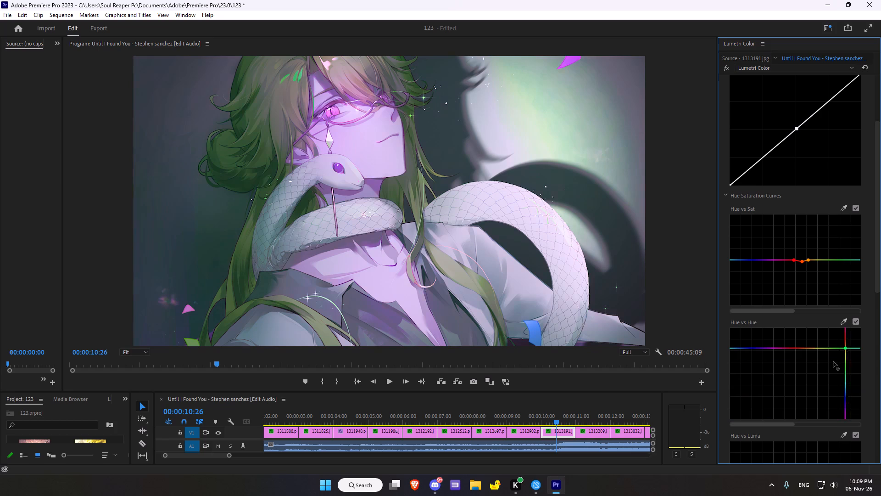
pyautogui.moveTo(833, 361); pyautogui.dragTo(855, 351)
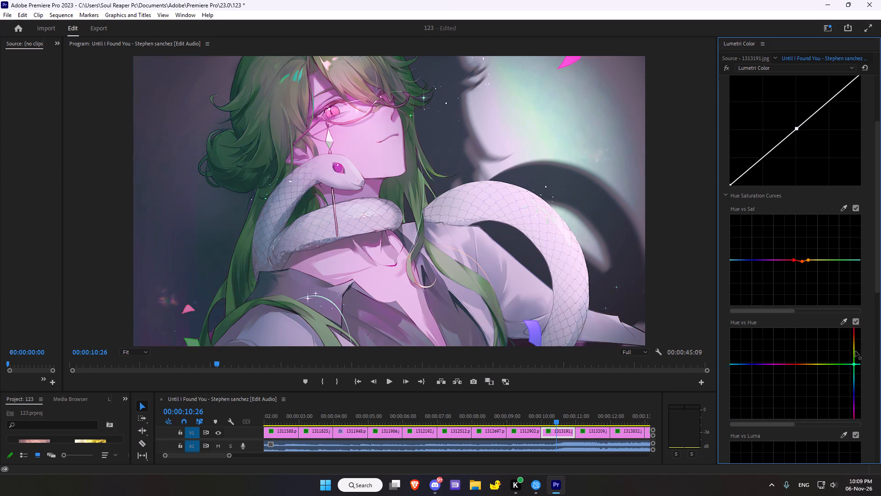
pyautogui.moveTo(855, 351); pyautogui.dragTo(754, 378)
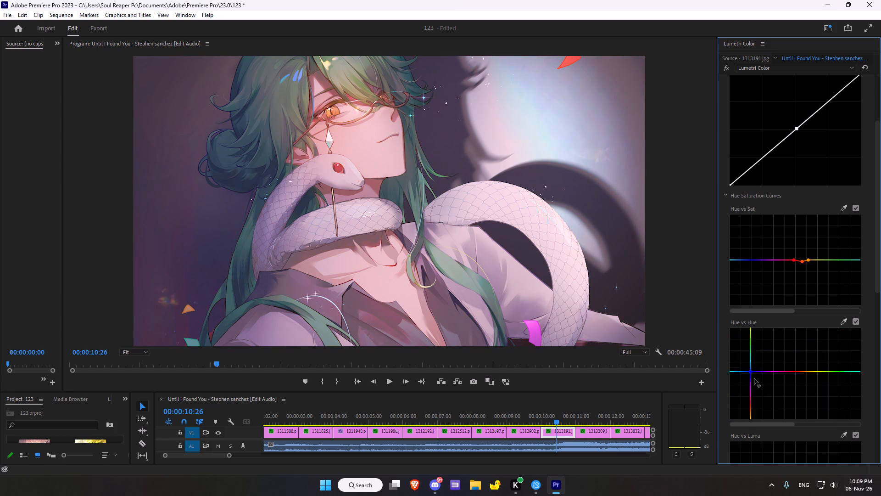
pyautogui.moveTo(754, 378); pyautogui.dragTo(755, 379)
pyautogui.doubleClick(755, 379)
# Place a single control point at red on the Hue vs Hue curve, slightly below the neutral line.
pyautogui.moveTo(789, 372); pyautogui.dragTo(791, 366)
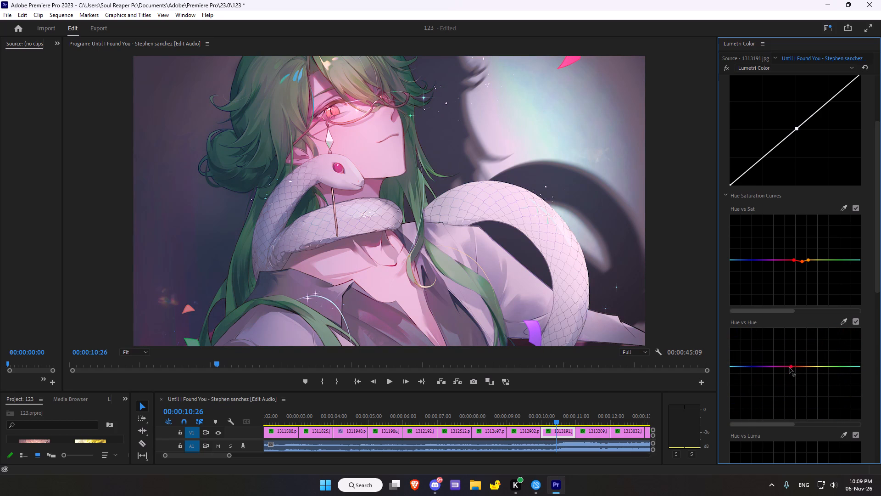
pyautogui.doubleClick(789, 367)
pyautogui.click(787, 374)
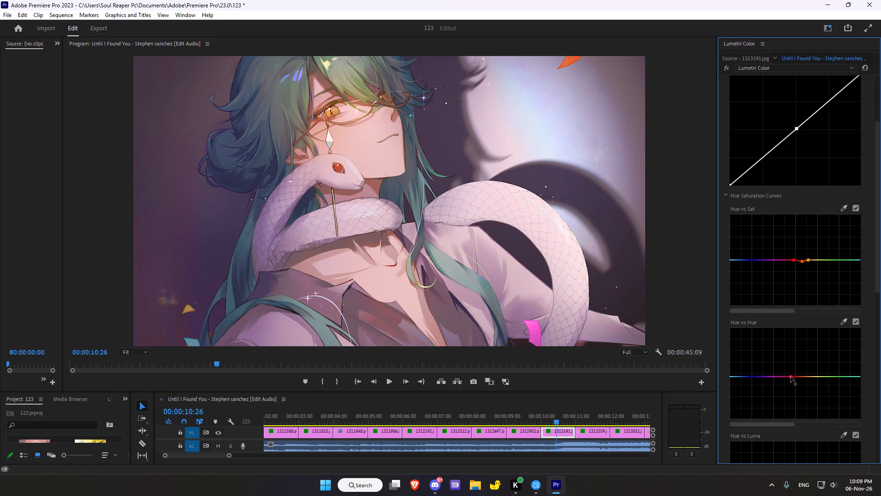
# Sample the green hair strand beside the collar for the Hue vs Luma curve and raise its middle point slightly.
pyautogui.scroll(-12, 791, 377)
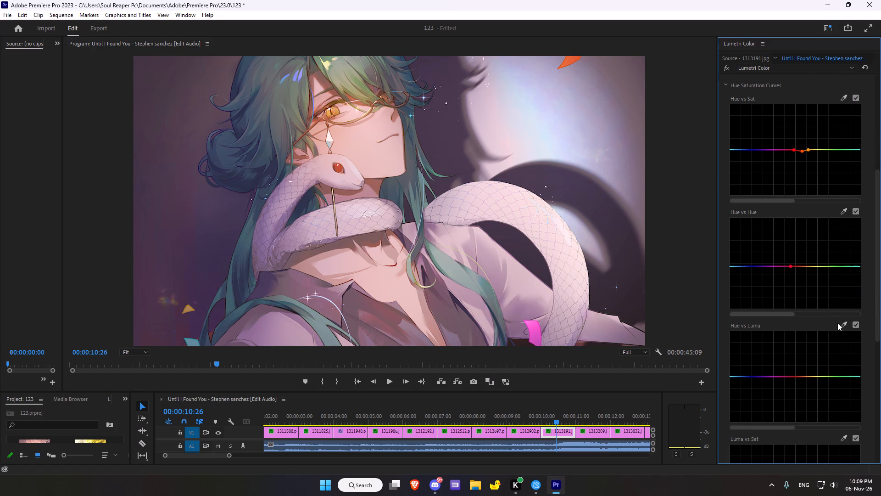
pyautogui.click(841, 323)
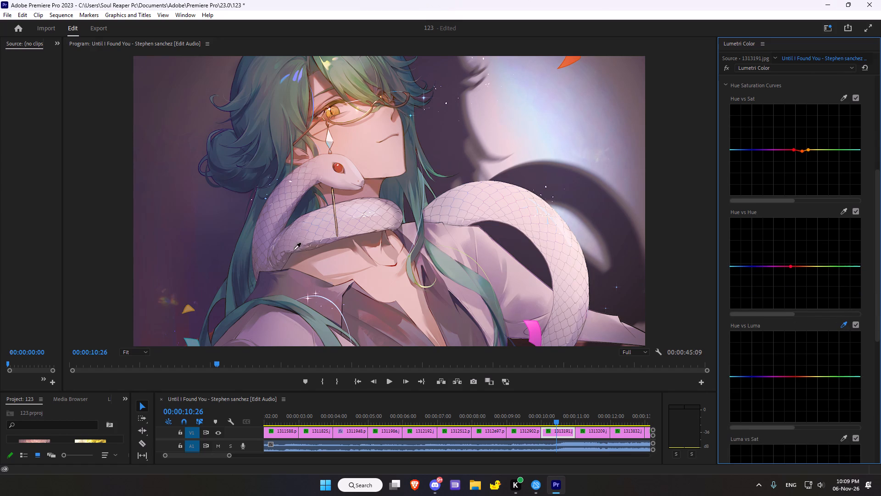
pyautogui.click(455, 273)
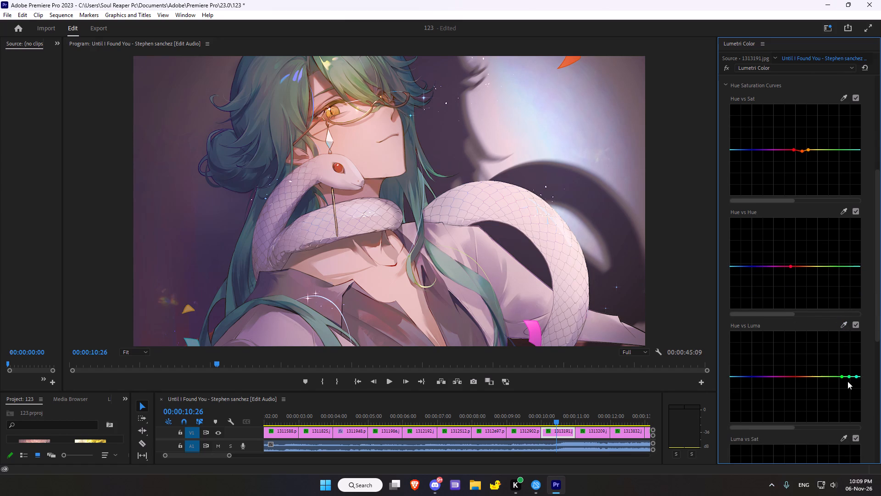
pyautogui.click(849, 375)
# Sample the snake's red eye for the Luma vs Sat curve and raise the middle point into a moderate peak.
pyautogui.scroll(-5, 813, 368)
pyautogui.click(846, 393)
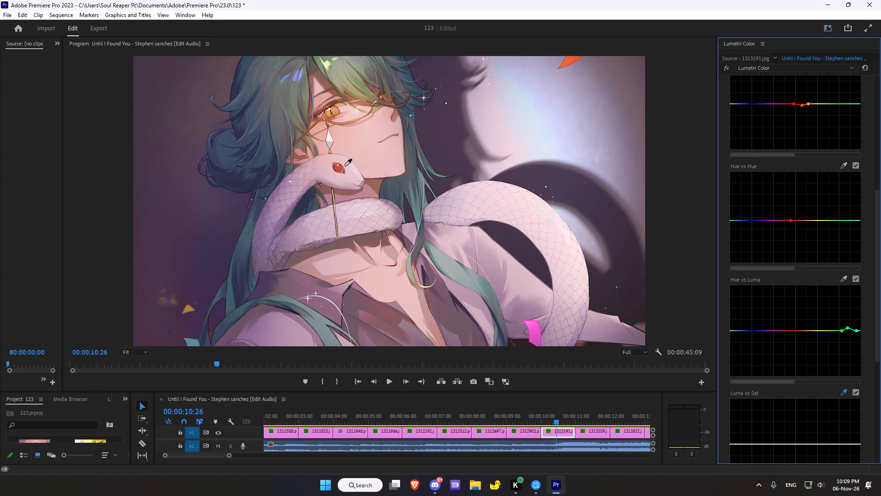
pyautogui.click(336, 169)
pyautogui.scroll(-6, 744, 299)
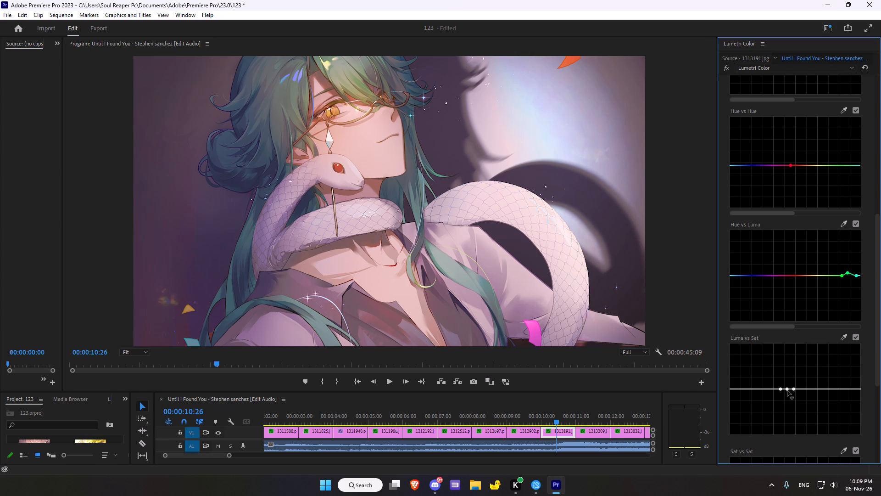
pyautogui.moveTo(788, 389); pyautogui.dragTo(786, 376)
# Sample the hair highlight at the top of the image for the Sat vs Sat curve and raise its middle point slightly.
pyautogui.scroll(-9, 798, 382)
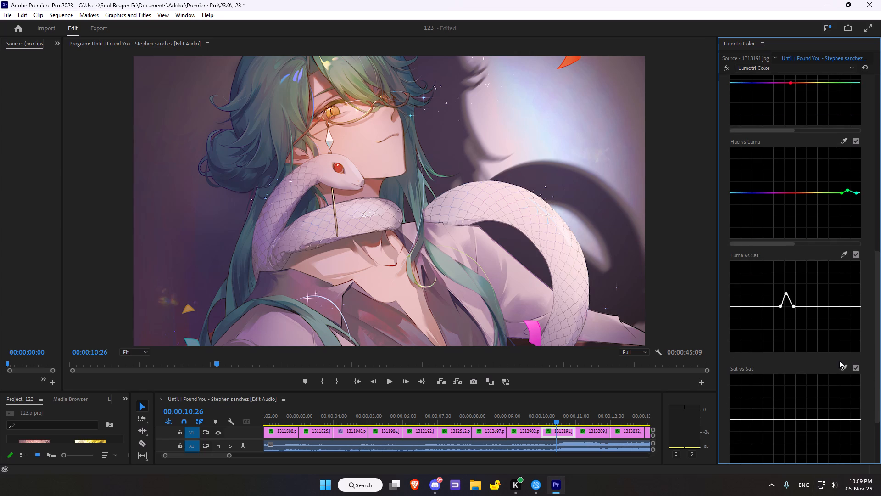
pyautogui.click(843, 367)
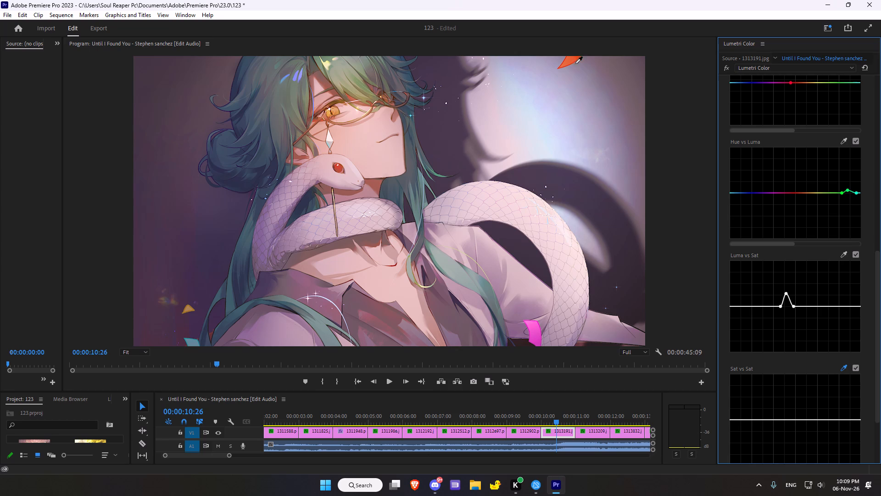
pyautogui.click(326, 69)
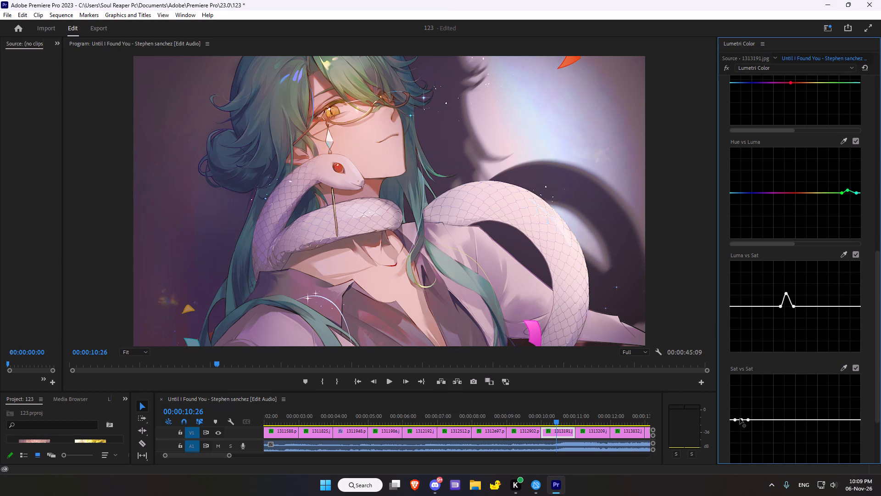
pyautogui.click(741, 419)
# Activate the midtones color wheel, nudge shadows slightly toward green-cyan, and fine-tune the highlights wheel close to its center.
pyautogui.scroll(-12, 853, 359)
pyautogui.click(764, 399)
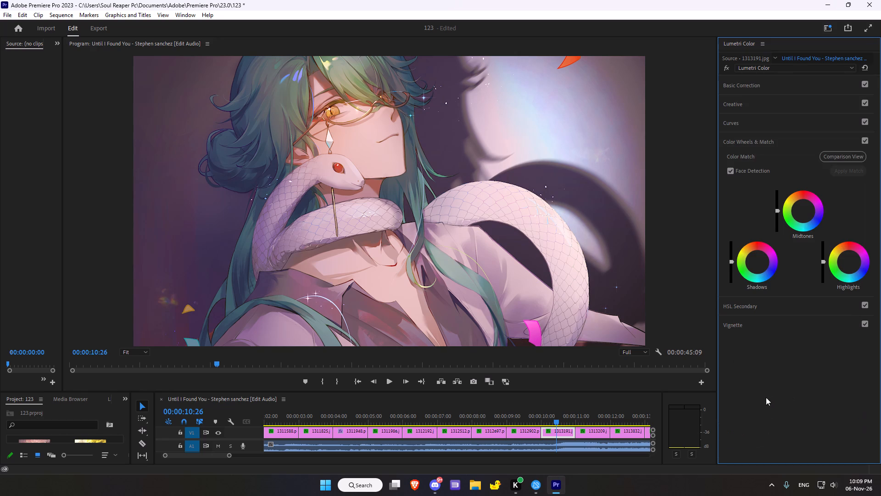
pyautogui.click(803, 210)
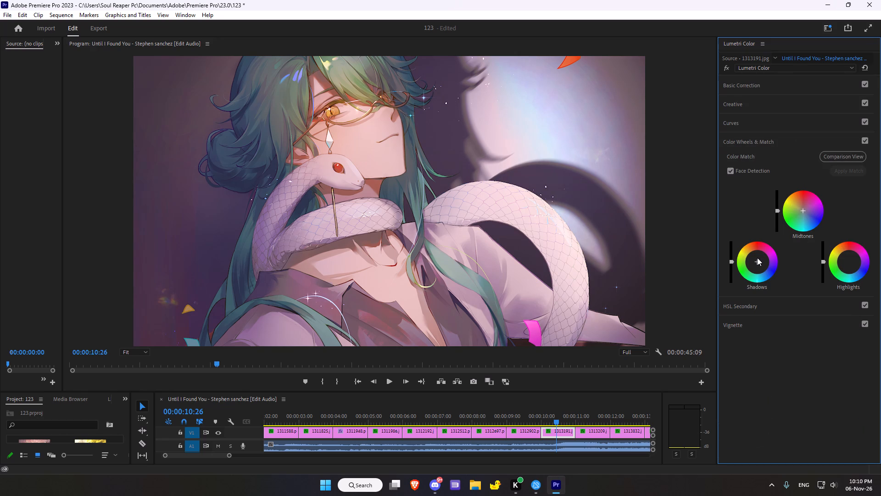
pyautogui.moveTo(756, 261); pyautogui.dragTo(753, 273)
pyautogui.moveTo(848, 259); pyautogui.dragTo(857, 260)
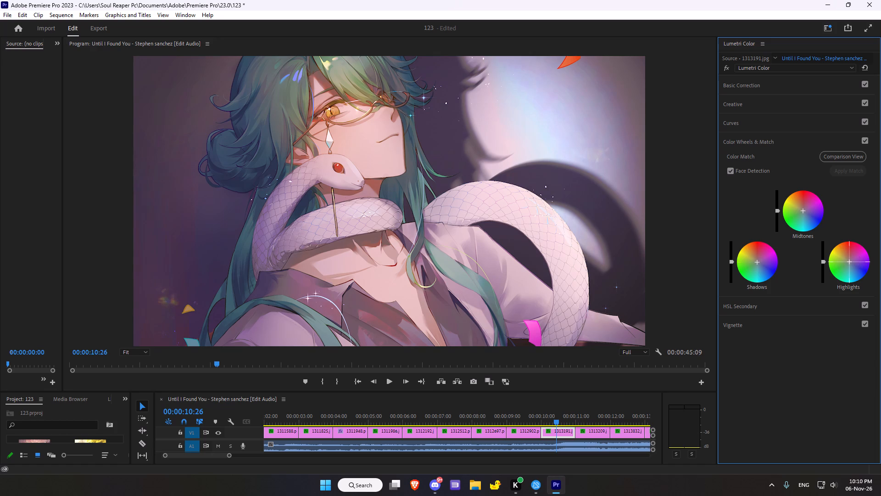
pyautogui.moveTo(857, 260); pyautogui.dragTo(838, 253)
# Set the vignette to amount -2.6, midpoint 42.4, roundness -32.6 and feather 34.2.
pyautogui.click(747, 327)
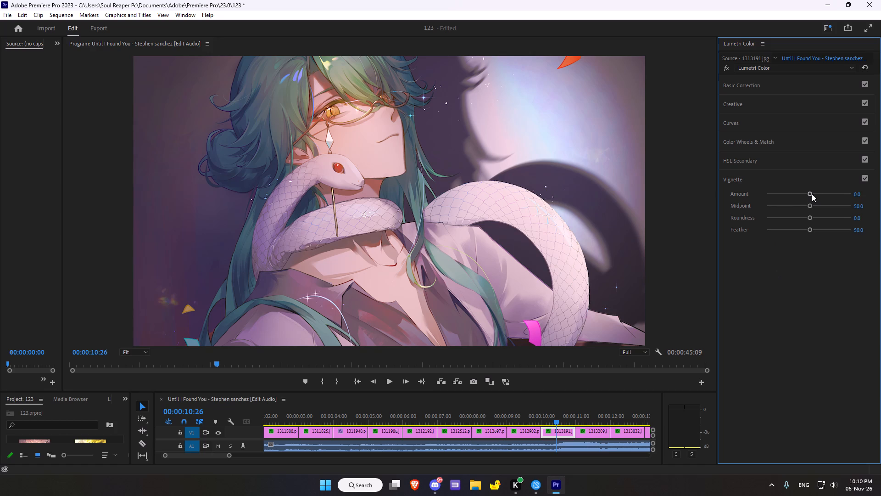
pyautogui.moveTo(810, 193); pyautogui.dragTo(772, 189)
pyautogui.moveTo(809, 203); pyautogui.dragTo(802, 205)
pyautogui.moveTo(812, 218); pyautogui.dragTo(794, 214)
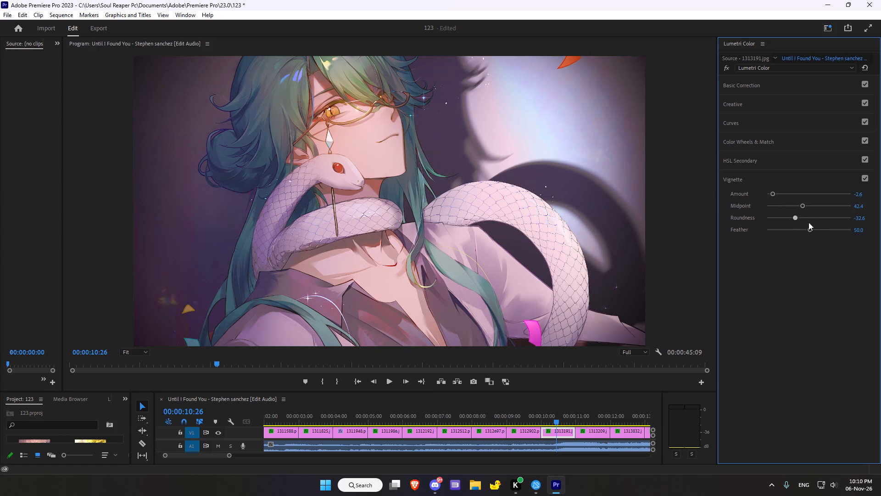
pyautogui.moveTo(807, 228); pyautogui.dragTo(795, 225)
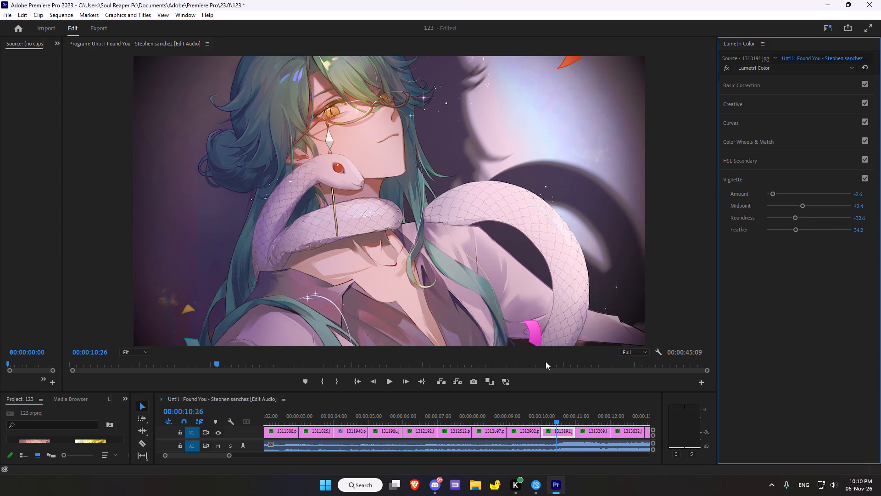
# Move the playhead to the 1313209.jpg clip, compare it with the grade bypassed, and reset its Lumetri Color effect.
pyautogui.scroll(-18, 507, 354)
pyautogui.scroll(-6, 499, 362)
pyautogui.scroll(-20, 499, 362)
pyautogui.scroll(-2, 499, 362)
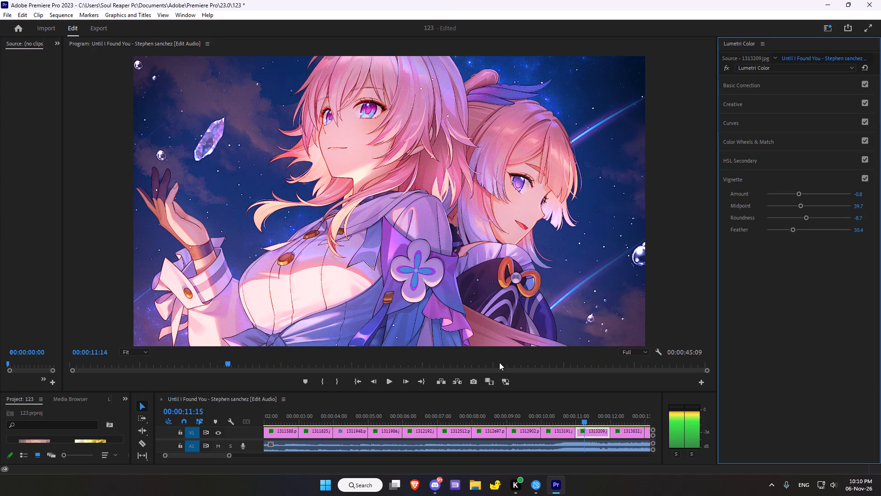
pyautogui.scroll(-18, 499, 362)
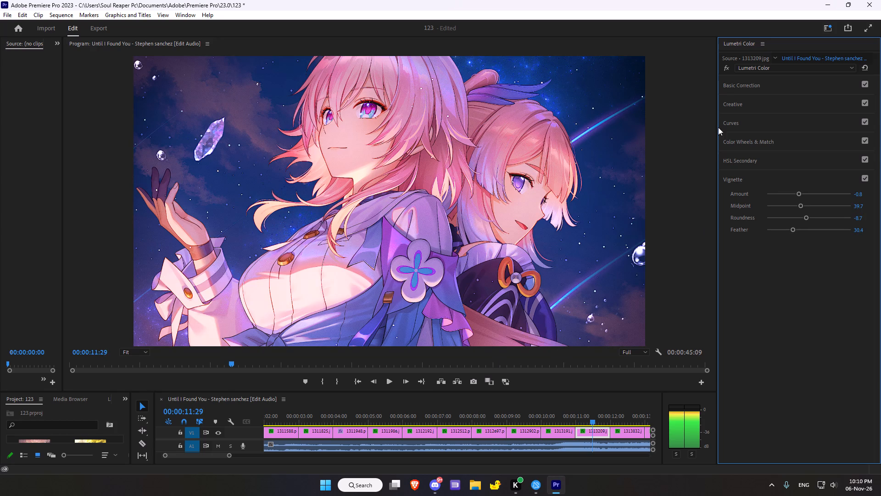
pyautogui.click(741, 87)
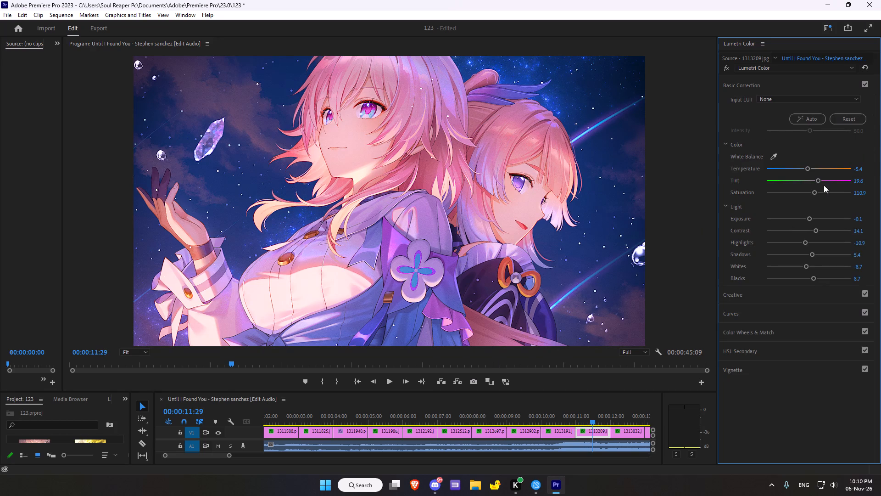
pyautogui.click(724, 69)
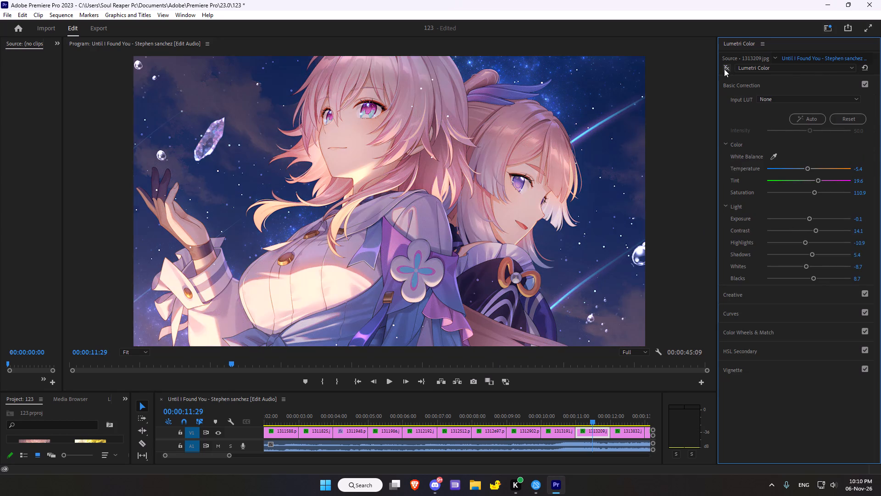
pyautogui.click(724, 69)
pyautogui.click(862, 65)
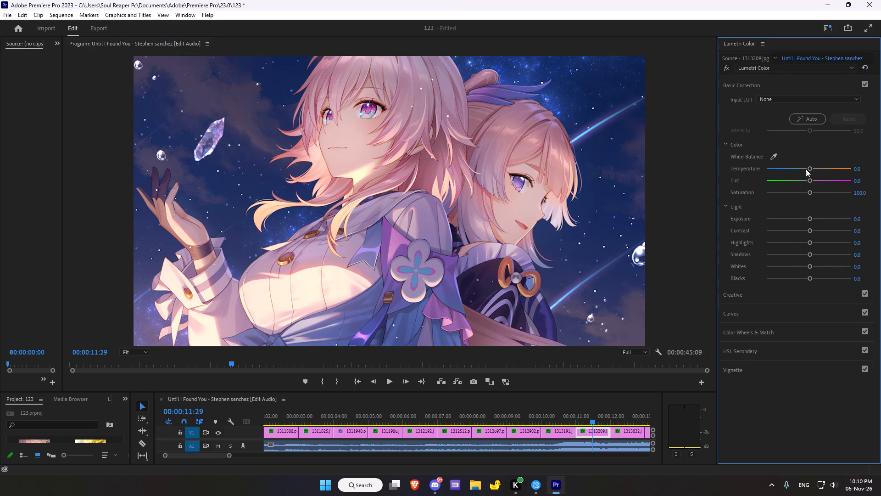
# Set the clip's basic color correction to temperature 20.7 and saturation 113.0, leaving tint at 0.0.
pyautogui.moveTo(809, 168); pyautogui.dragTo(817, 167)
pyautogui.moveTo(812, 181); pyautogui.dragTo(808, 181)
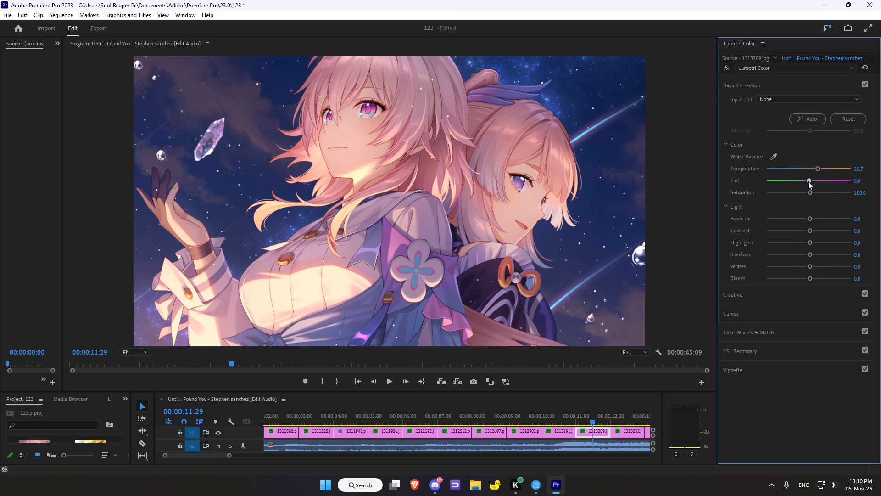
pyautogui.moveTo(807, 192); pyautogui.dragTo(814, 190)
# Set the light values to exposure 0.4, contrast 17.4, highlights 8.7, shadows -21.7, whites 15.2 and blacks 7.6, and compare with the effect bypassed.
pyautogui.moveTo(810, 220); pyautogui.dragTo(817, 219)
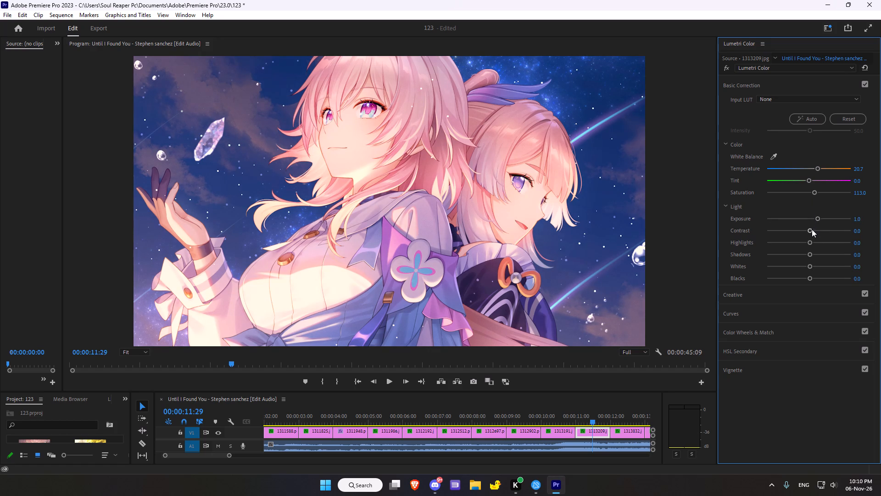
pyautogui.click(812, 230)
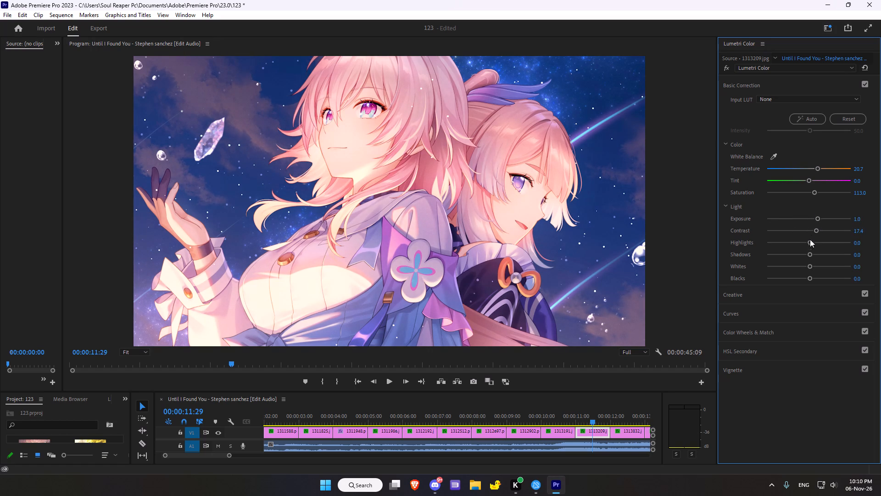
pyautogui.click(809, 242)
pyautogui.moveTo(809, 258); pyautogui.dragTo(813, 258)
pyautogui.click(811, 250)
pyautogui.moveTo(810, 254); pyautogui.dragTo(810, 254)
pyautogui.moveTo(810, 254); pyautogui.dragTo(799, 254)
pyautogui.moveTo(808, 263); pyautogui.dragTo(814, 261)
pyautogui.moveTo(817, 220); pyautogui.dragTo(816, 220)
pyautogui.moveTo(816, 220); pyautogui.dragTo(811, 221)
pyautogui.click(812, 277)
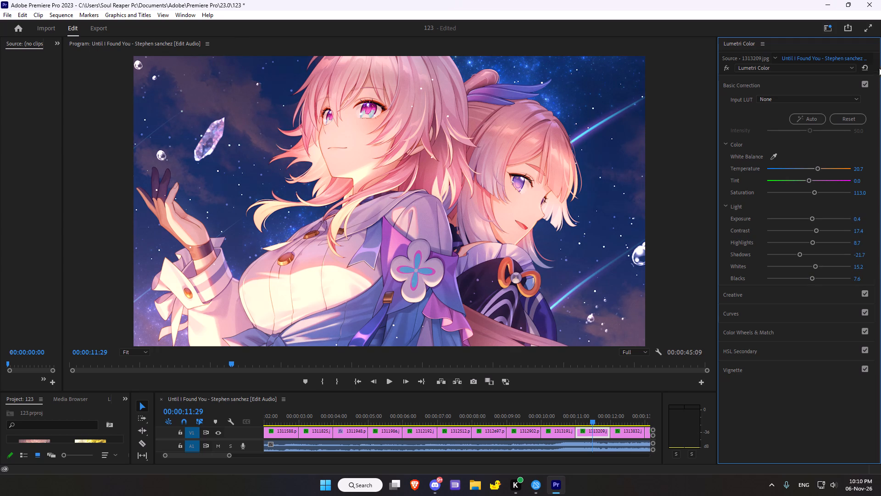
pyautogui.doubleClick(727, 65)
# Set the Creative adjustments to sharpen -5.4, vibrance 5.4 and saturation 96.7.
pyautogui.click(762, 297)
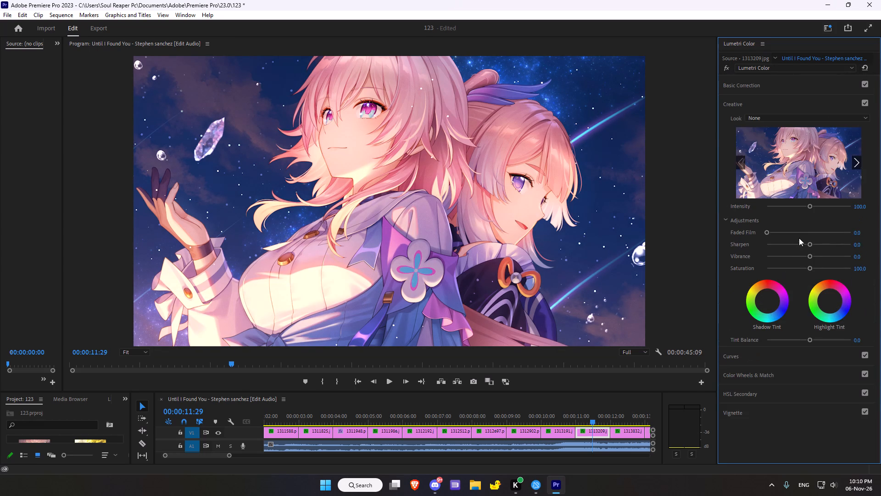
pyautogui.click(810, 245)
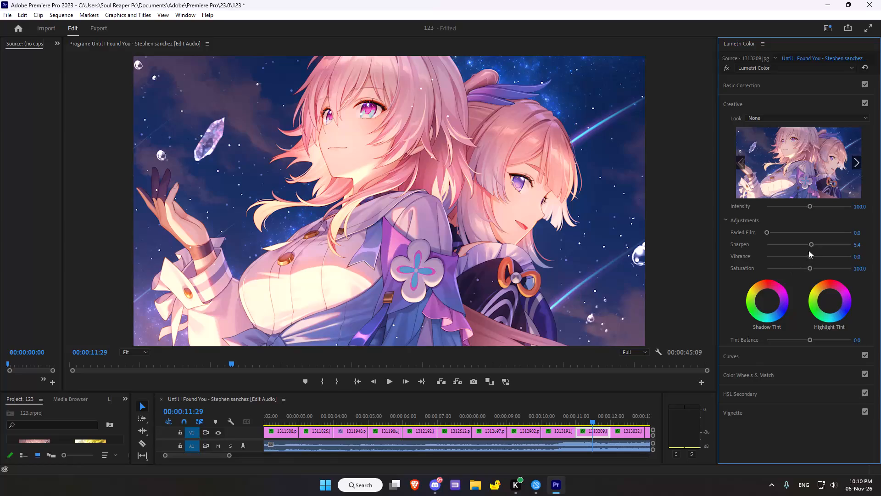
pyautogui.moveTo(813, 246); pyautogui.dragTo(814, 246)
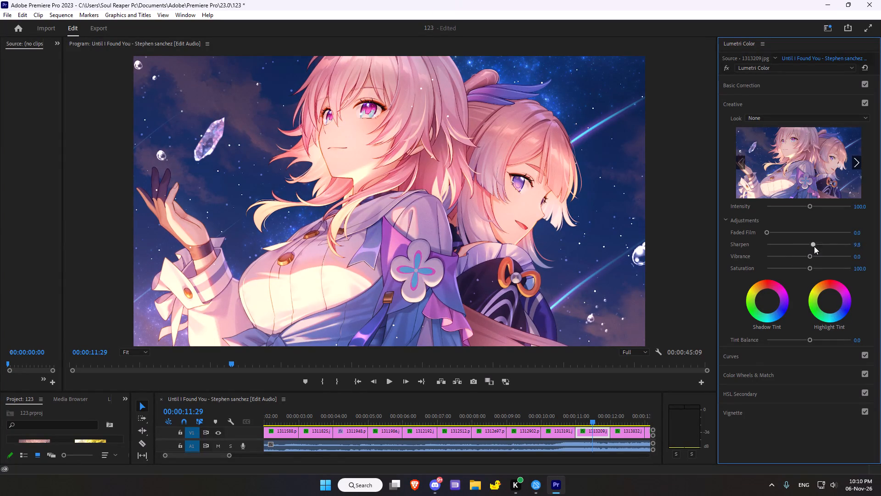
pyautogui.moveTo(814, 246); pyautogui.dragTo(806, 250)
pyautogui.moveTo(809, 258); pyautogui.dragTo(810, 253)
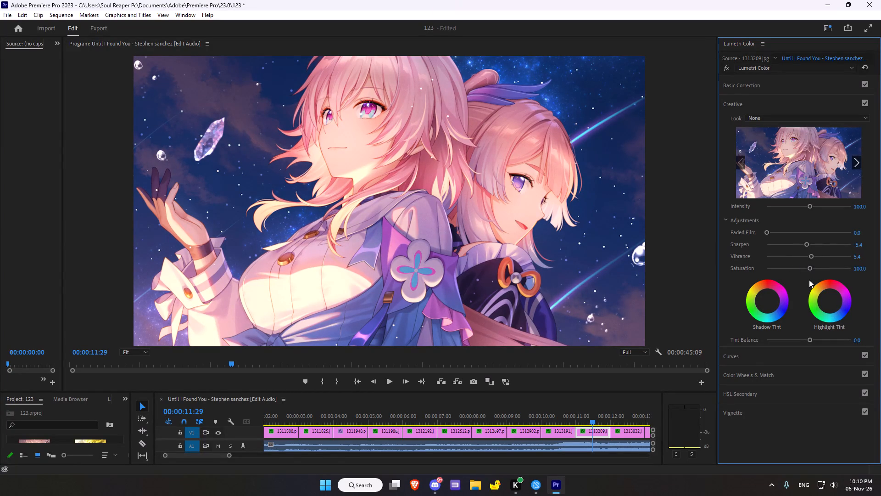
pyautogui.click(812, 264)
pyautogui.click(810, 265)
# Activate the Shadow Tint and Highlight Tint wheels, keeping both tints very close to the center.
pyautogui.moveTo(766, 298); pyautogui.dragTo(823, 260)
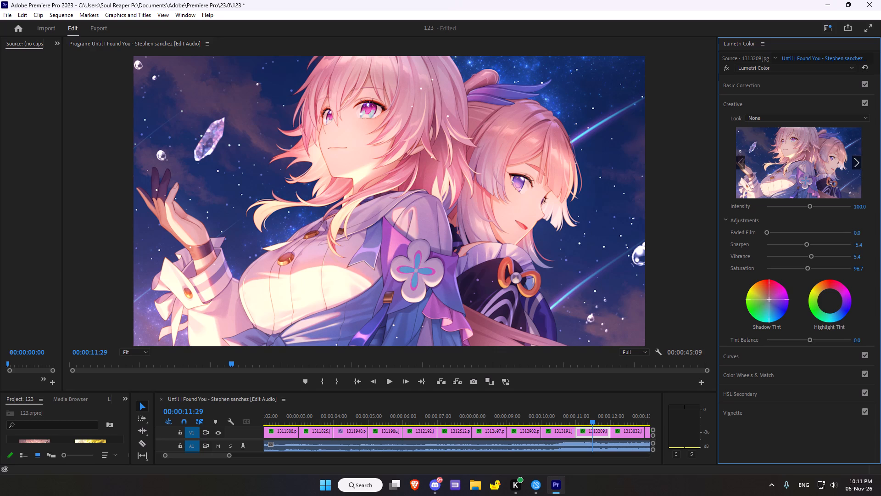
pyautogui.moveTo(823, 260); pyautogui.dragTo(798, 258)
pyautogui.moveTo(830, 299); pyautogui.dragTo(775, 294)
# Add a midpoint to the white RGB curve and lift it slightly above the diagonal.
pyautogui.scroll(-2, 827, 300)
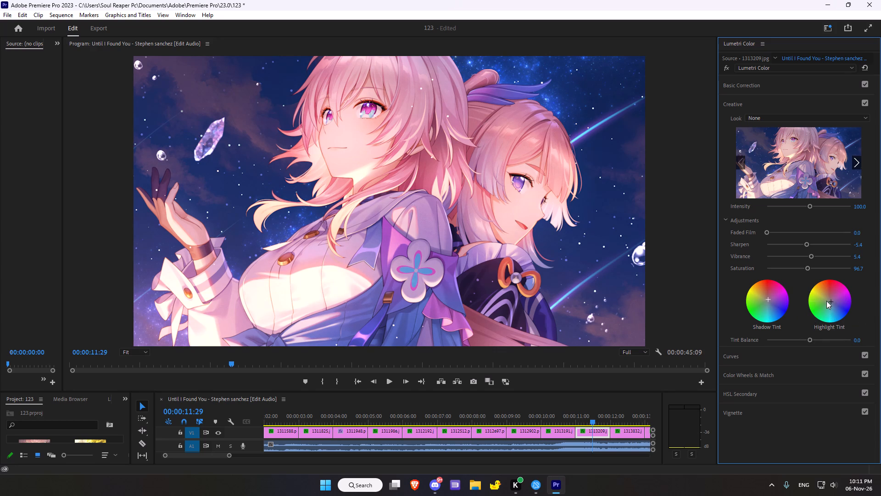
pyautogui.scroll(-1, 826, 301)
pyautogui.click(775, 356)
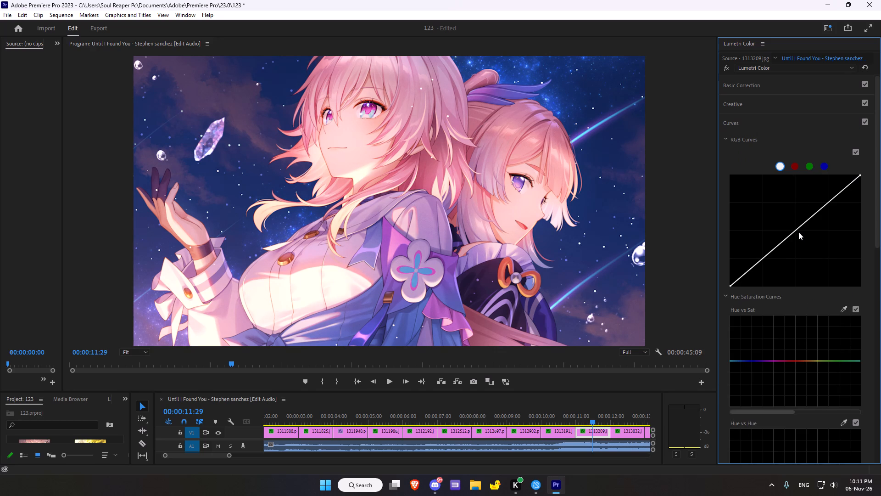
pyautogui.moveTo(798, 228); pyautogui.dragTo(794, 224)
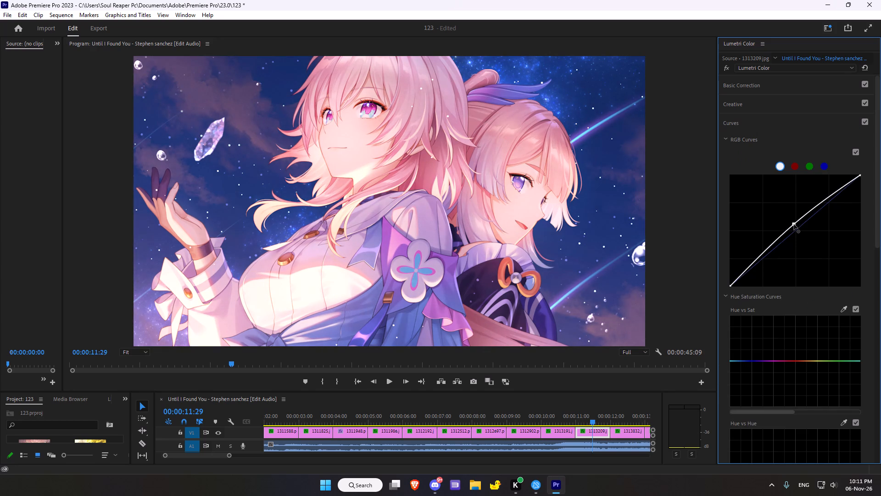
pyautogui.moveTo(794, 224); pyautogui.dragTo(793, 227)
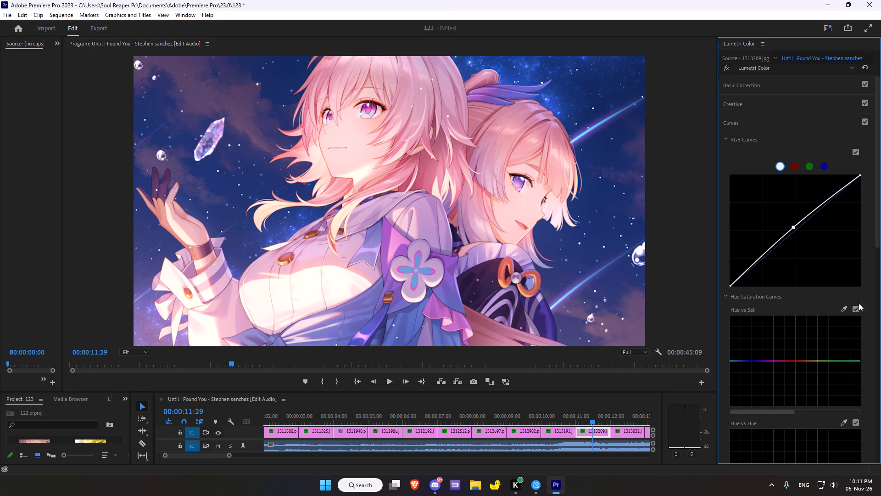
# Sample the purple fabric beside the shoulder flower for the Hue vs Sat curve and raise the middle point into a moderate peak.
pyautogui.click(842, 312)
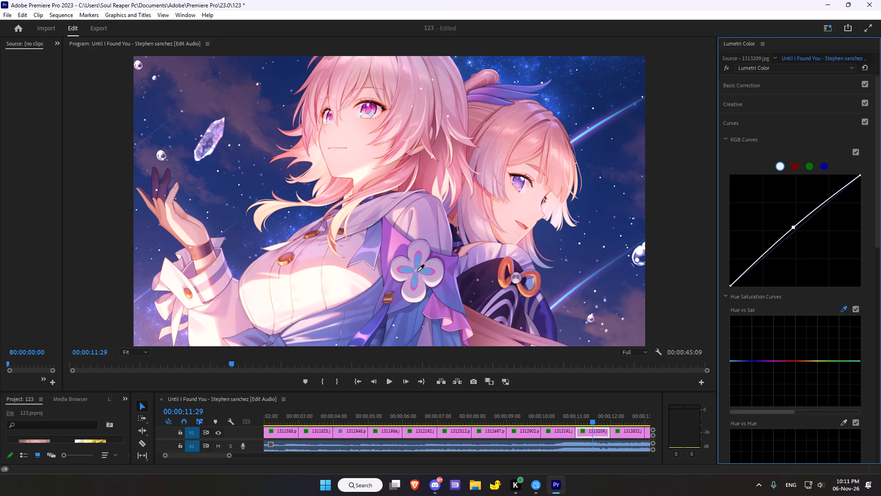
pyautogui.click(395, 243)
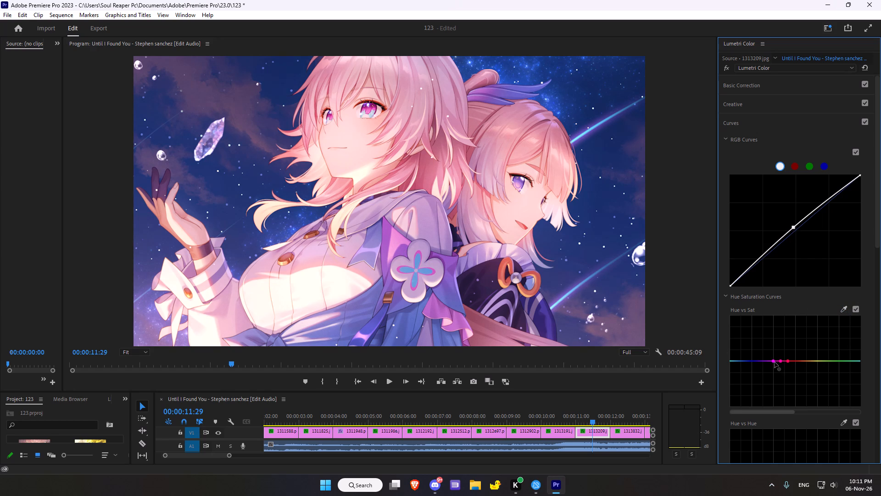
pyautogui.moveTo(780, 362); pyautogui.dragTo(782, 342)
pyautogui.moveTo(782, 342); pyautogui.dragTo(780, 345)
# Sample the gold button on the chest for the Hue vs Hue curve and pull the middle point slightly below the line.
pyautogui.scroll(-9, 821, 337)
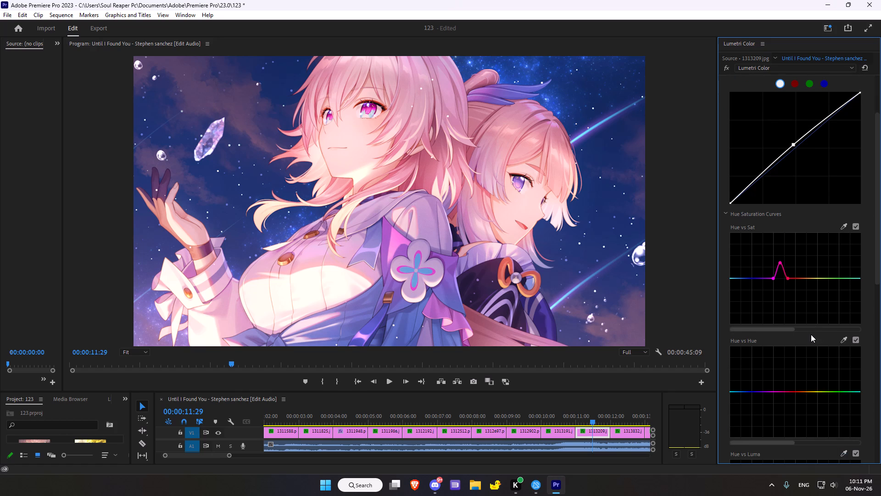
pyautogui.scroll(-1, 822, 343)
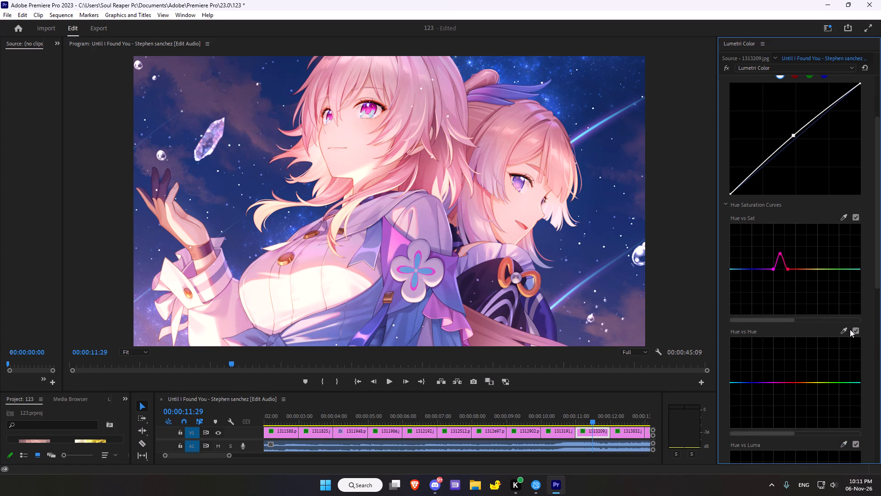
pyautogui.click(844, 329)
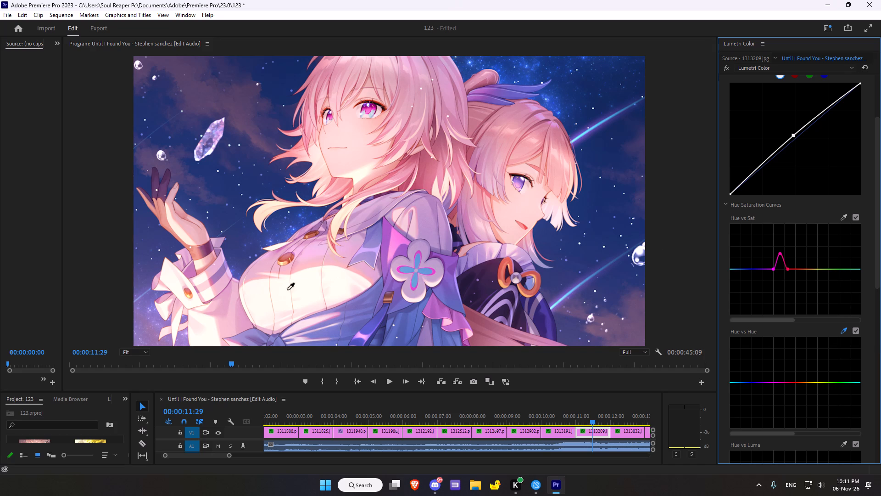
pyautogui.click(285, 258)
pyautogui.moveTo(795, 383); pyautogui.dragTo(791, 379)
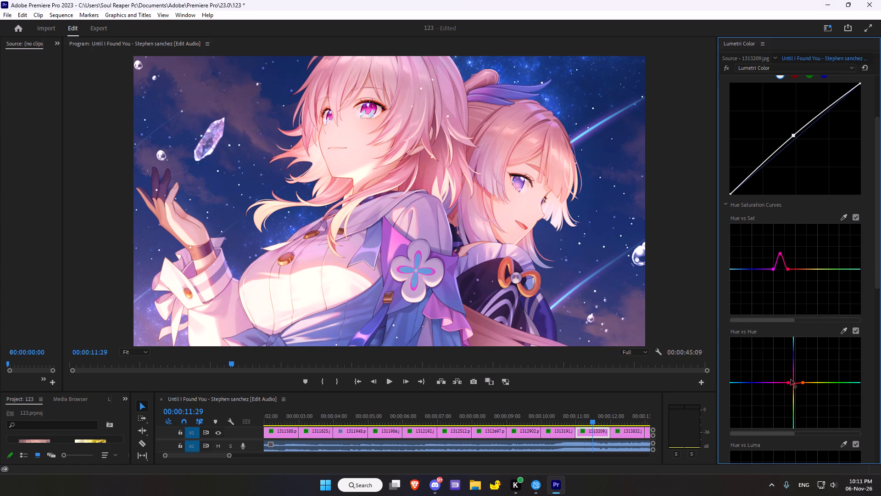
pyautogui.moveTo(791, 379); pyautogui.dragTo(790, 353)
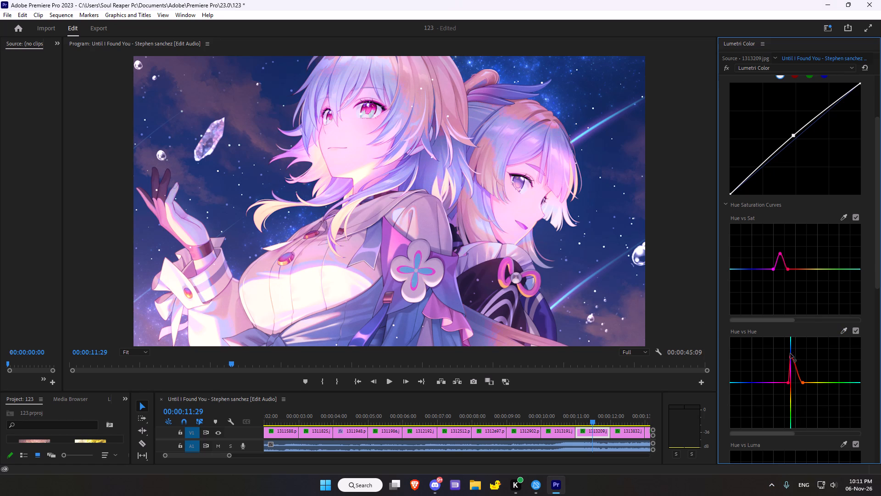
pyautogui.moveTo(790, 353); pyautogui.dragTo(795, 381)
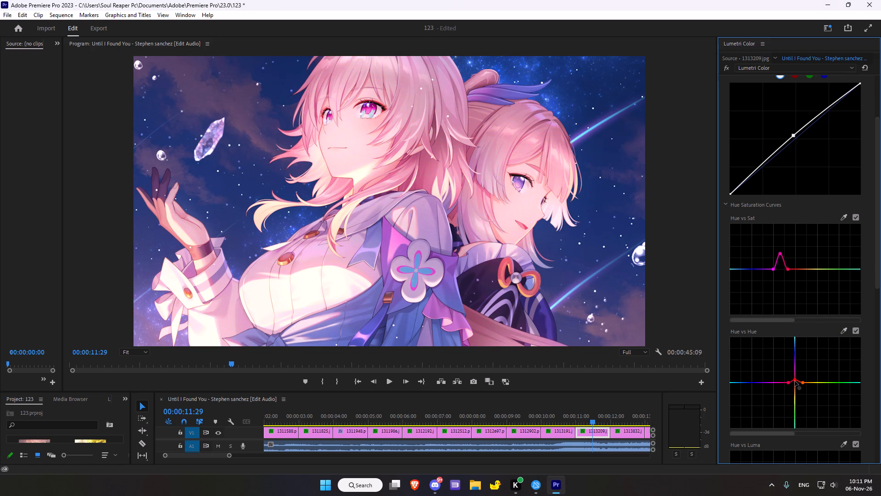
pyautogui.moveTo(795, 381); pyautogui.dragTo(794, 389)
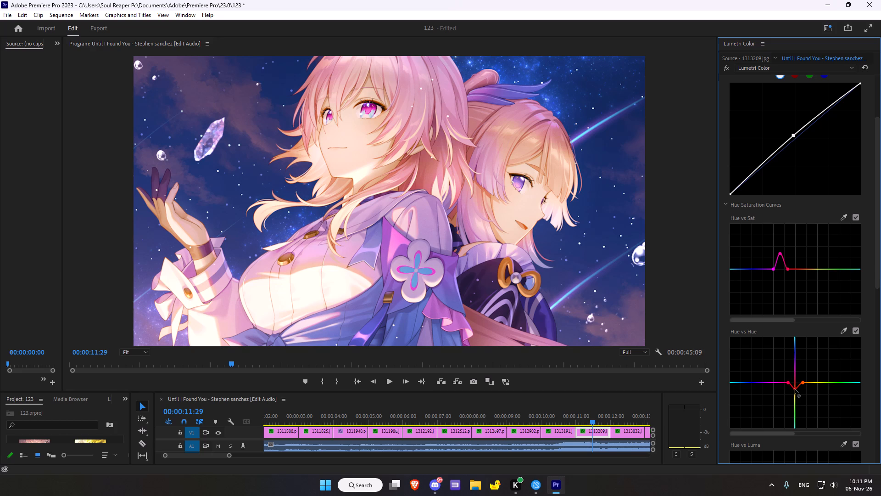
pyautogui.moveTo(794, 389); pyautogui.dragTo(792, 388)
pyautogui.scroll(-6, 760, 340)
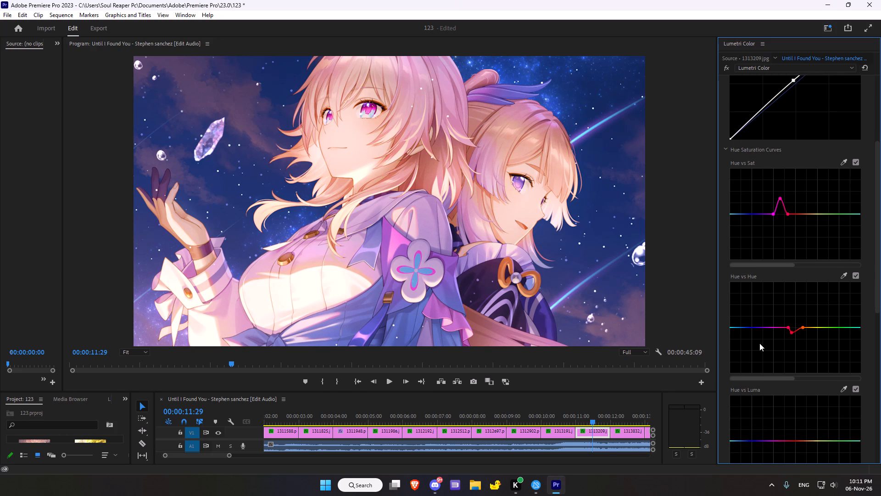
# Sample the blue strap below the chest for the Hue vs Luma curve and raise the middle point slightly above the line.
pyautogui.scroll(-2, 751, 351)
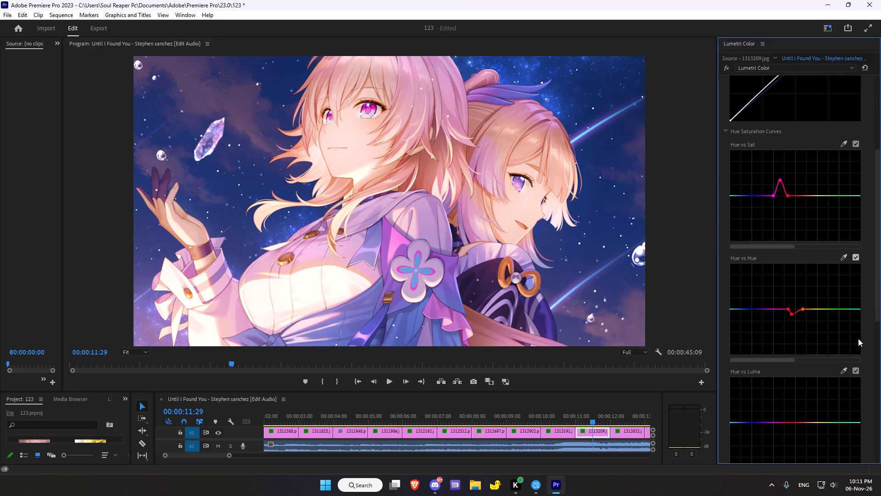
pyautogui.click(837, 373)
pyautogui.click(843, 372)
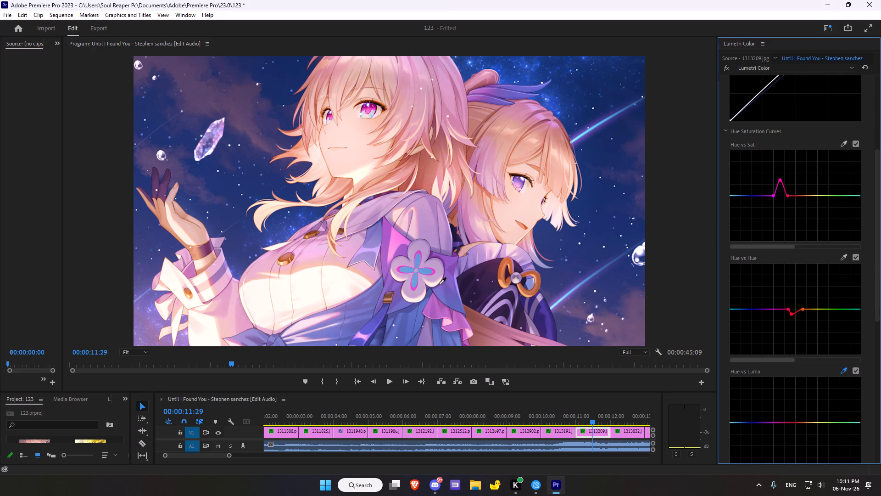
pyautogui.click(370, 330)
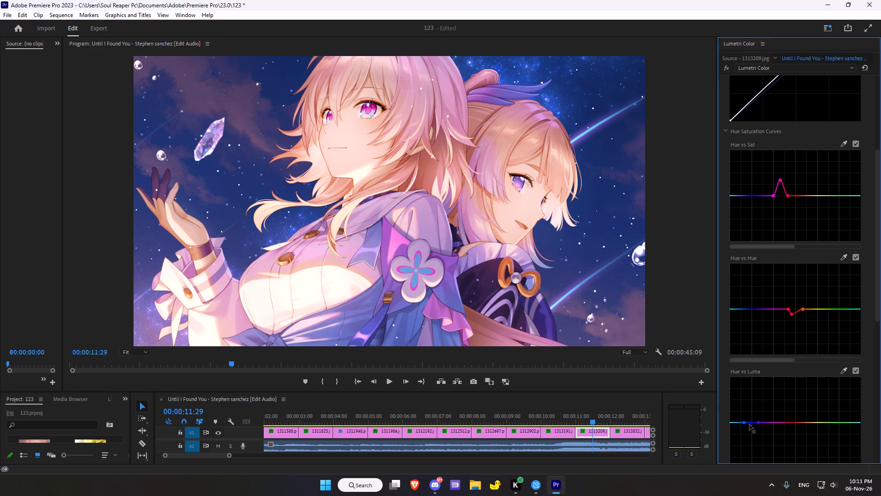
pyautogui.click(751, 422)
# Sample the wrist beside the sleeve cuff for the Luma vs Sat curve and raise the middle point into a small peak.
pyautogui.scroll(-9, 823, 393)
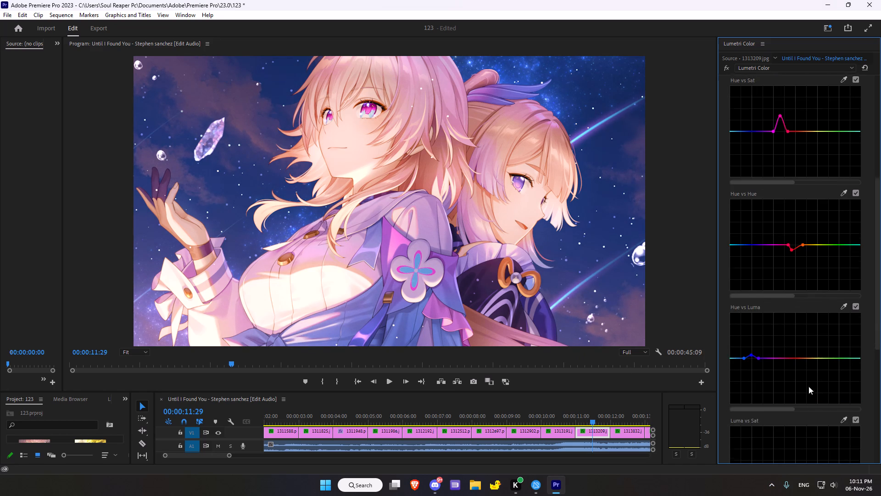
pyautogui.scroll(-2, 809, 386)
pyautogui.click(842, 385)
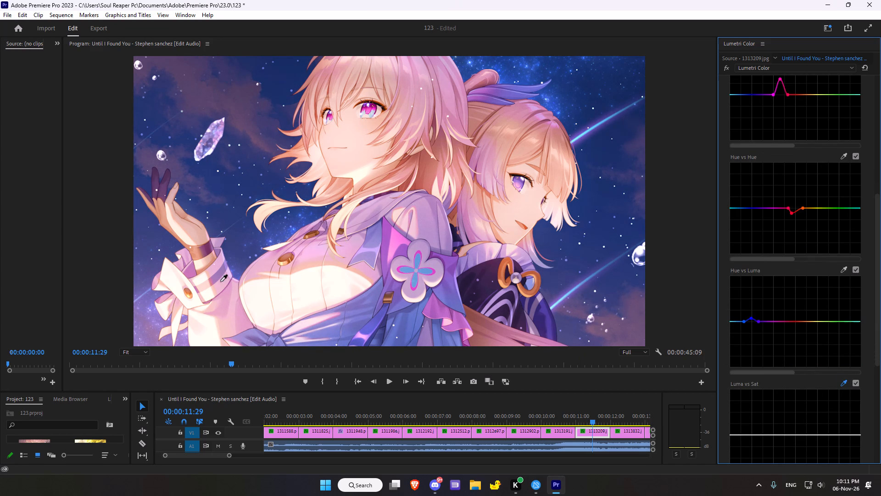
pyautogui.click(201, 258)
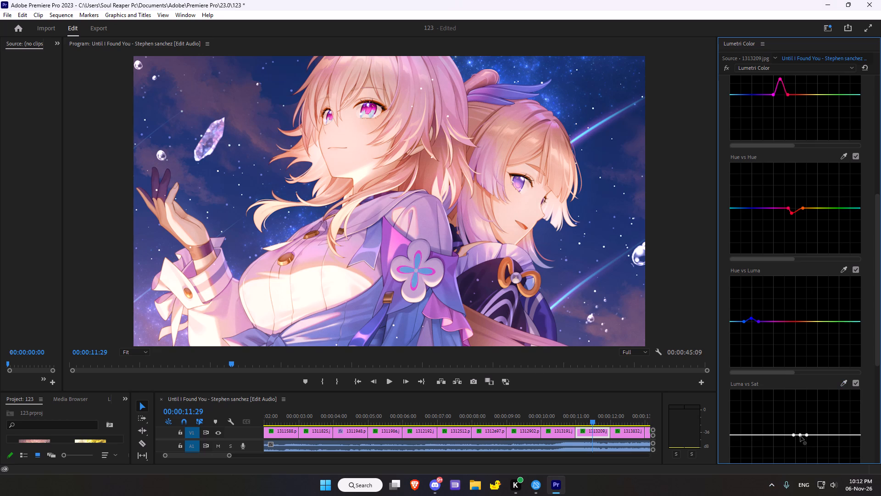
pyautogui.moveTo(800, 436); pyautogui.dragTo(797, 435)
pyautogui.moveTo(797, 435); pyautogui.dragTo(799, 428)
# Sample the orange bow ornament for the Sat vs Sat curve and raise the middle point into a small centered peak.
pyautogui.scroll(-3, 820, 414)
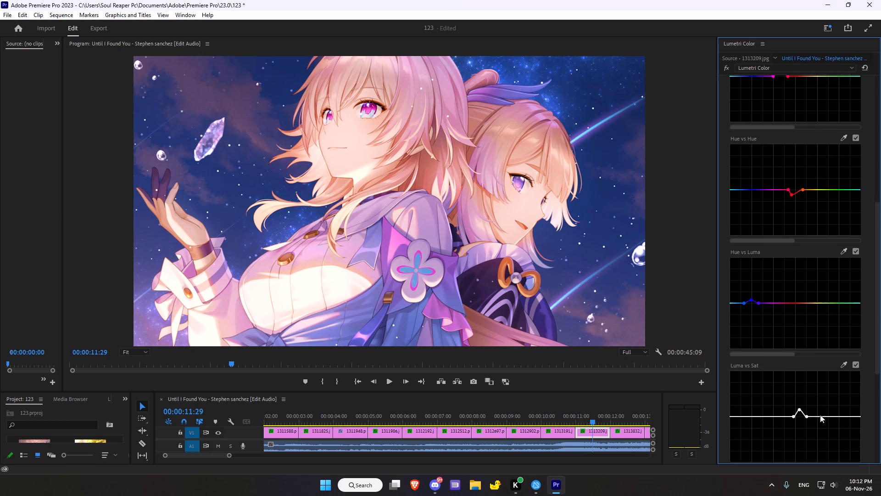
pyautogui.scroll(-7, 820, 415)
pyautogui.click(846, 406)
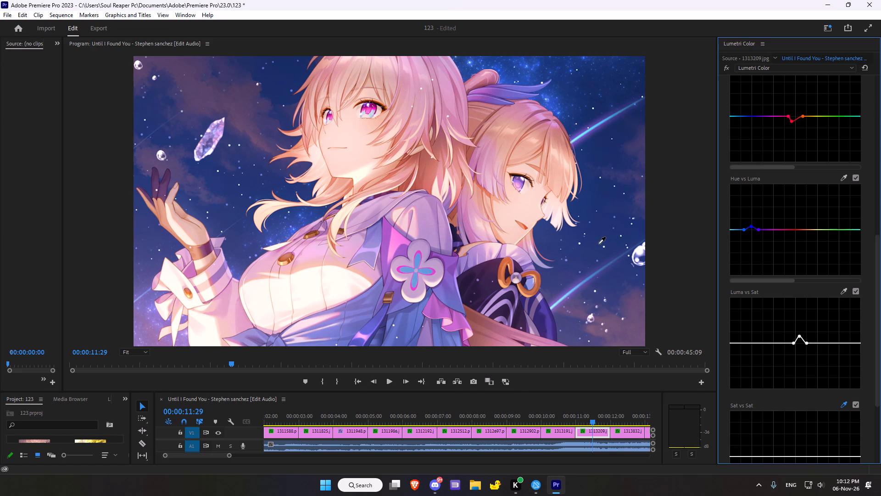
pyautogui.click(511, 265)
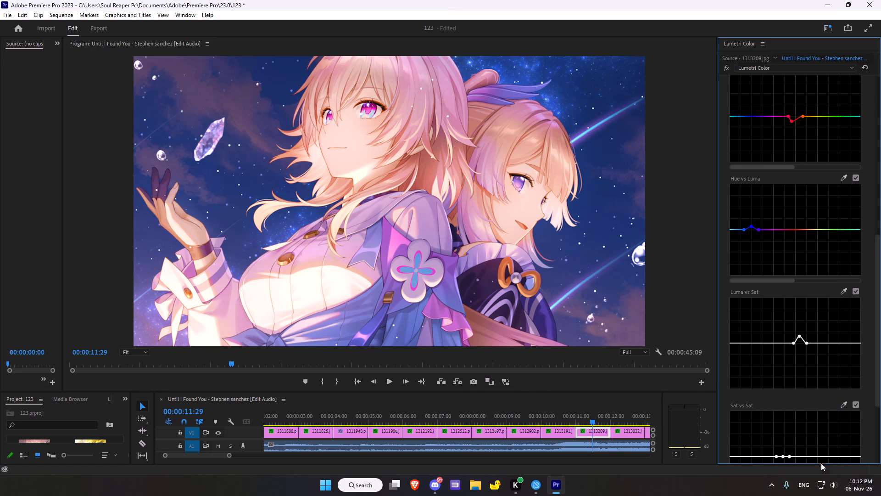
pyautogui.scroll(-4, 780, 435)
pyautogui.moveTo(783, 418); pyautogui.dragTo(784, 414)
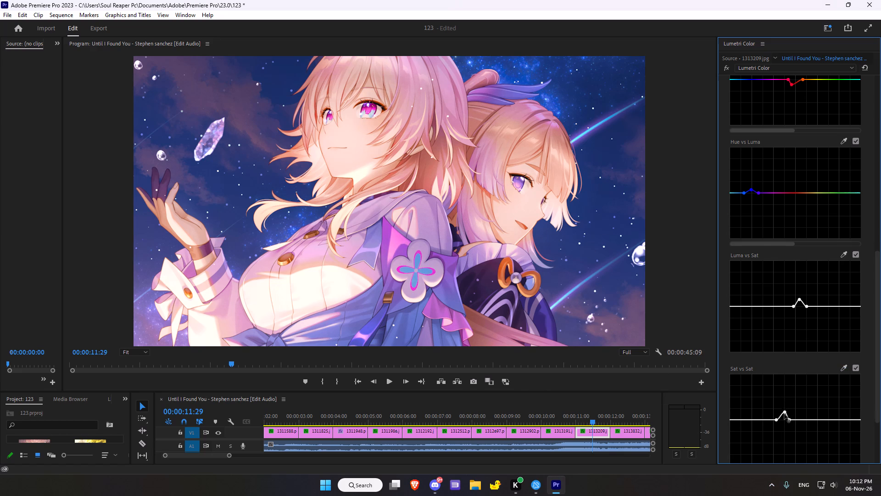
pyautogui.moveTo(784, 414); pyautogui.dragTo(782, 414)
# Shift the Midtones color wheel slightly from its center toward yellow-green.
pyautogui.scroll(-7, 782, 413)
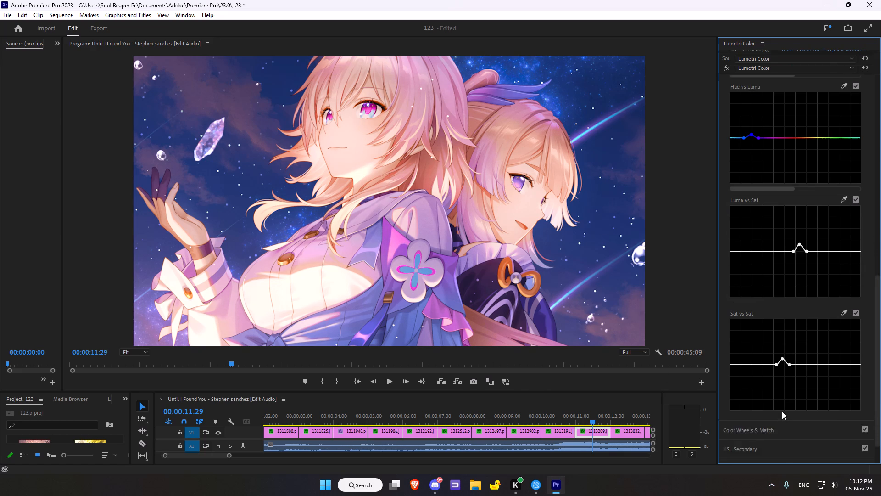
pyautogui.scroll(-6, 781, 411)
pyautogui.scroll(-5, 822, 361)
pyautogui.click(740, 395)
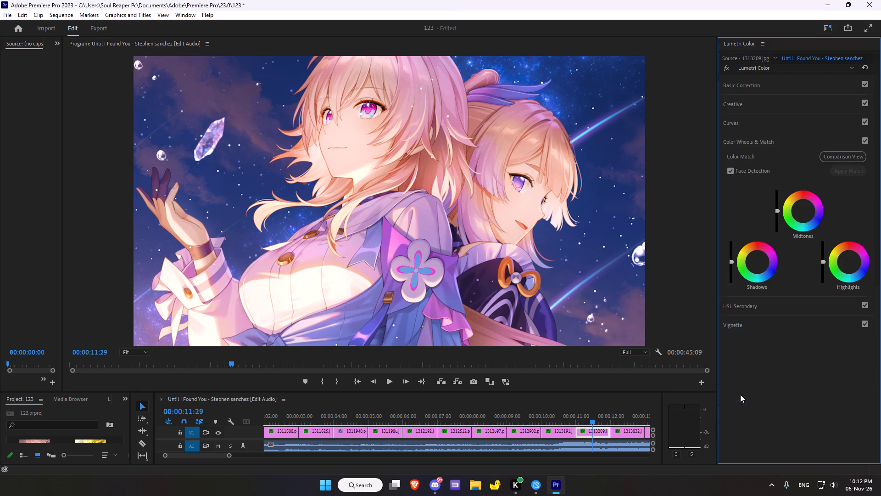
pyautogui.moveTo(804, 209); pyautogui.dragTo(789, 185)
pyautogui.moveTo(789, 185); pyautogui.dragTo(733, 204)
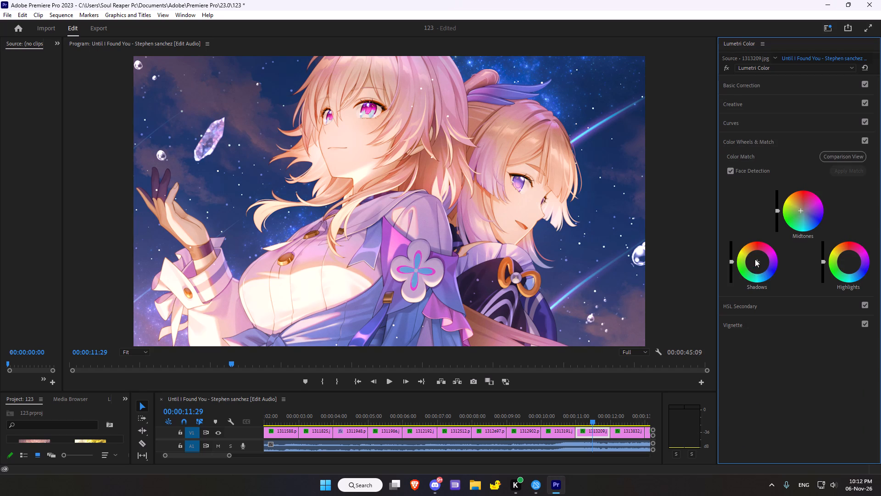
# Activate the Shadows and Highlights color wheels, resetting the first Shadows shift and keeping both tints very close to the center.
pyautogui.moveTo(755, 259); pyautogui.dragTo(774, 236)
pyautogui.moveTo(774, 236); pyautogui.dragTo(700, 241)
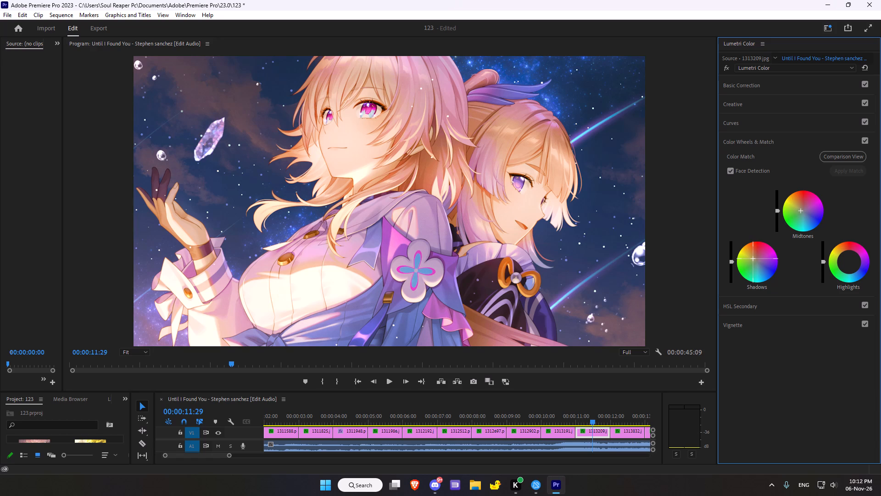
pyautogui.moveTo(700, 241); pyautogui.dragTo(665, 376)
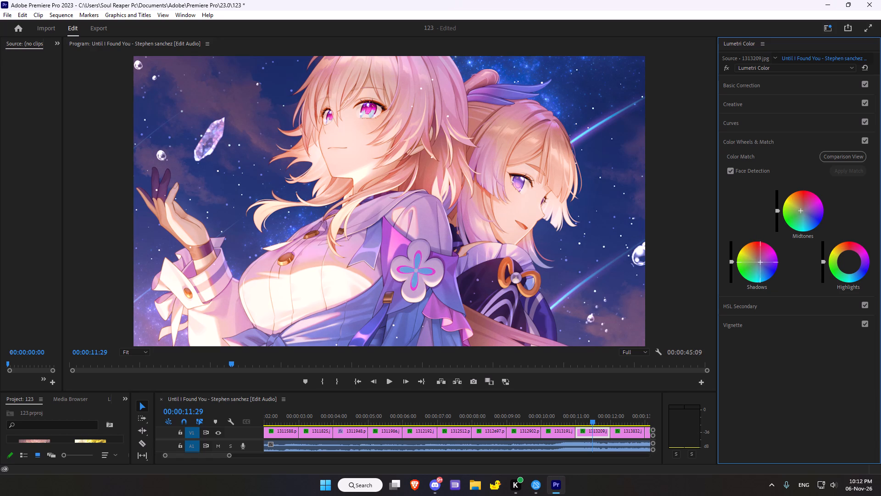
pyautogui.moveTo(665, 376); pyautogui.dragTo(665, 371)
pyautogui.click(749, 238)
pyautogui.doubleClick(758, 254)
pyautogui.moveTo(755, 261); pyautogui.dragTo(786, 239)
pyautogui.moveTo(786, 239); pyautogui.dragTo(786, 239)
pyautogui.moveTo(849, 262); pyautogui.dragTo(864, 281)
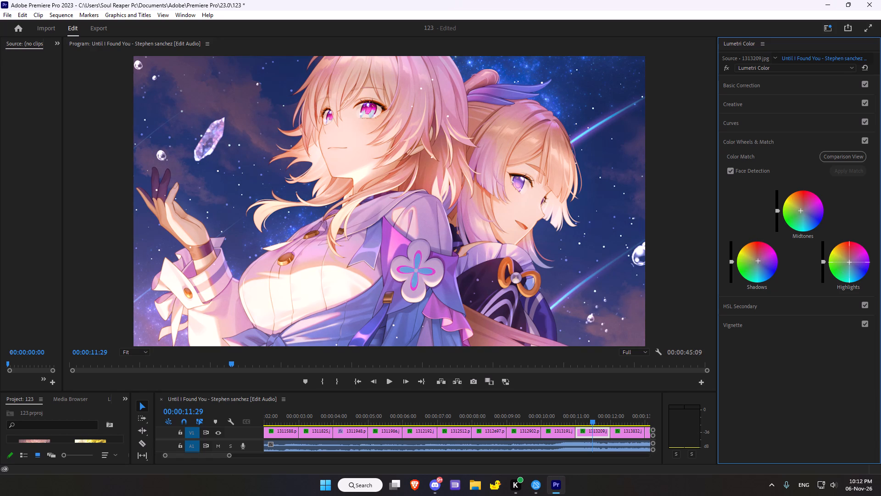
pyautogui.moveTo(864, 281); pyautogui.dragTo(864, 268)
# Set the HSL Secondary correction contrast to -25.0.
pyautogui.click(754, 305)
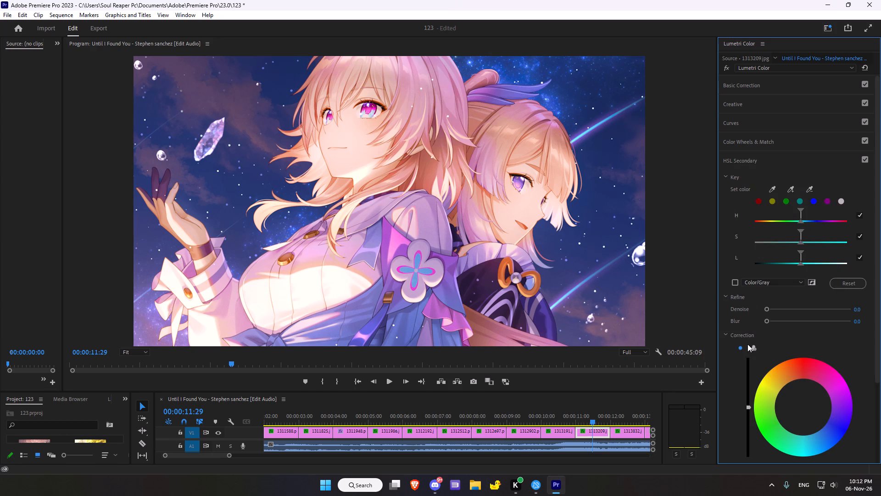
pyautogui.scroll(-16, 746, 347)
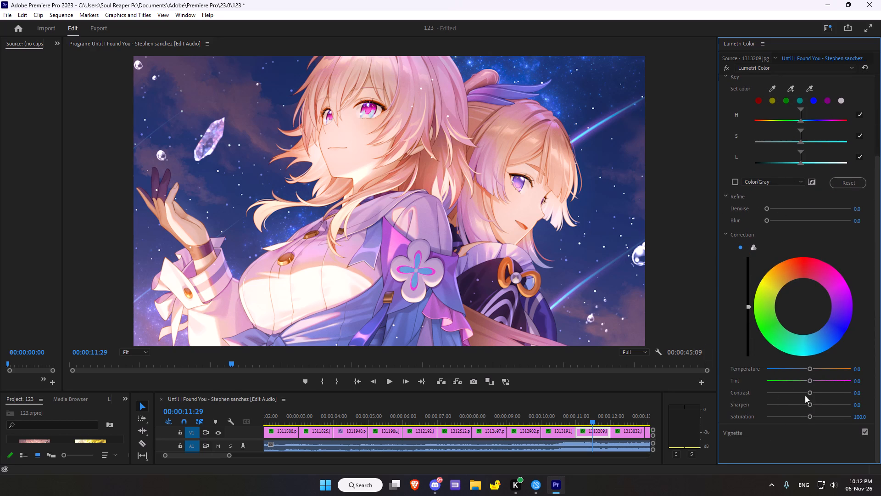
pyautogui.moveTo(810, 394); pyautogui.dragTo(790, 387)
pyautogui.moveTo(790, 387); pyautogui.dragTo(797, 387)
# Set the vignette to Amount -1.4, Midpoint 27.7, Roundness -26.1 and Feather 35.9.
pyautogui.scroll(-2, 825, 409)
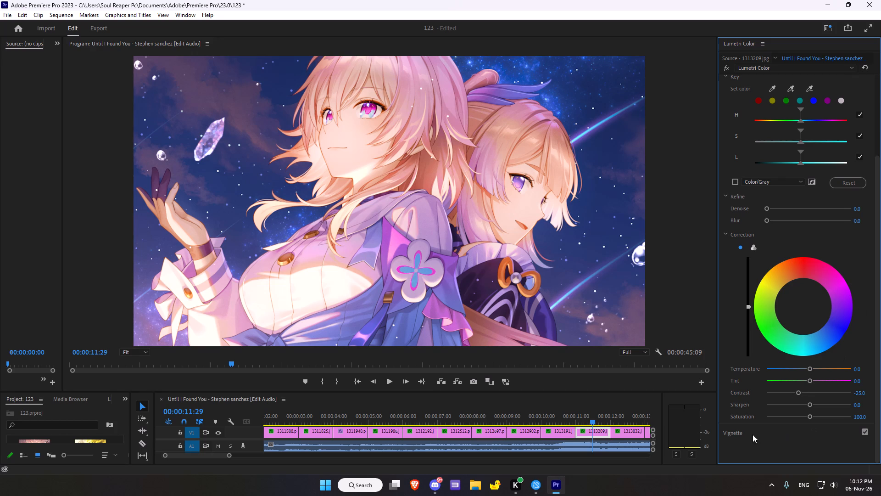
pyautogui.click(753, 434)
pyautogui.click(729, 431)
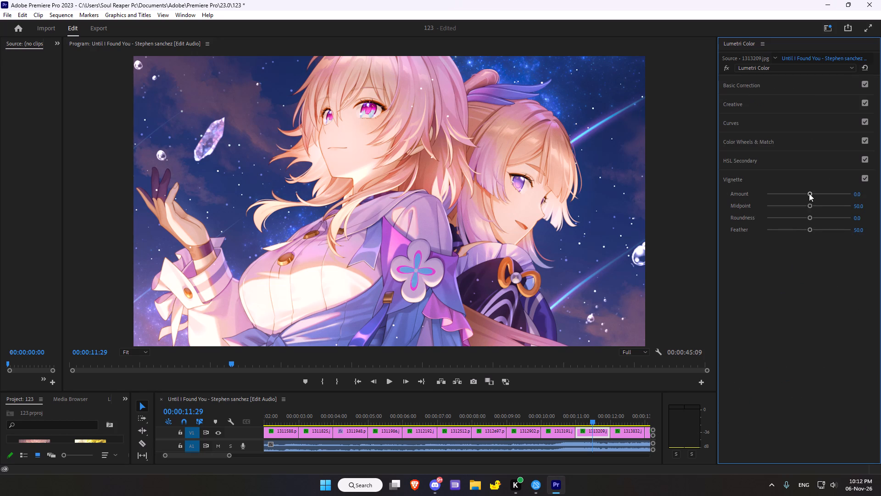
pyautogui.moveTo(809, 193); pyautogui.dragTo(789, 194)
pyautogui.moveTo(806, 204); pyautogui.dragTo(804, 204)
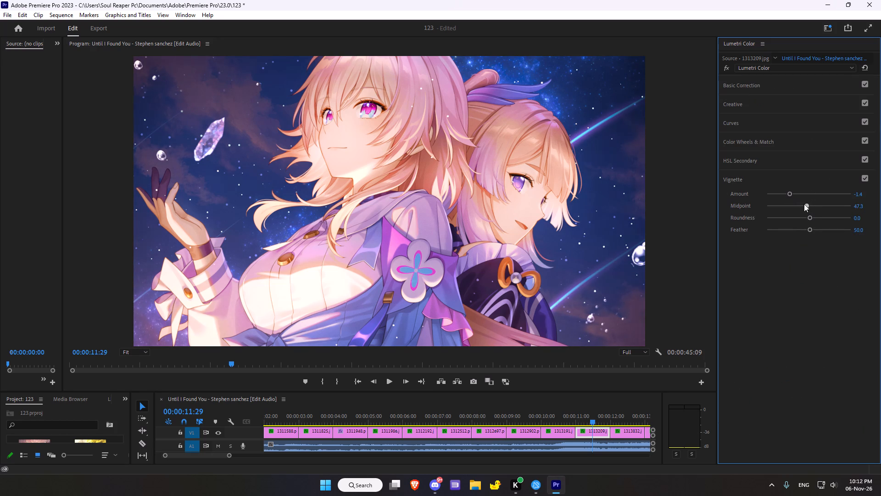
pyautogui.moveTo(804, 204); pyautogui.dragTo(789, 206)
pyautogui.moveTo(808, 218); pyautogui.dragTo(797, 216)
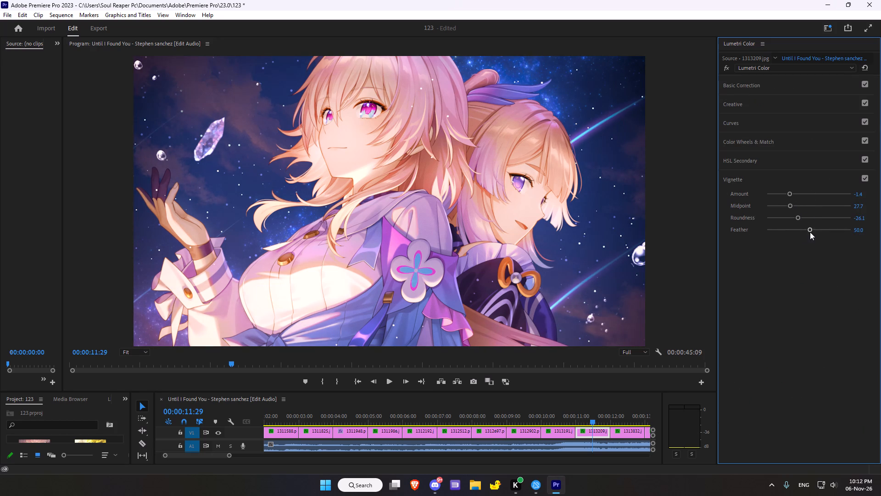
pyautogui.moveTo(810, 231); pyautogui.dragTo(796, 228)
# Move the playhead onto the 1313832.jpg clip and reset its Lumetri Color effect.
pyautogui.scroll(-14, 496, 399)
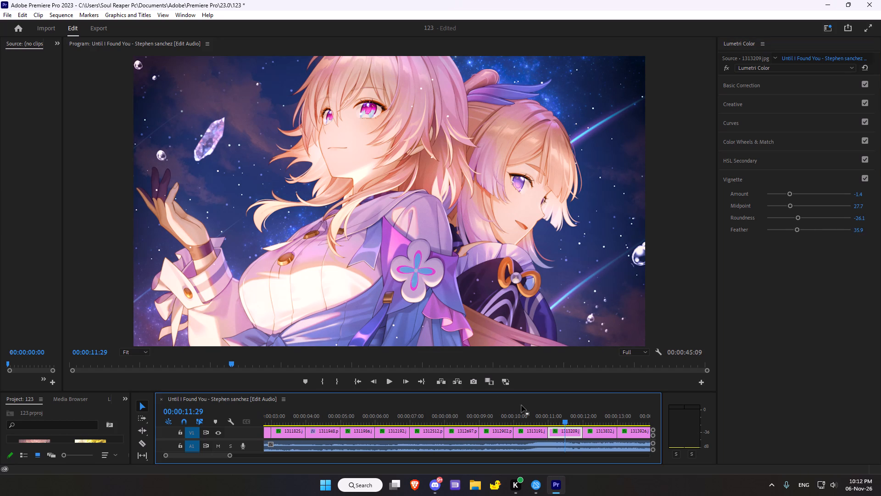
pyautogui.scroll(-14, 521, 405)
pyautogui.scroll(-5, 471, 361)
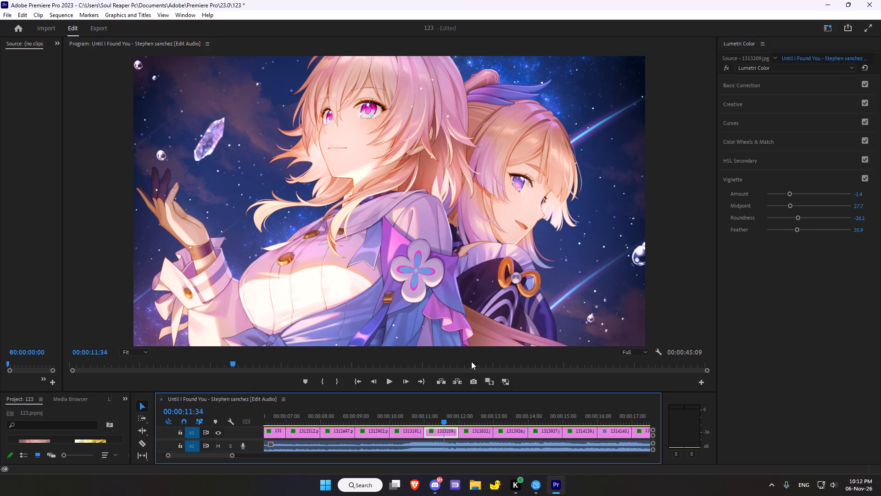
pyautogui.scroll(-20, 471, 361)
pyautogui.scroll(-12, 471, 361)
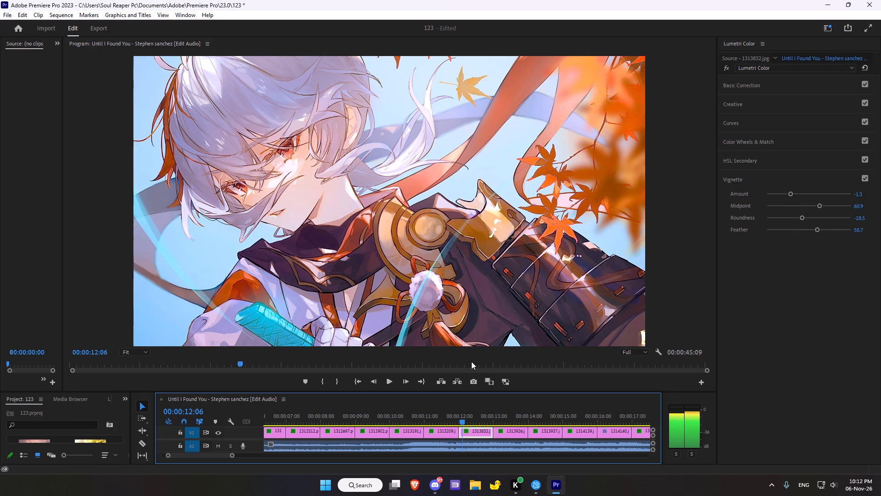
pyautogui.scroll(-20, 471, 361)
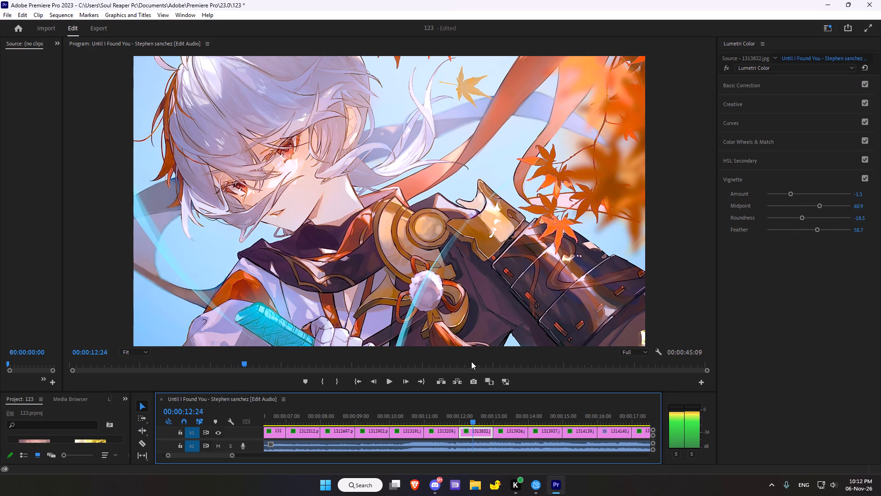
pyautogui.scroll(-7, 471, 361)
pyautogui.click(740, 85)
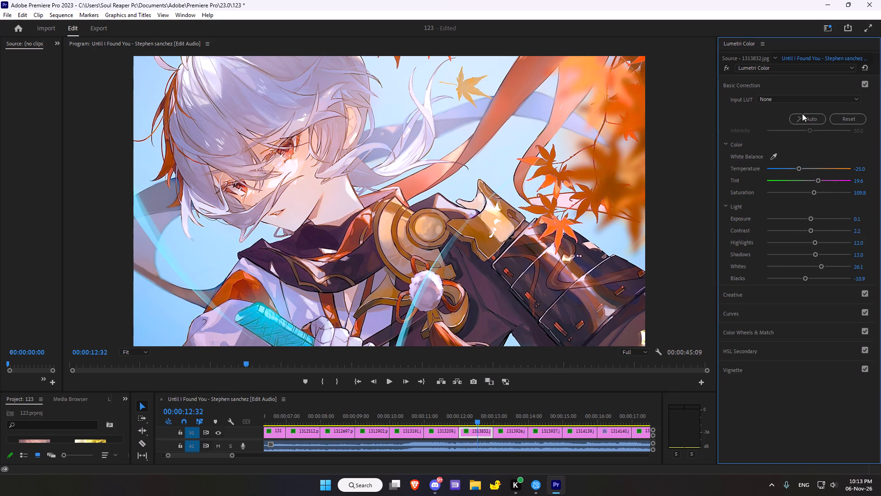
pyautogui.click(868, 64)
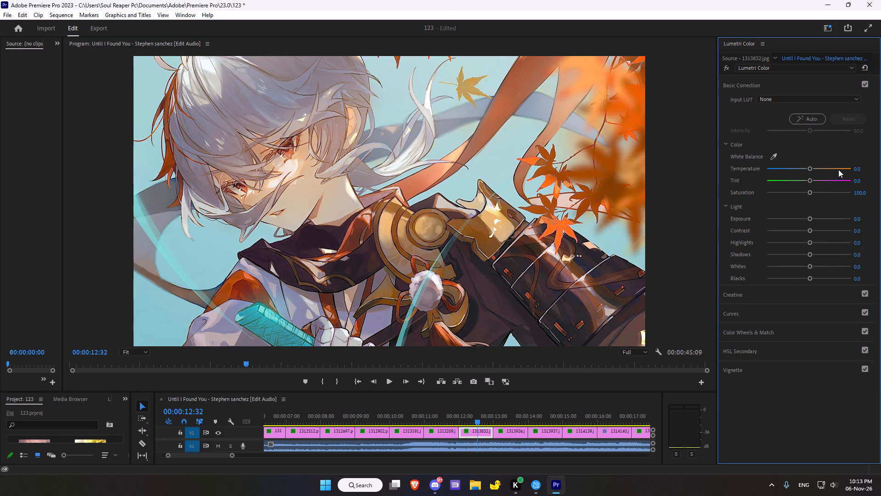
# Set the Basic Correction color values to Temperature -18.5, Tint -10.9 and Saturation 103.3.
pyautogui.moveTo(809, 167); pyautogui.dragTo(825, 162)
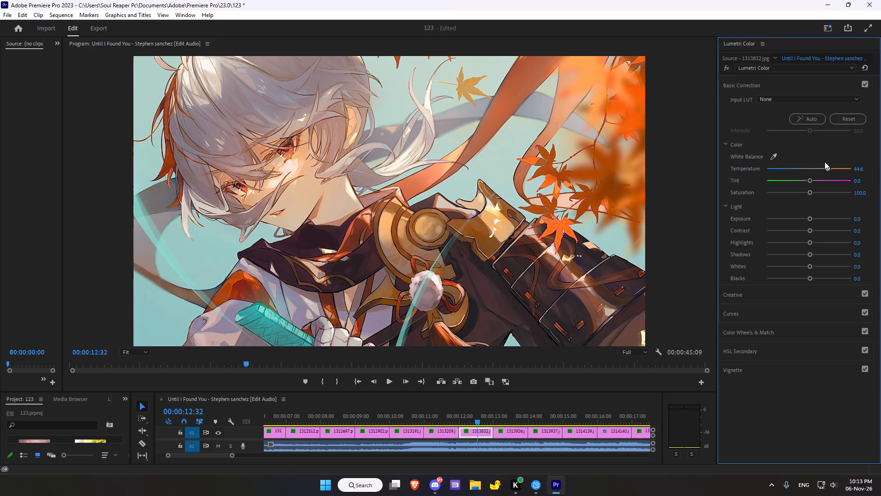
pyautogui.moveTo(825, 162); pyautogui.dragTo(803, 162)
pyautogui.doubleClick(803, 162)
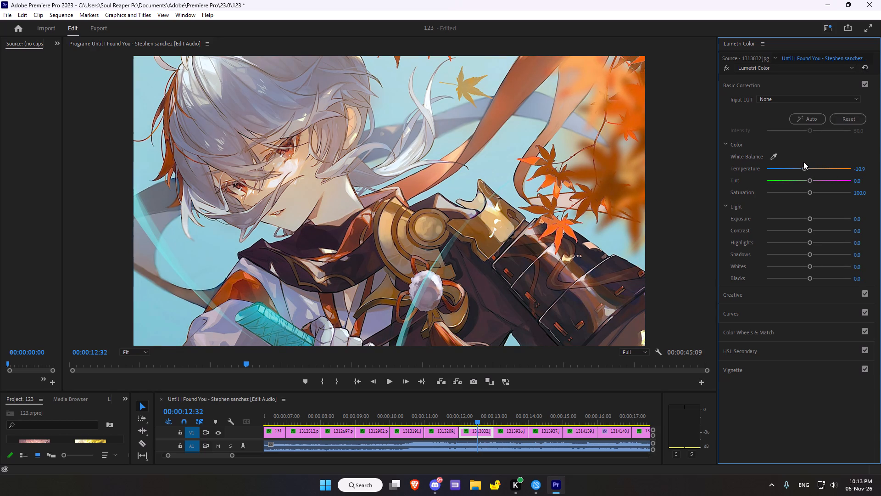
pyautogui.doubleClick(804, 166)
pyautogui.moveTo(810, 167); pyautogui.dragTo(800, 169)
pyautogui.click(803, 181)
pyautogui.moveTo(803, 192); pyautogui.dragTo(814, 192)
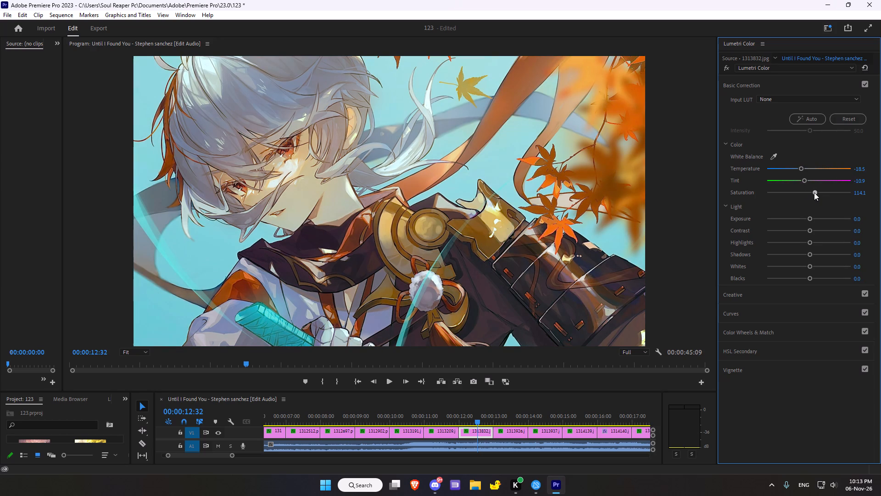
pyautogui.moveTo(814, 192); pyautogui.dragTo(809, 192)
# Set the light values to Exposure -0.6, Contrast 18.5, Highlights -9.8, Shadows -6.5 and Whites 10.9, and lower Blacks slightly below zero.
pyautogui.moveTo(809, 221); pyautogui.dragTo(803, 219)
pyautogui.moveTo(811, 231); pyautogui.dragTo(816, 230)
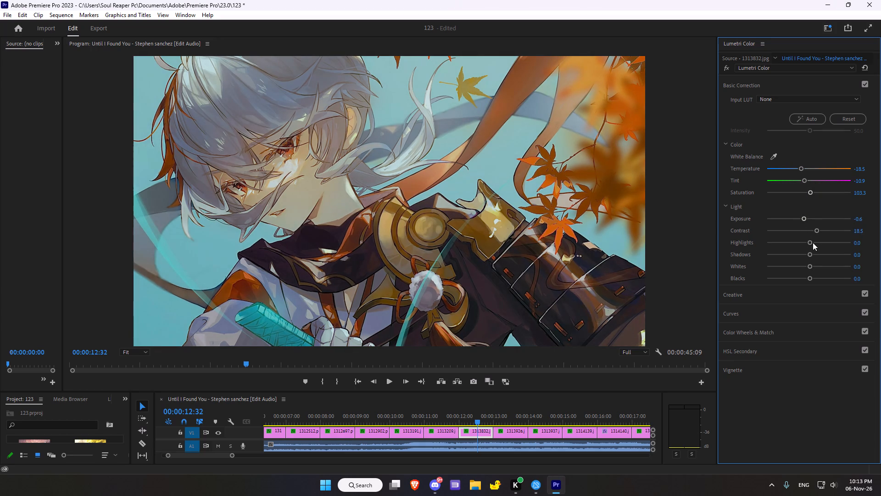
pyautogui.moveTo(809, 241); pyautogui.dragTo(804, 241)
pyautogui.moveTo(811, 257); pyautogui.dragTo(805, 257)
pyautogui.click(812, 267)
pyautogui.moveTo(814, 278); pyautogui.dragTo(809, 279)
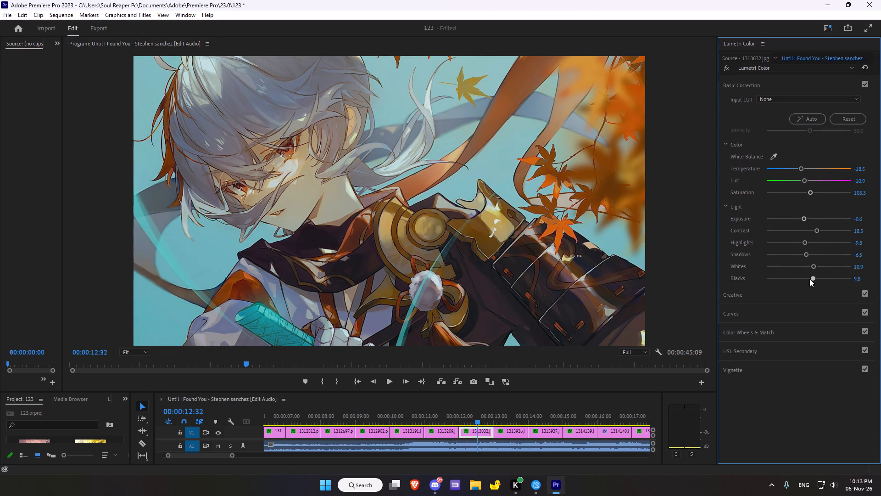
pyautogui.moveTo(809, 279); pyautogui.dragTo(805, 278)
# Set the Creative adjustments to Sharpen 13.0, Vibrance 27.2 and Saturation 88.0.
pyautogui.click(762, 295)
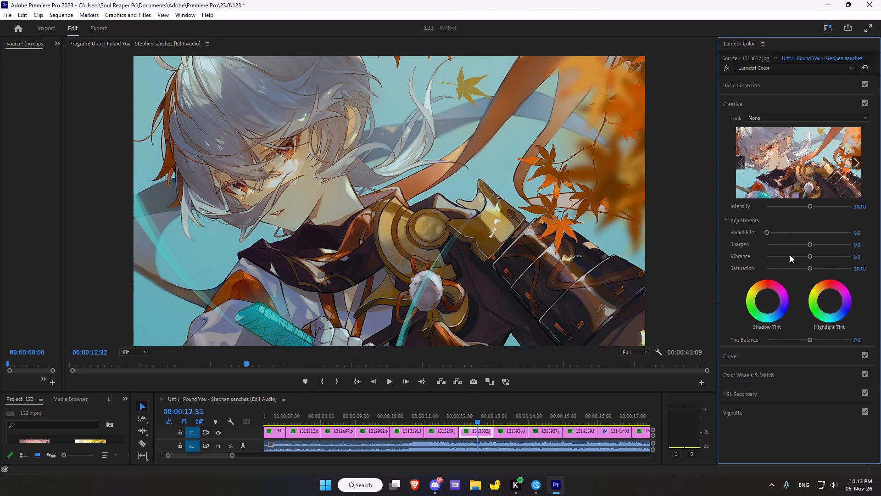
pyautogui.moveTo(809, 243); pyautogui.dragTo(814, 243)
pyautogui.moveTo(811, 252); pyautogui.dragTo(814, 256)
pyautogui.moveTo(809, 259); pyautogui.dragTo(813, 256)
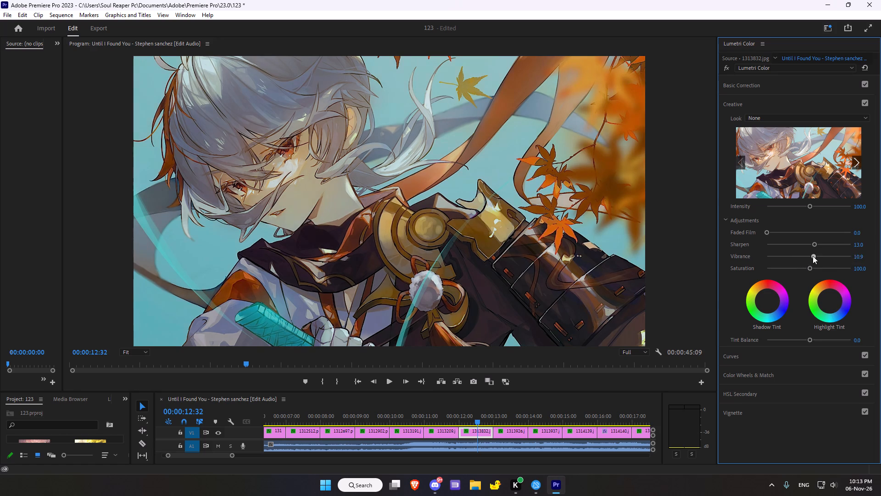
pyautogui.moveTo(813, 256); pyautogui.dragTo(820, 255)
pyautogui.moveTo(809, 265); pyautogui.dragTo(803, 265)
# Shift the Shadow Tint wheel toward red-magenta and the Highlight Tint wheel toward blue.
pyautogui.moveTo(766, 300); pyautogui.dragTo(778, 294)
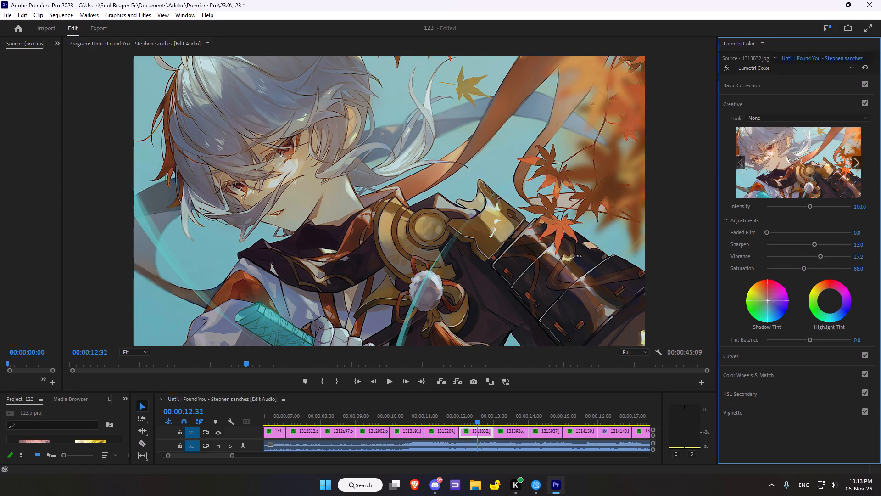
pyautogui.moveTo(778, 294); pyautogui.dragTo(781, 293)
pyautogui.moveTo(833, 301); pyautogui.dragTo(836, 314)
# Add a midpoint to the white RGB curve and position it slightly above the diagonal after trying lower placements.
pyautogui.click(773, 352)
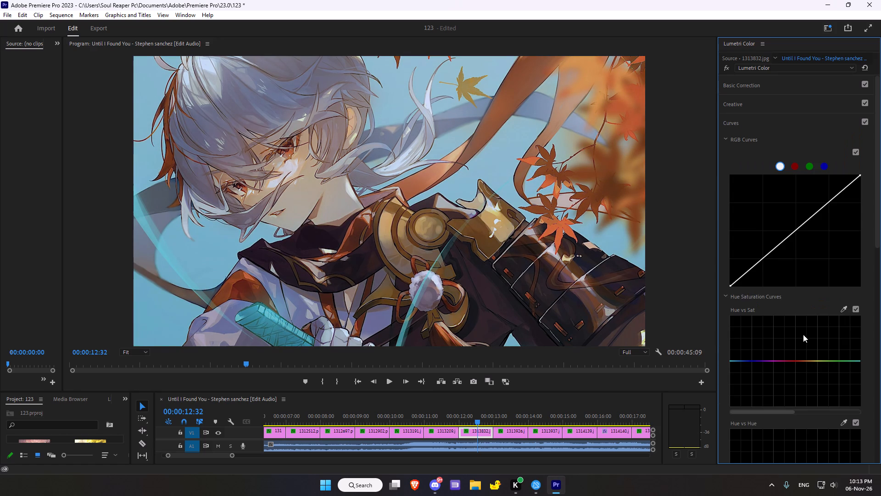
pyautogui.moveTo(797, 231); pyautogui.dragTo(797, 229)
pyautogui.moveTo(797, 229); pyautogui.dragTo(799, 235)
pyautogui.moveTo(800, 233); pyautogui.dragTo(797, 234)
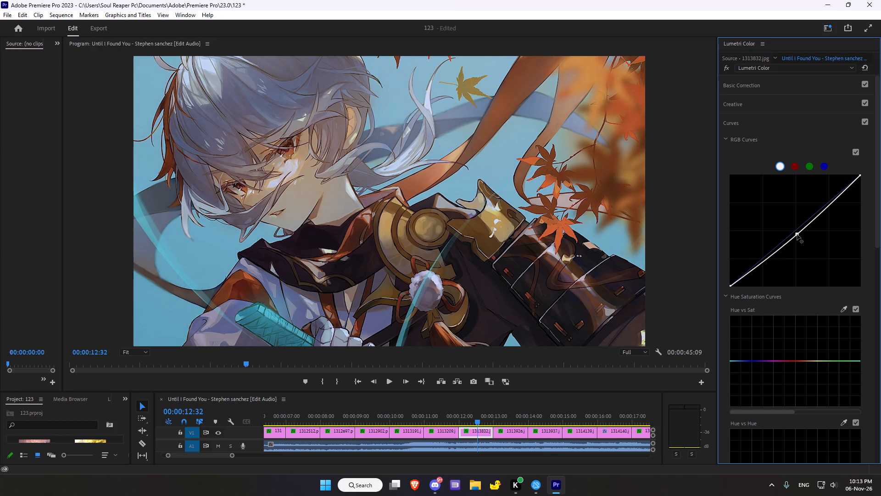
pyautogui.moveTo(797, 234); pyautogui.dragTo(792, 238)
pyautogui.moveTo(792, 238); pyautogui.dragTo(793, 230)
# Sample the orange-red ribbon for the Hue vs Sat curve and raise its middle point moderately above the baseline.
pyautogui.click(840, 310)
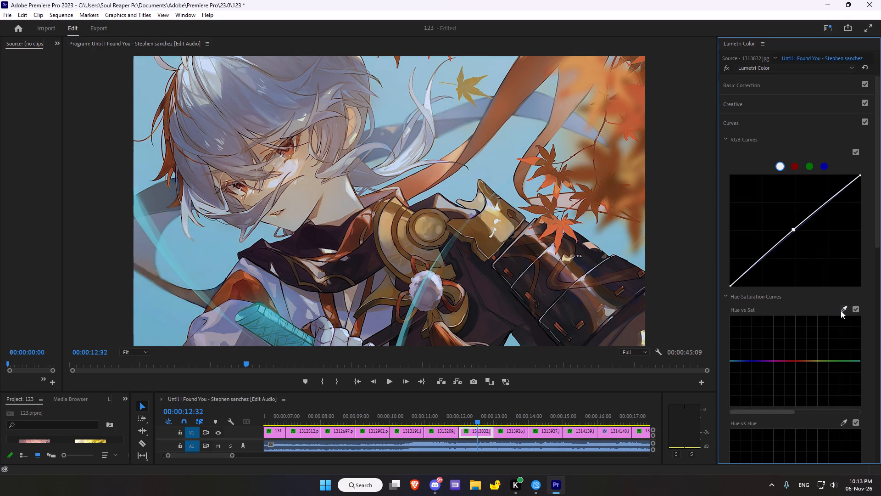
pyautogui.click(848, 308)
pyautogui.click(845, 311)
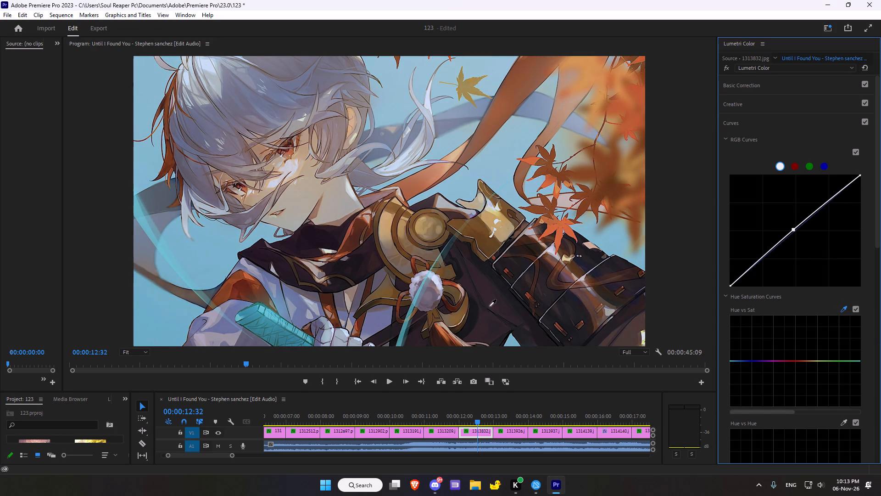
pyautogui.click(500, 95)
pyautogui.scroll(-6, 759, 320)
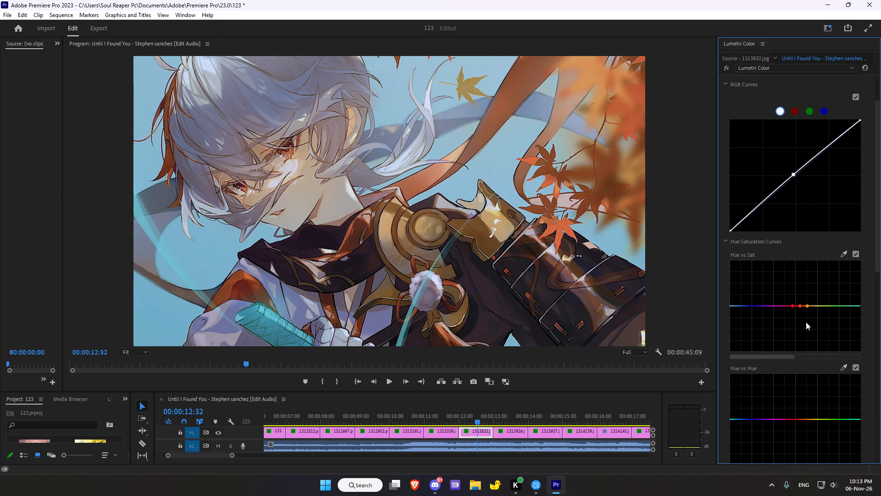
pyautogui.moveTo(801, 306); pyautogui.dragTo(798, 286)
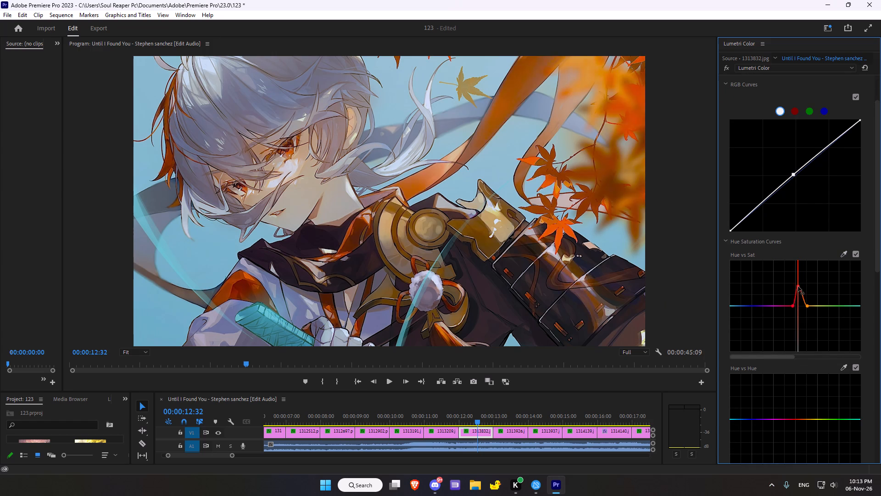
pyautogui.moveTo(798, 286); pyautogui.dragTo(799, 296)
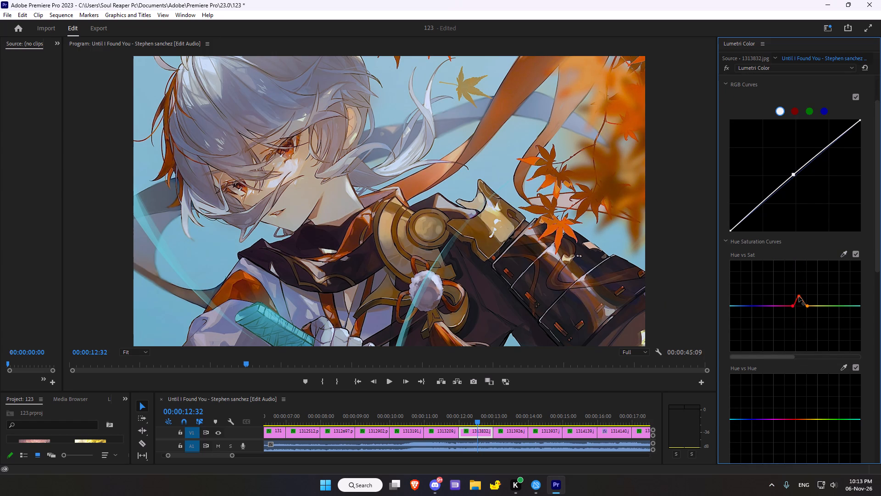
# Sample the cyan sword hilt for the Hue vs Hue curve and raise its middle point very slightly.
pyautogui.scroll(-6, 799, 296)
pyautogui.click(841, 309)
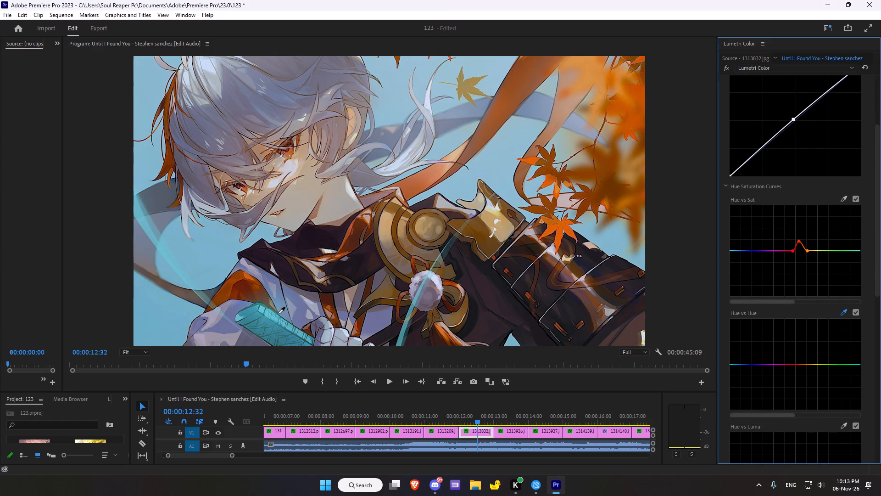
pyautogui.click(253, 310)
pyautogui.scroll(-5, 824, 320)
pyautogui.click(736, 317)
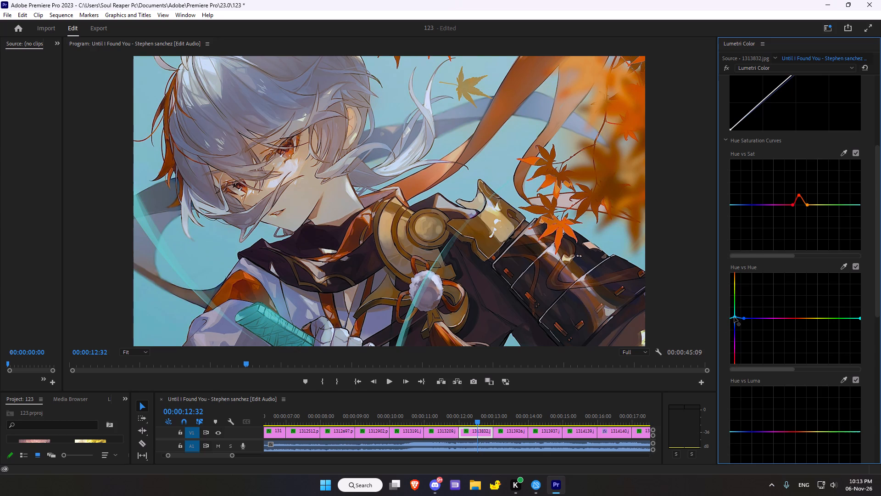
# Sample the blue background for the Hue vs Luma curve and lower its middle point very slightly.
pyautogui.scroll(-6, 754, 312)
pyautogui.click(840, 325)
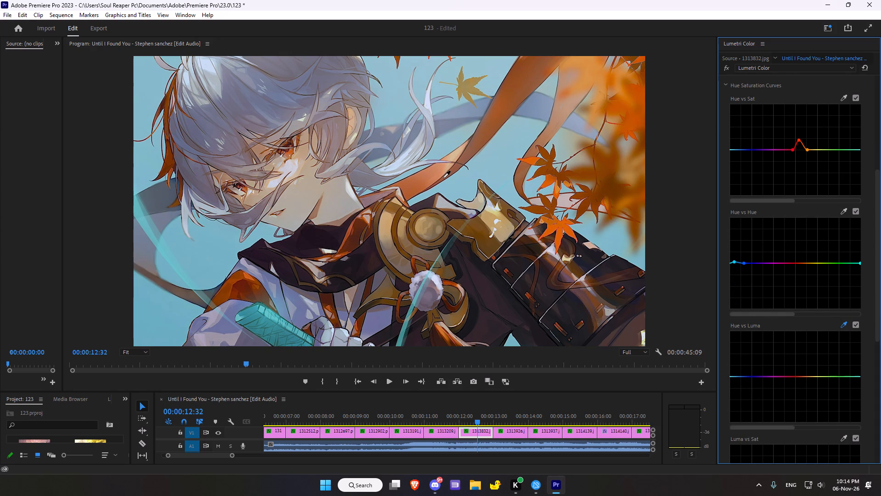
pyautogui.click(456, 134)
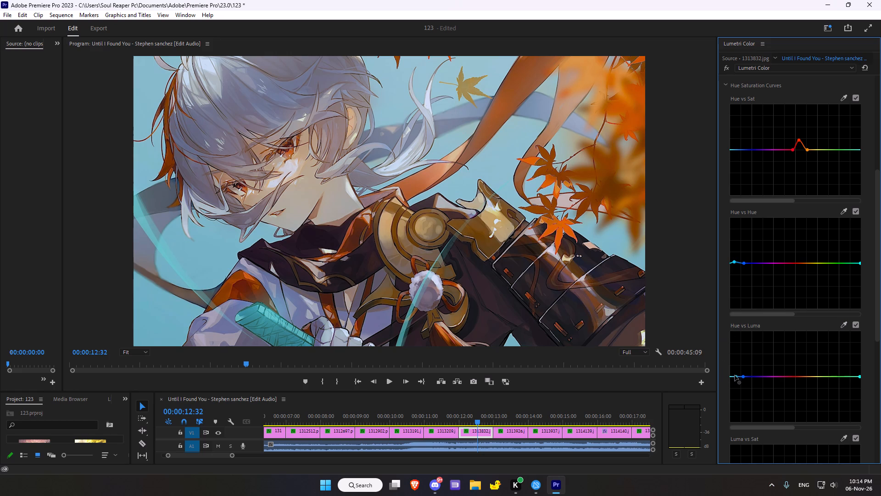
pyautogui.click(735, 376)
# Sample the orange part of the sleeve for the Luma vs Sat curve and raise its middle point to the top of the graph.
pyautogui.scroll(-11, 824, 363)
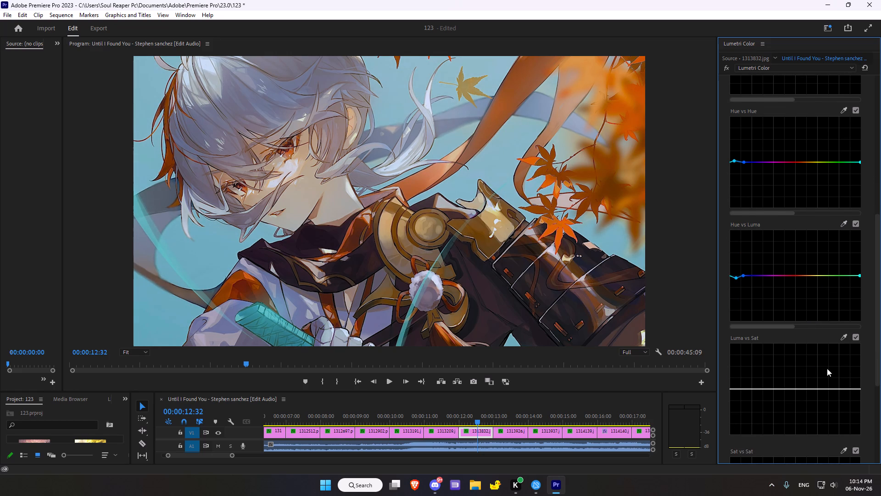
pyautogui.click(844, 337)
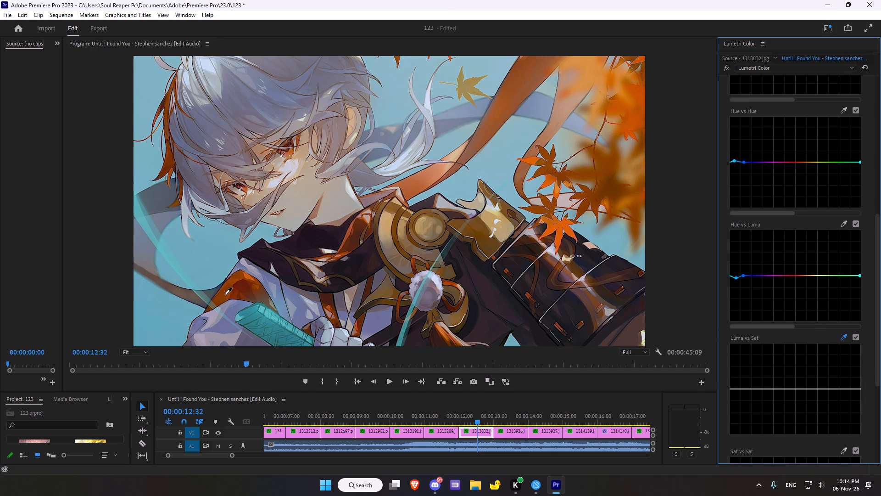
pyautogui.click(231, 295)
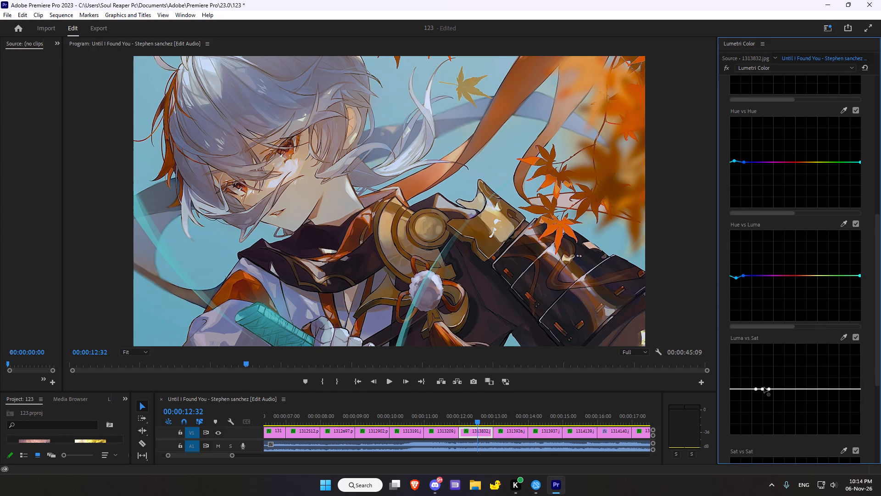
pyautogui.moveTo(764, 389); pyautogui.dragTo(755, 349)
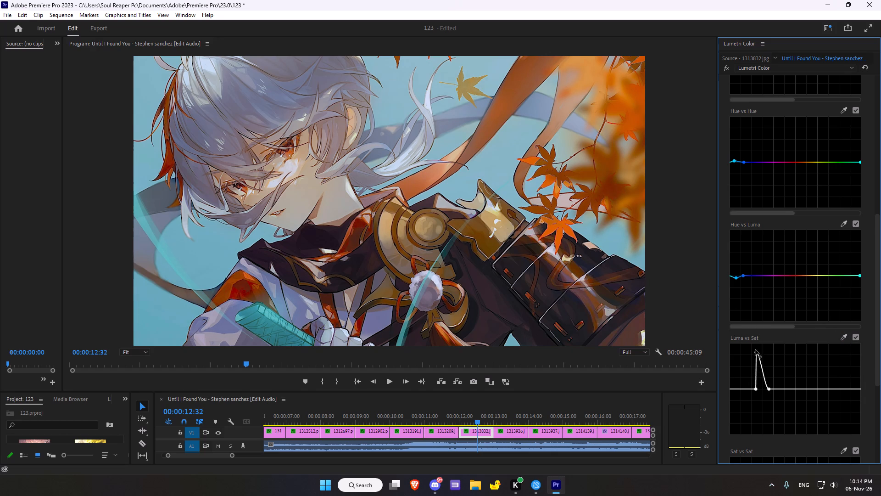
pyautogui.moveTo(755, 349); pyautogui.dragTo(758, 342)
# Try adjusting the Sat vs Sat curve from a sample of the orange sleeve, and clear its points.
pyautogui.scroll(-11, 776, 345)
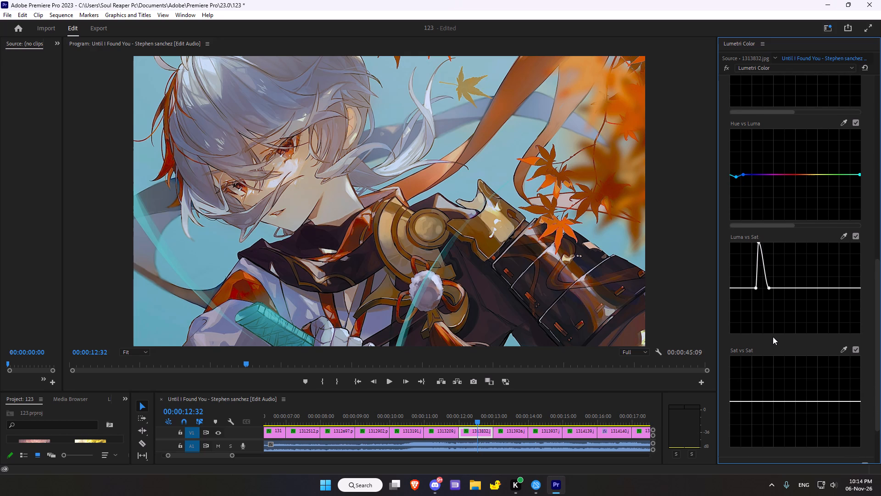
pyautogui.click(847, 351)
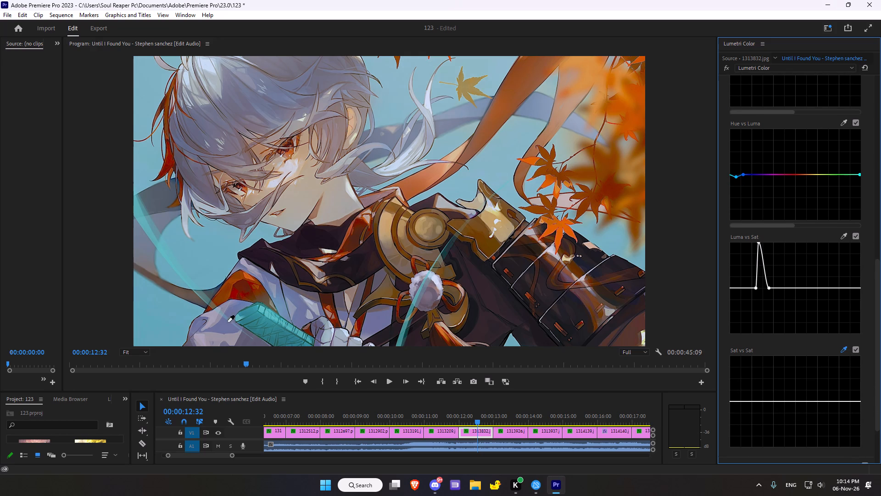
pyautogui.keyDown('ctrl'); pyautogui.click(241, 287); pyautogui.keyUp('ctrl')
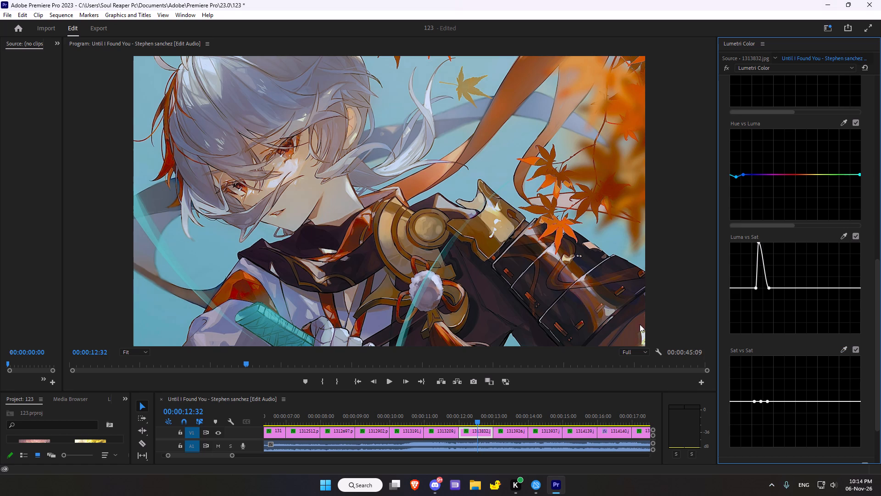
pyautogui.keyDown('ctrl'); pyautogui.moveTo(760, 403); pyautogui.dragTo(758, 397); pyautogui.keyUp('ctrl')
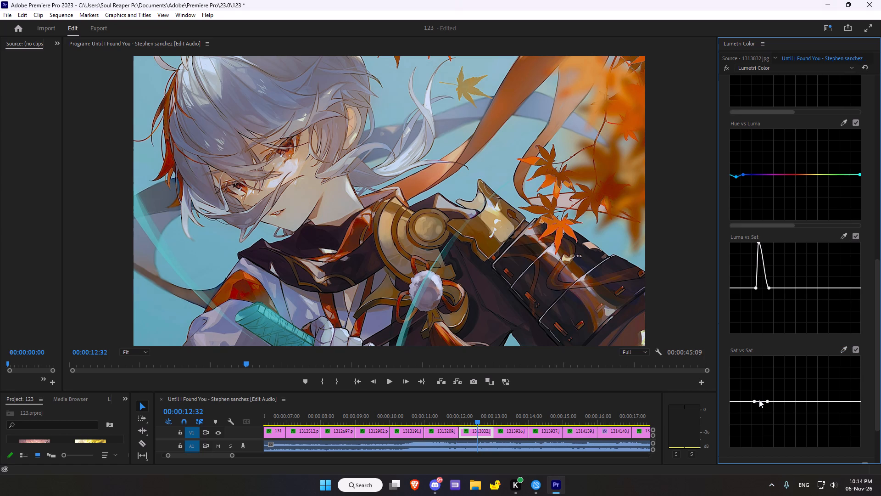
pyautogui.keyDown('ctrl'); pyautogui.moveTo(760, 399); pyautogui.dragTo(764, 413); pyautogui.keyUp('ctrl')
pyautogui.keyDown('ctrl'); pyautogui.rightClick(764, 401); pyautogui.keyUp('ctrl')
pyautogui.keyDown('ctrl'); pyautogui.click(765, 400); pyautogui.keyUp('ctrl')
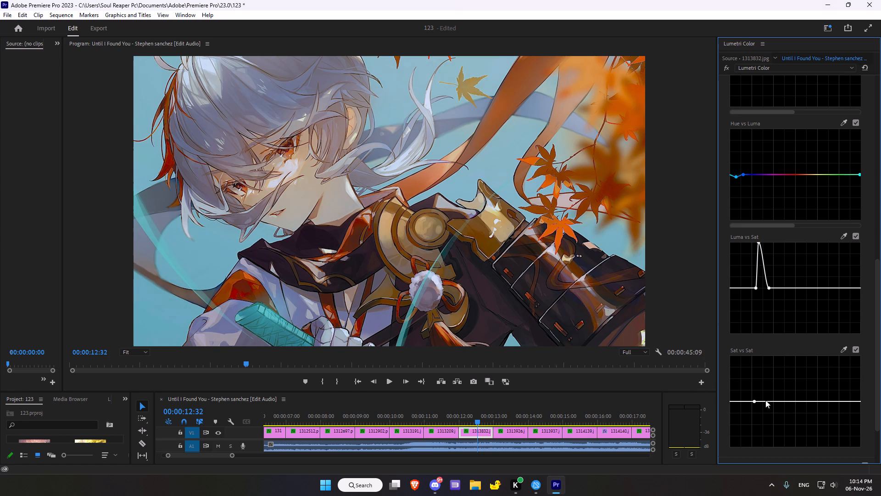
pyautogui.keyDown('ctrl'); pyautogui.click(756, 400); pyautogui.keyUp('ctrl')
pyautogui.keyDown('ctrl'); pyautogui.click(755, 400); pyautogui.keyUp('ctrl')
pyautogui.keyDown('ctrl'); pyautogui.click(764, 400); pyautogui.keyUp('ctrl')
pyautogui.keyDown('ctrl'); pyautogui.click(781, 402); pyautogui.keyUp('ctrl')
# Sample the dark brown shoulder armor for the Sat vs Sat curve and try lowering its middle point.
pyautogui.keyDown('ctrl'); pyautogui.click(844, 352); pyautogui.keyUp('ctrl')
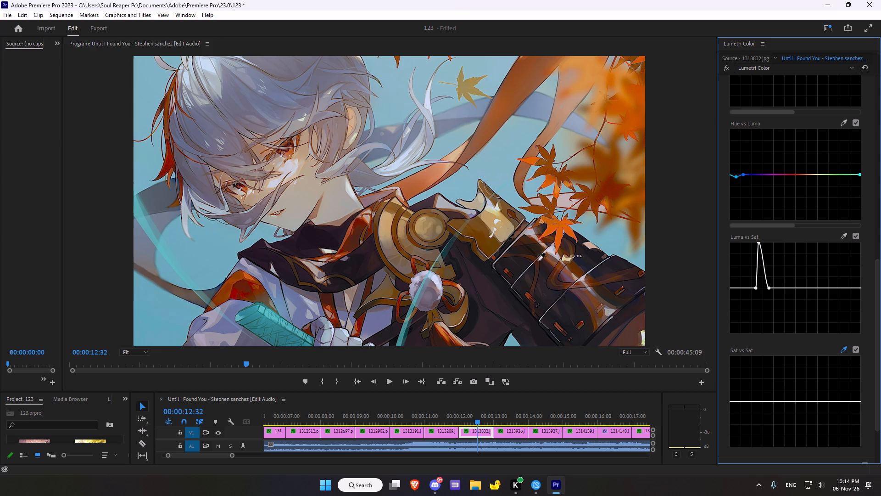
pyautogui.click(530, 269)
pyautogui.keyDown('ctrl'); pyautogui.moveTo(803, 404); pyautogui.dragTo(808, 420); pyautogui.keyUp('ctrl')
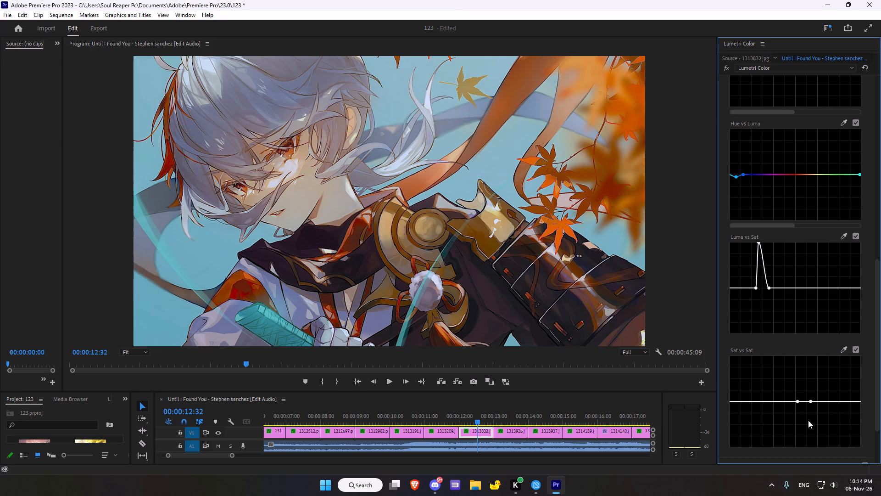
pyautogui.keyDown('ctrl'); pyautogui.moveTo(808, 420); pyautogui.dragTo(803, 409); pyautogui.keyUp('ctrl')
pyautogui.keyDown('ctrl'); pyautogui.rightClick(708, 377); pyautogui.keyUp('ctrl')
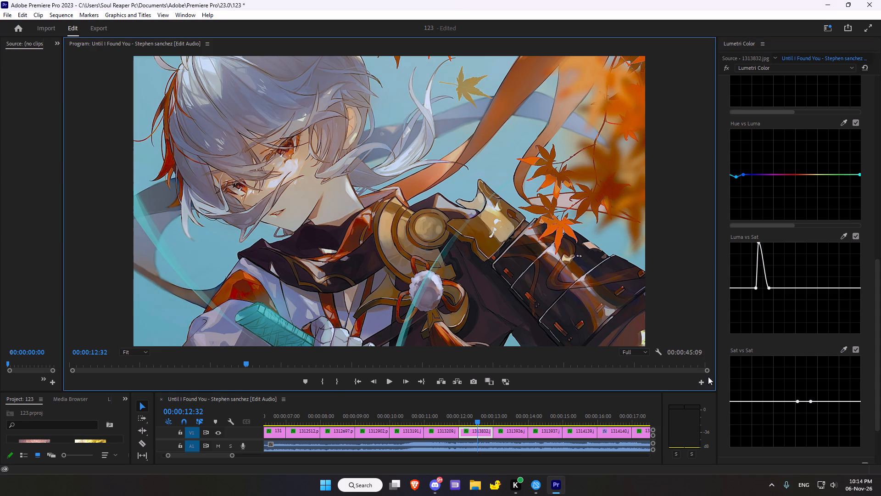
pyautogui.keyDown('ctrl'); pyautogui.click(787, 406); pyautogui.keyUp('ctrl')
# In Color Wheels & Match, shift Midtones slightly toward blue and both Shadows and Highlights slightly toward green.
pyautogui.keyDown('ctrl'); pyautogui.scroll(-10, 792, 405); pyautogui.keyUp('ctrl')
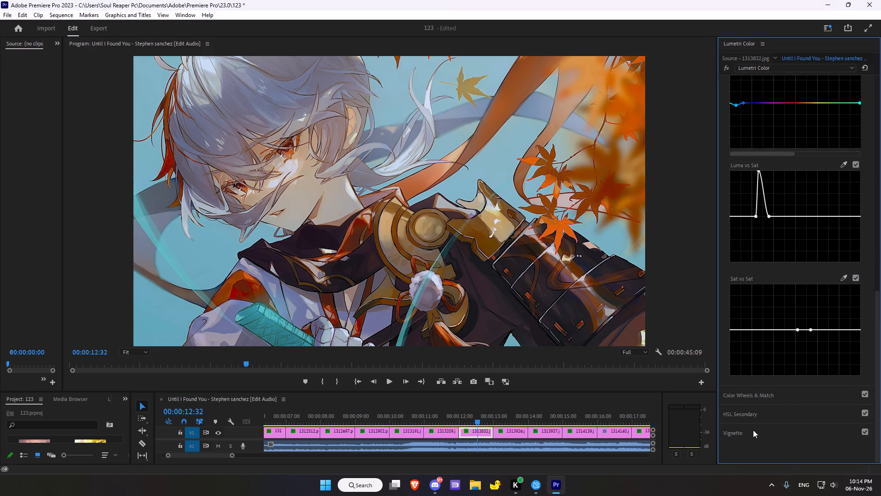
pyautogui.keyDown('ctrl'); pyautogui.click(753, 430); pyautogui.keyUp('ctrl')
pyautogui.keyDown('ctrl'); pyautogui.scroll(-20, 777, 405); pyautogui.keyUp('ctrl')
pyautogui.keyDown('ctrl'); pyautogui.scroll(-2, 777, 405); pyautogui.keyUp('ctrl')
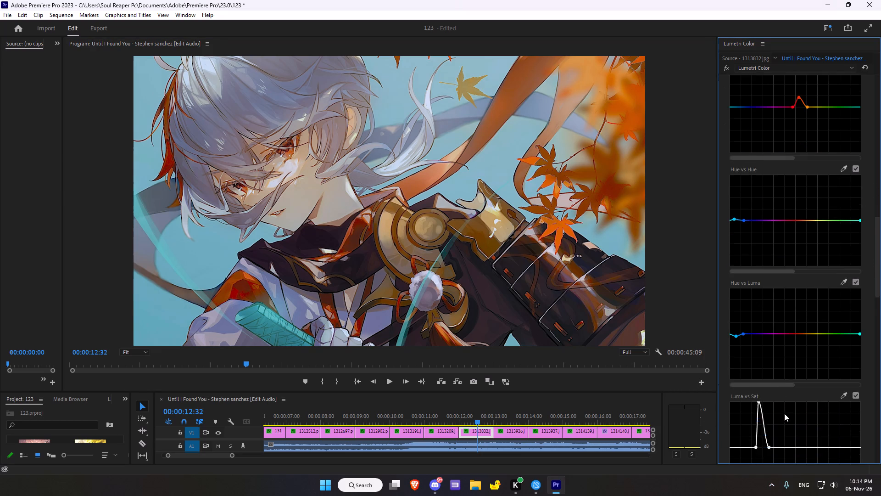
pyautogui.keyDown('ctrl'); pyautogui.scroll(-20, 784, 413); pyautogui.keyUp('ctrl')
pyautogui.keyDown('ctrl'); pyautogui.scroll(-19, 784, 413); pyautogui.keyUp('ctrl')
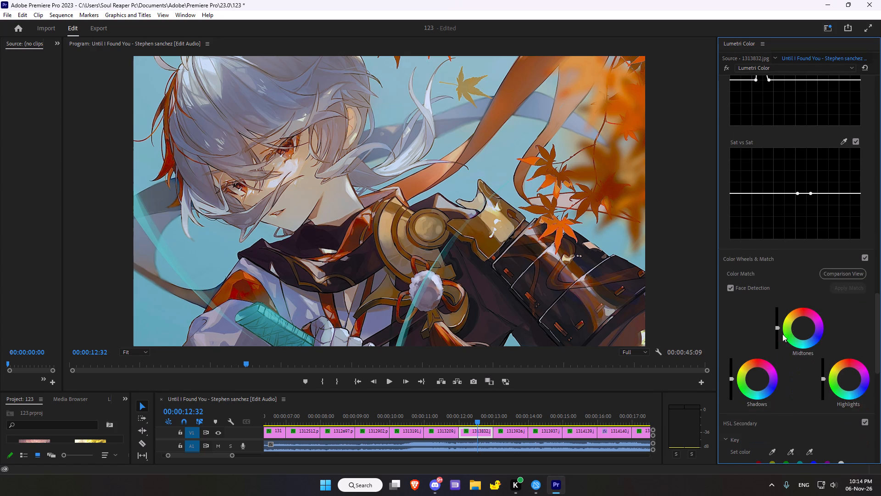
pyautogui.keyDown('ctrl'); pyautogui.moveTo(801, 331); pyautogui.dragTo(836, 334); pyautogui.keyUp('ctrl')
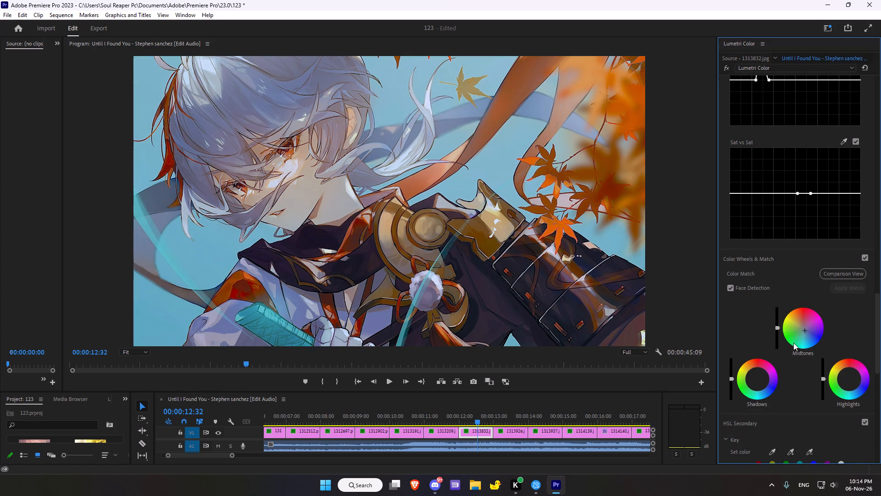
pyautogui.keyDown('ctrl'); pyautogui.moveTo(758, 379); pyautogui.dragTo(779, 371); pyautogui.keyUp('ctrl')
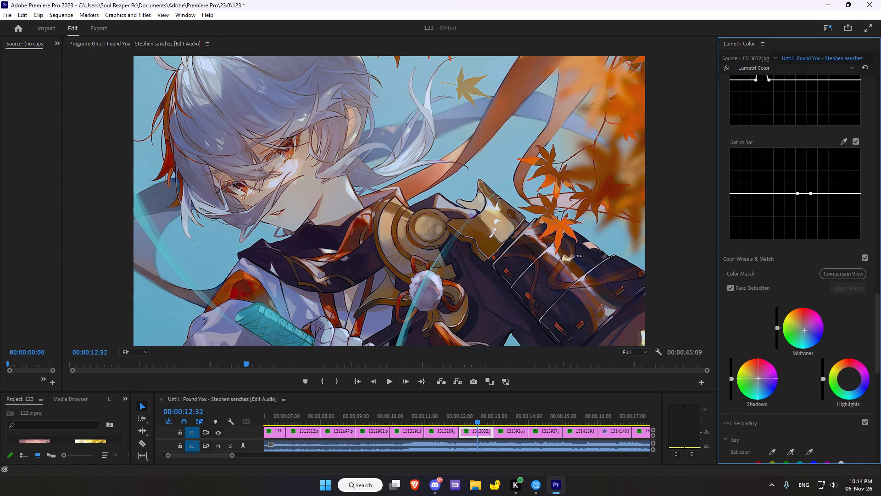
pyautogui.keyDown('ctrl'); pyautogui.moveTo(779, 371); pyautogui.dragTo(734, 378); pyautogui.keyUp('ctrl')
pyautogui.keyDown('ctrl'); pyautogui.moveTo(848, 378); pyautogui.dragTo(806, 383); pyautogui.keyUp('ctrl')
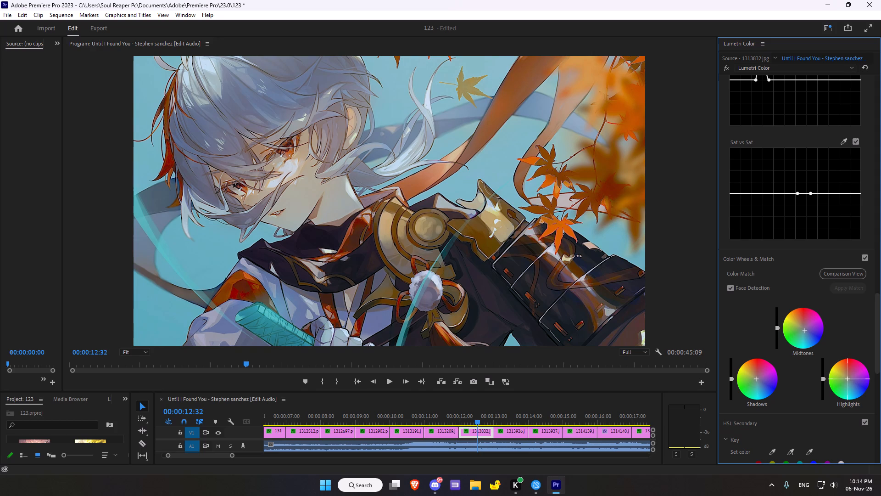
pyautogui.keyDown('ctrl'); pyautogui.moveTo(806, 383); pyautogui.dragTo(816, 395); pyautogui.keyUp('ctrl')
# Review the HSL Secondary, Vignette and basic correction settings of 1313832.jpg.
pyautogui.keyDown('ctrl'); pyautogui.scroll(-5, 764, 425); pyautogui.keyUp('ctrl')
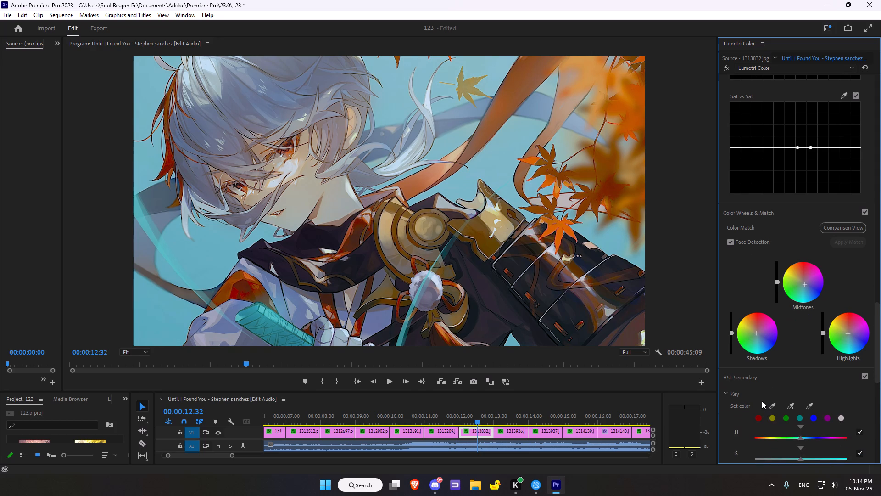
pyautogui.keyDown('ctrl'); pyautogui.scroll(-13, 760, 398); pyautogui.keyUp('ctrl')
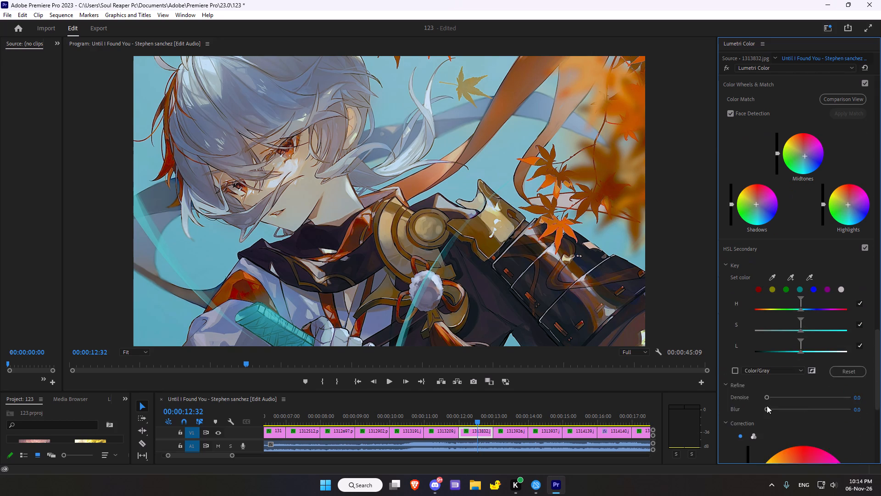
pyautogui.keyDown('ctrl'); pyautogui.scroll(-5, 767, 406); pyautogui.keyUp('ctrl')
pyautogui.keyDown('ctrl'); pyautogui.scroll(-20, 769, 430); pyautogui.keyUp('ctrl')
pyautogui.keyDown('ctrl'); pyautogui.scroll(-5, 769, 430); pyautogui.keyUp('ctrl')
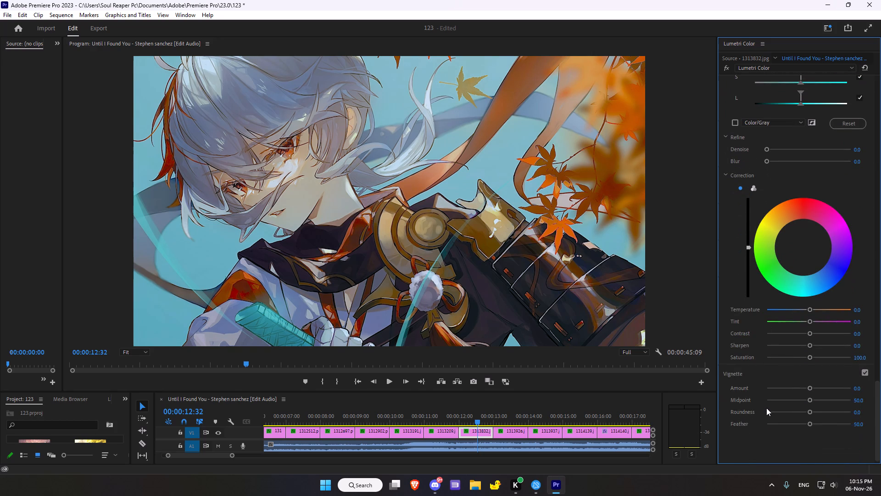
pyautogui.keyDown('ctrl'); pyautogui.scroll(-12, 766, 408); pyautogui.keyUp('ctrl')
pyautogui.keyDown('ctrl'); pyautogui.scroll(11, 752, 405); pyautogui.keyUp('ctrl')
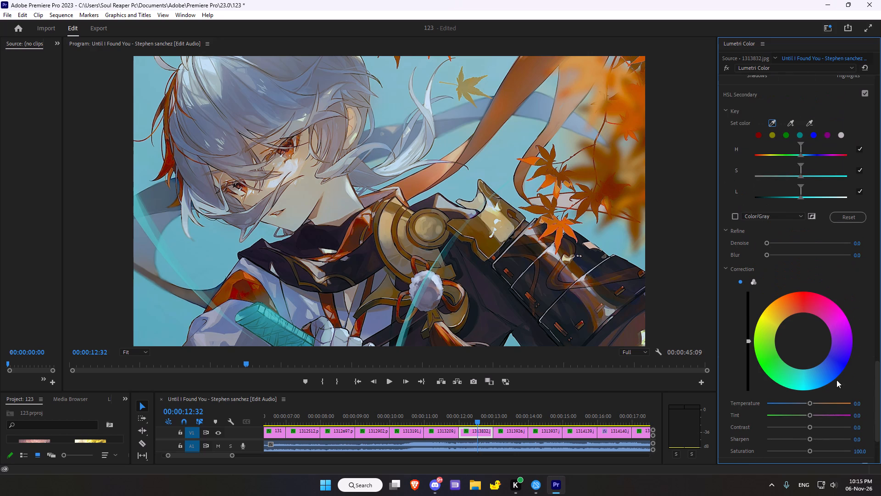
pyautogui.keyDown('ctrl'); pyautogui.moveTo(876, 390); pyautogui.dragTo(874, 324); pyautogui.keyUp('ctrl')
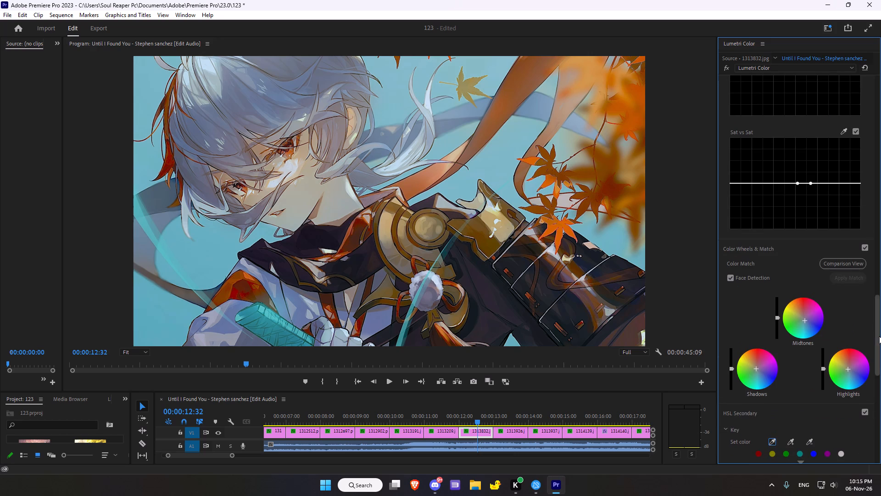
pyautogui.keyDown('ctrl'); pyautogui.moveTo(879, 336); pyautogui.dragTo(880, 121); pyautogui.keyUp('ctrl')
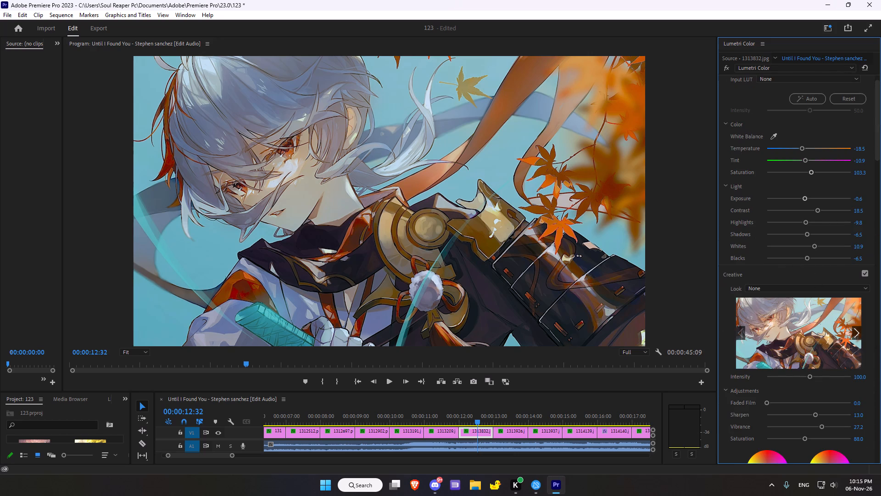
pyautogui.keyDown('ctrl'); pyautogui.moveTo(874, 124); pyautogui.dragTo(880, 98); pyautogui.keyUp('ctrl')
# Advance to the 1313926.jpg clip and reset its Lumetri Color effect.
pyautogui.keyDown('ctrl'); pyautogui.scroll(-3, 507, 355); pyautogui.keyUp('ctrl')
pyautogui.keyDown('ctrl'); pyautogui.scroll(-20, 507, 355); pyautogui.keyUp('ctrl')
pyautogui.keyDown('ctrl'); pyautogui.scroll(-9, 507, 355); pyautogui.keyUp('ctrl')
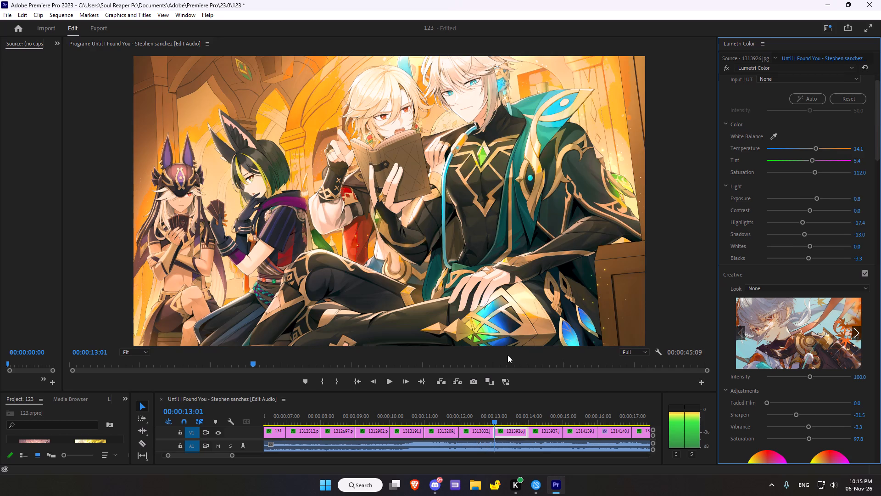
pyautogui.keyDown('ctrl'); pyautogui.scroll(-17, 507, 355); pyautogui.keyUp('ctrl')
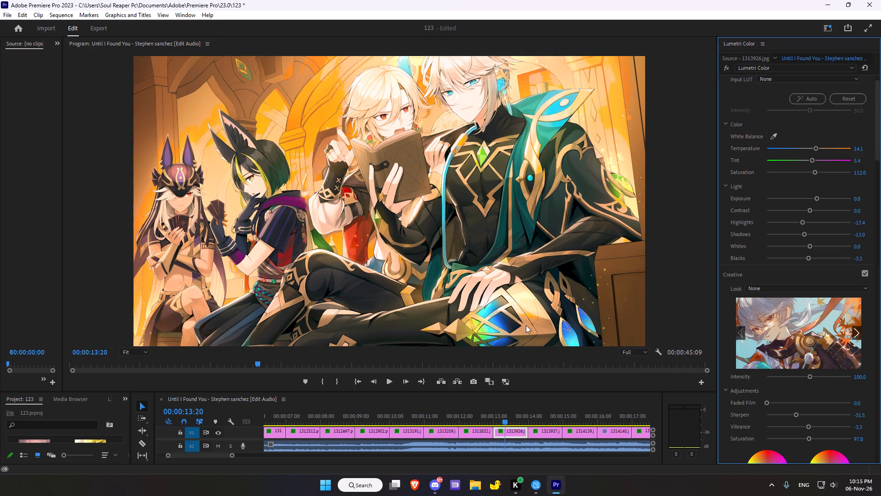
pyautogui.keyDown('ctrl'); pyautogui.scroll(-6, 508, 352); pyautogui.keyUp('ctrl')
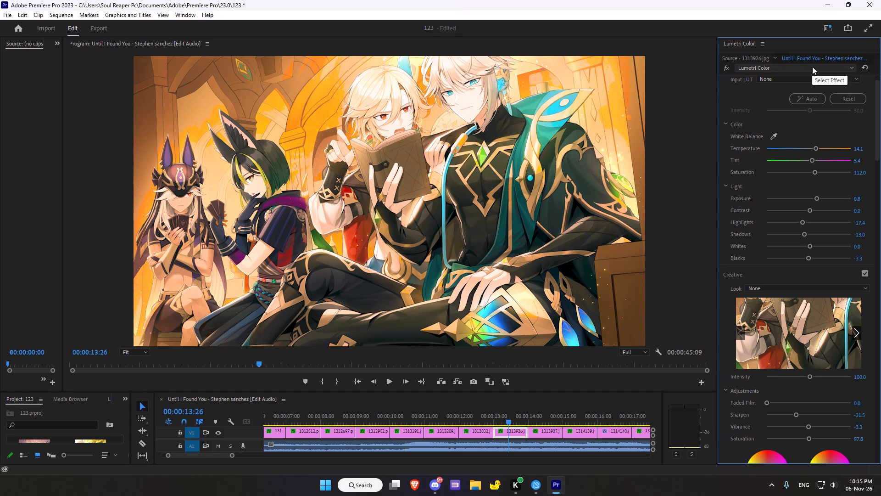
pyautogui.keyDown('ctrl'); pyautogui.click(862, 68); pyautogui.keyUp('ctrl')
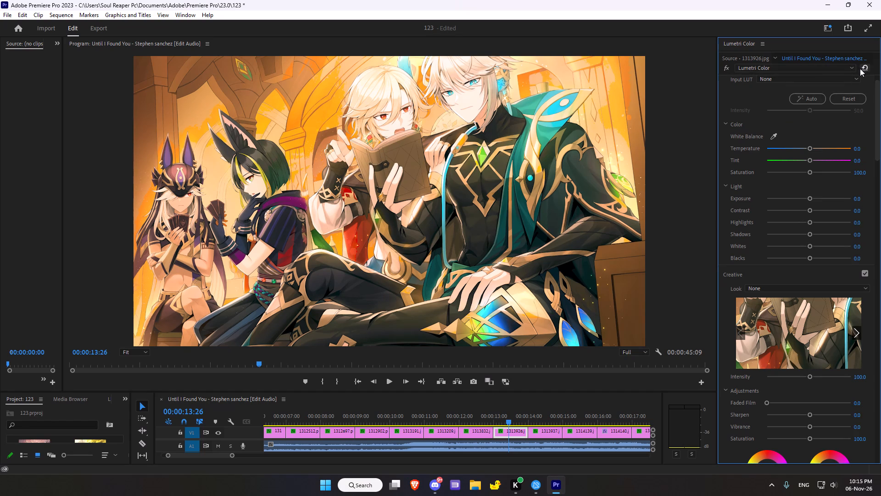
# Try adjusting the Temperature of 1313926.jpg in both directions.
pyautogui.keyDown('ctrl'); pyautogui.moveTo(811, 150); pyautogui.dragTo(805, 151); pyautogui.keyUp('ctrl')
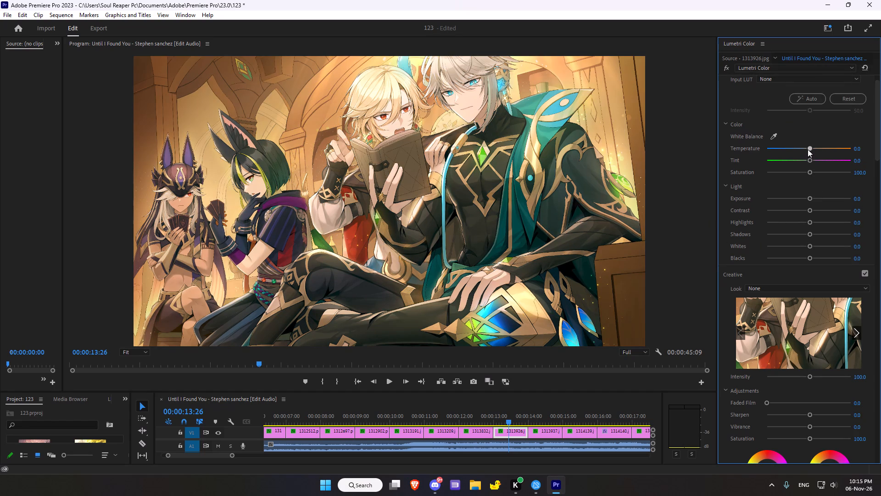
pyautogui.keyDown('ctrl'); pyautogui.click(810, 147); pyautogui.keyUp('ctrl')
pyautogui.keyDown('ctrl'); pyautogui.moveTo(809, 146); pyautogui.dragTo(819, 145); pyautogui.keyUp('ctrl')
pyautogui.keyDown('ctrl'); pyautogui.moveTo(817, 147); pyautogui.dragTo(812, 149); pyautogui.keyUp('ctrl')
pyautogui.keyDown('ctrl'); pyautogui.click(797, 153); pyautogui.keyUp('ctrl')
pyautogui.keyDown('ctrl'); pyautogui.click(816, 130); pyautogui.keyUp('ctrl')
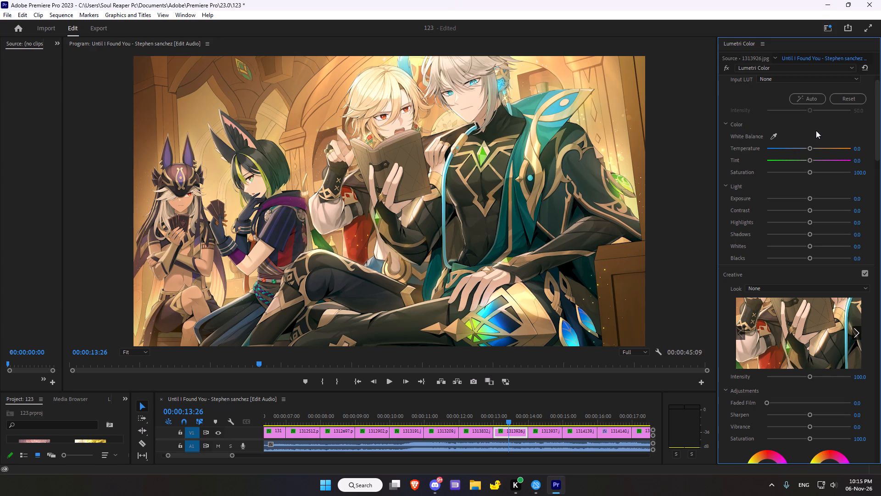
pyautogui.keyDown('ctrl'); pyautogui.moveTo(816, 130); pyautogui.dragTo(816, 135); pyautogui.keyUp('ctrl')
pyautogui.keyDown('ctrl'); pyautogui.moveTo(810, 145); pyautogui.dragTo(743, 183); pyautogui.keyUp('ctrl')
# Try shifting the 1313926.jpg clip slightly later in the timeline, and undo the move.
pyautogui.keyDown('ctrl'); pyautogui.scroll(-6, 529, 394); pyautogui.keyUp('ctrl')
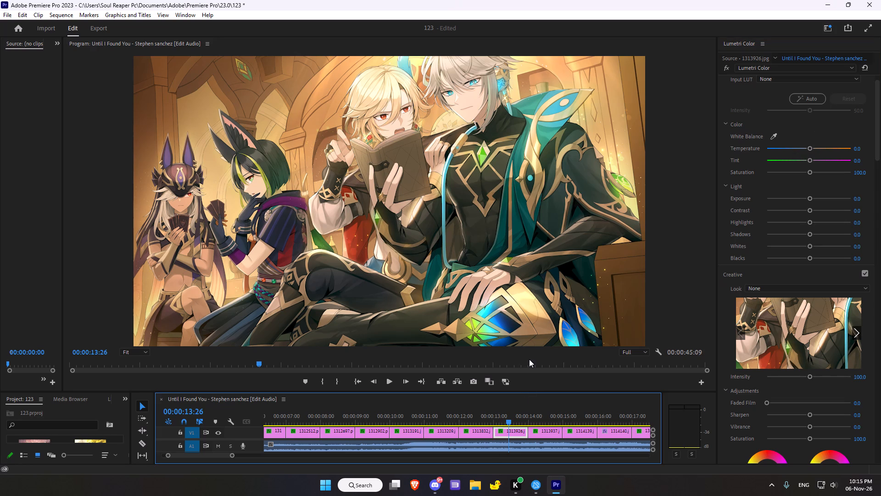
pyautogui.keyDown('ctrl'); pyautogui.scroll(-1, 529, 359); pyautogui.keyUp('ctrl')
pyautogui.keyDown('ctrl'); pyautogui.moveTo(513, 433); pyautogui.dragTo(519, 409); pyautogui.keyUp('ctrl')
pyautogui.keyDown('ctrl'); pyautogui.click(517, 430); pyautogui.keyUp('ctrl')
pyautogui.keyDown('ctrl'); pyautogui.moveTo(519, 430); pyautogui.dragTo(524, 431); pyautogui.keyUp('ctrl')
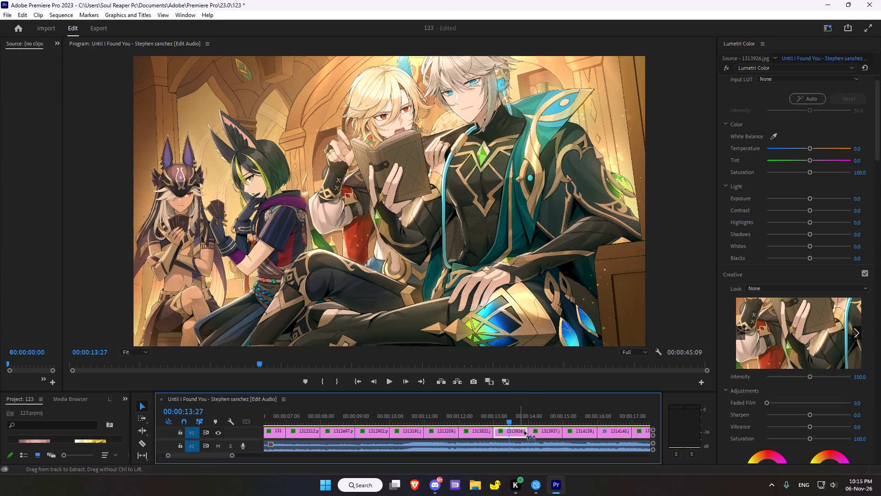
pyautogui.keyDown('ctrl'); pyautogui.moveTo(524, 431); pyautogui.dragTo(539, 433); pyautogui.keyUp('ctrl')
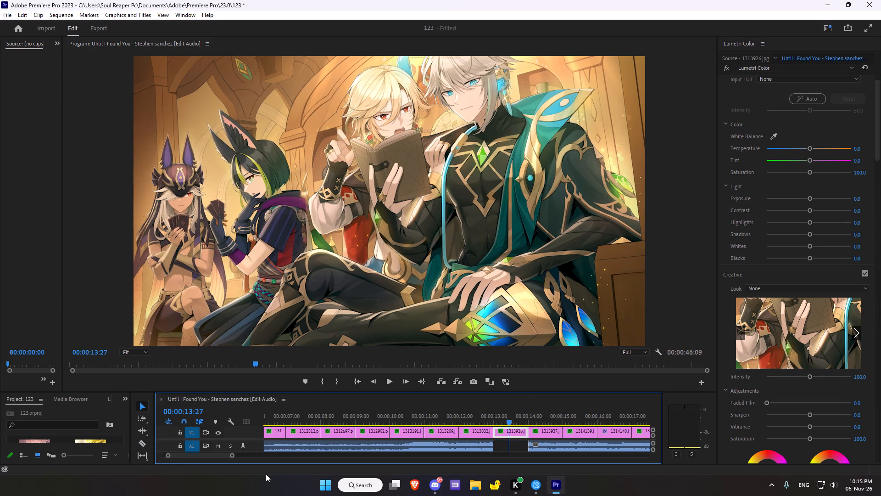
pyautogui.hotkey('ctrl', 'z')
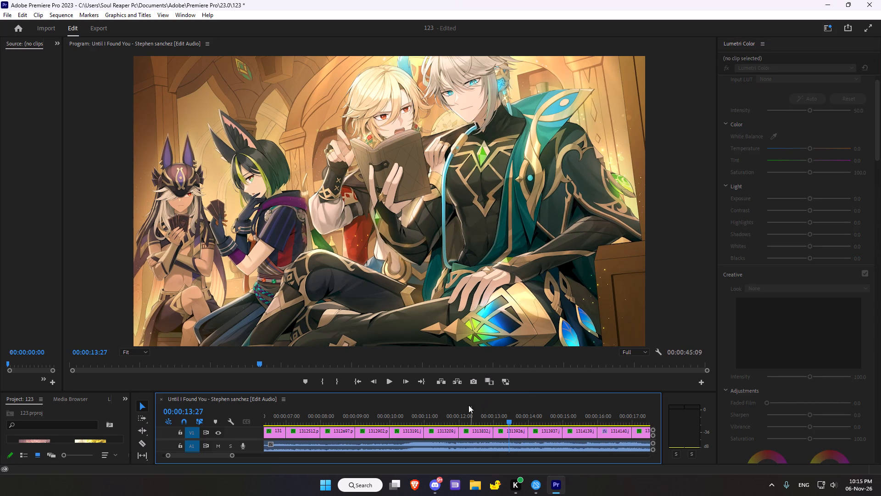
# Place the playhead at 00:00:13:13 on 1313926.jpg and set its Temperature to -4.3.
pyautogui.click(468, 404)
pyautogui.click(501, 415)
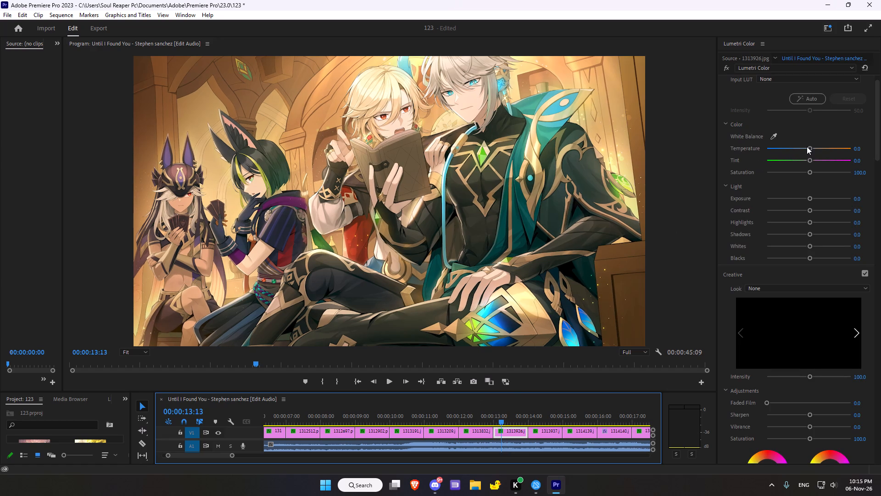
pyautogui.click(807, 147)
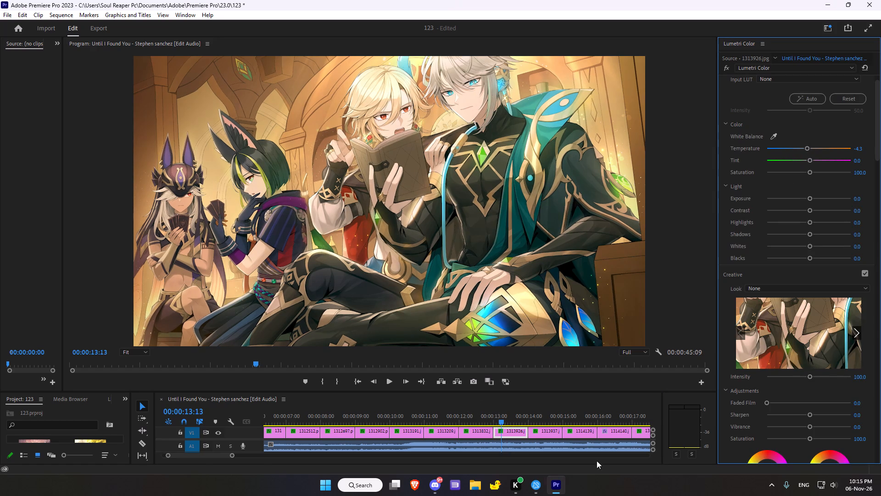